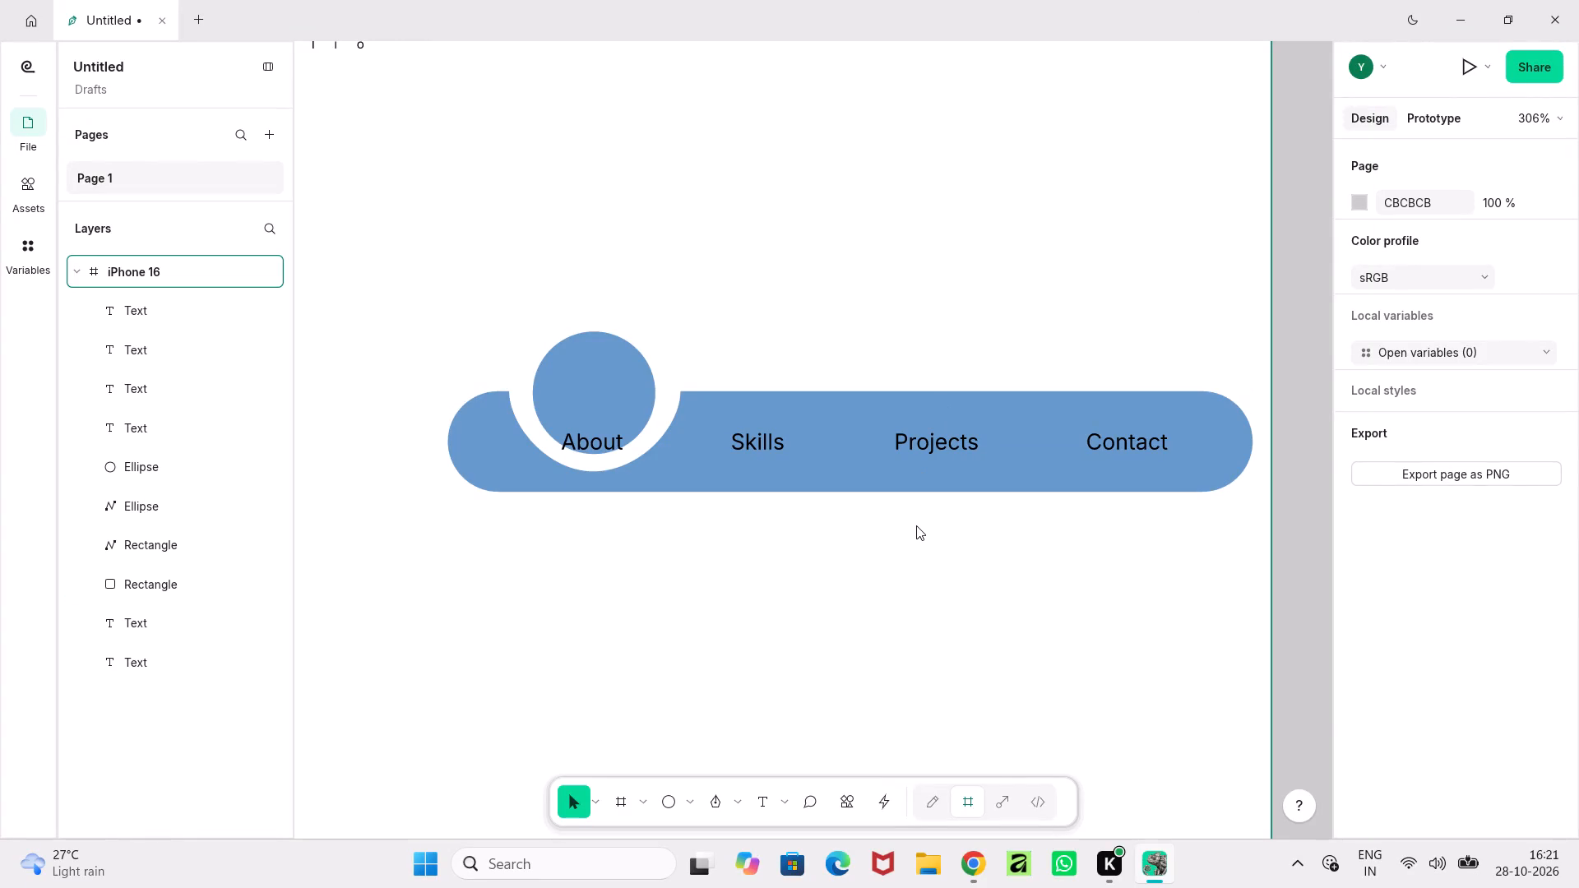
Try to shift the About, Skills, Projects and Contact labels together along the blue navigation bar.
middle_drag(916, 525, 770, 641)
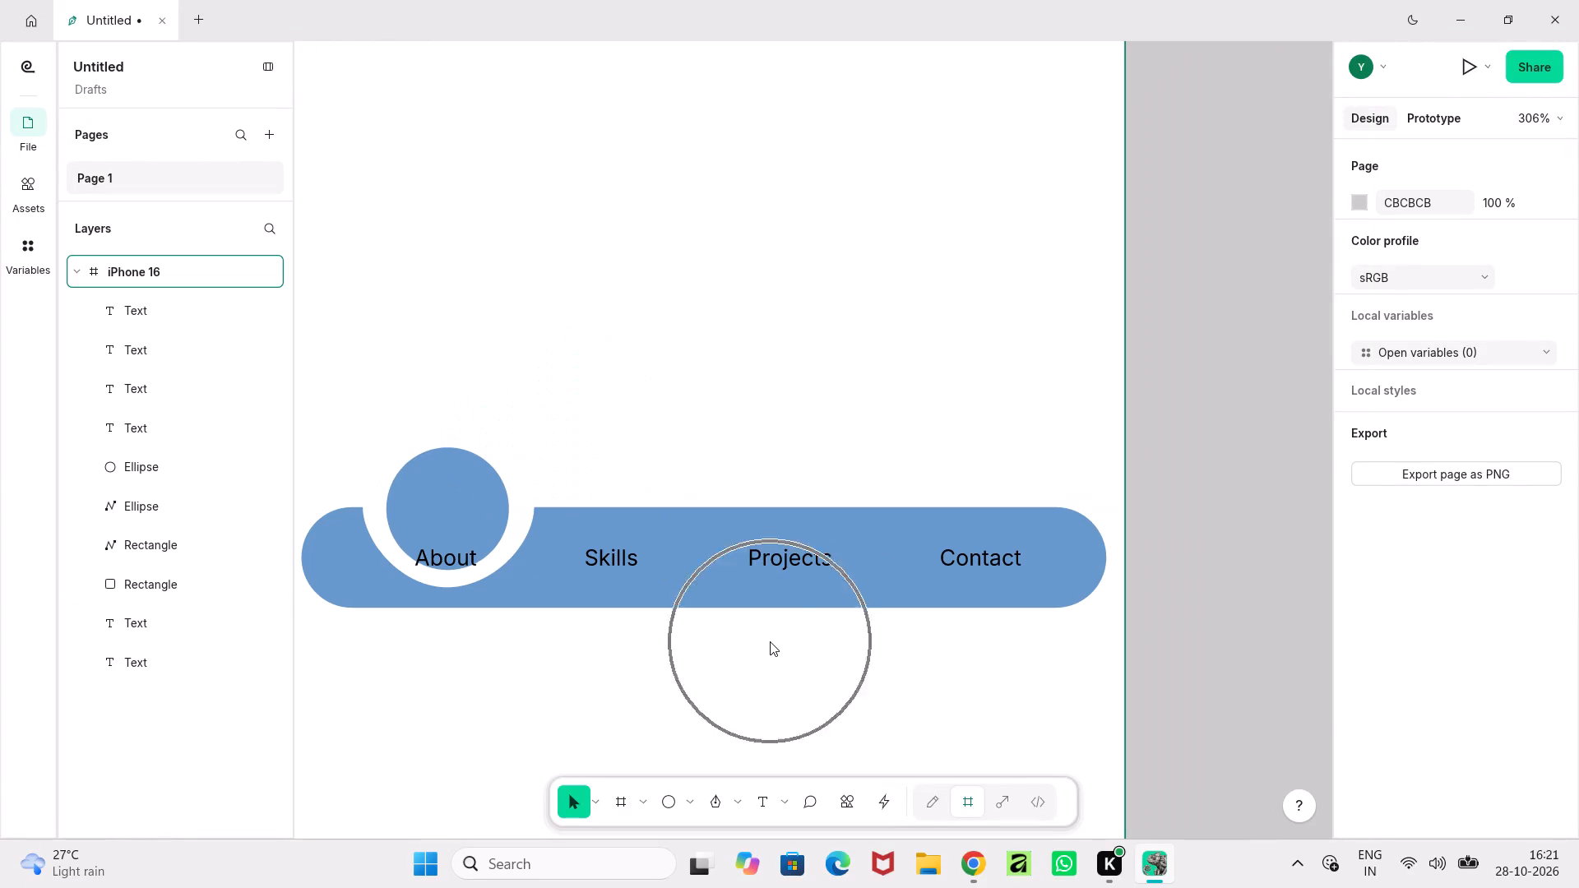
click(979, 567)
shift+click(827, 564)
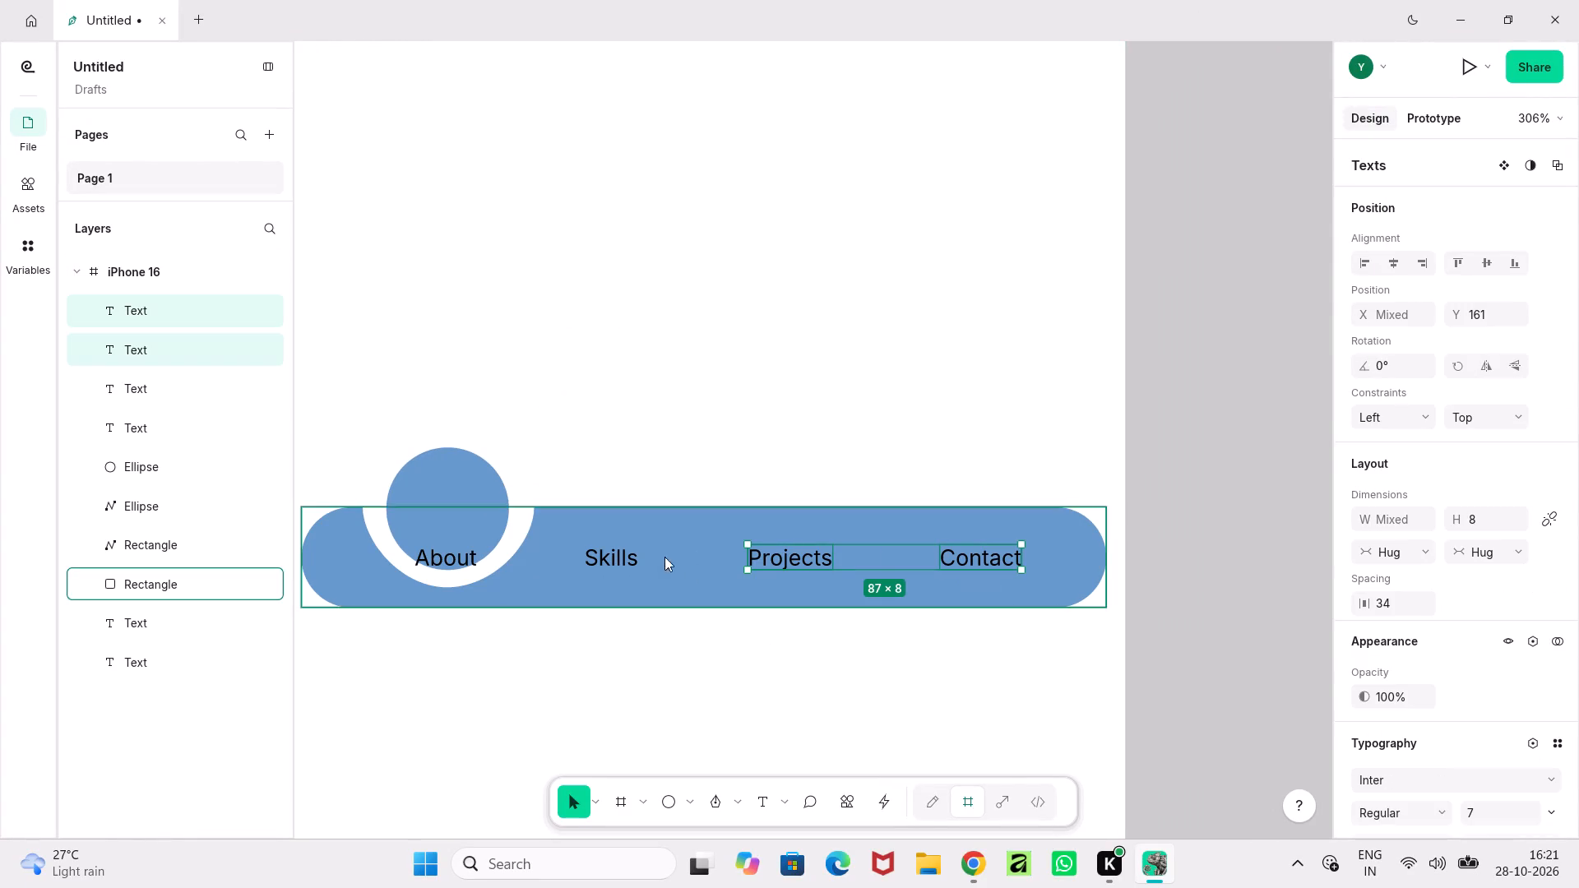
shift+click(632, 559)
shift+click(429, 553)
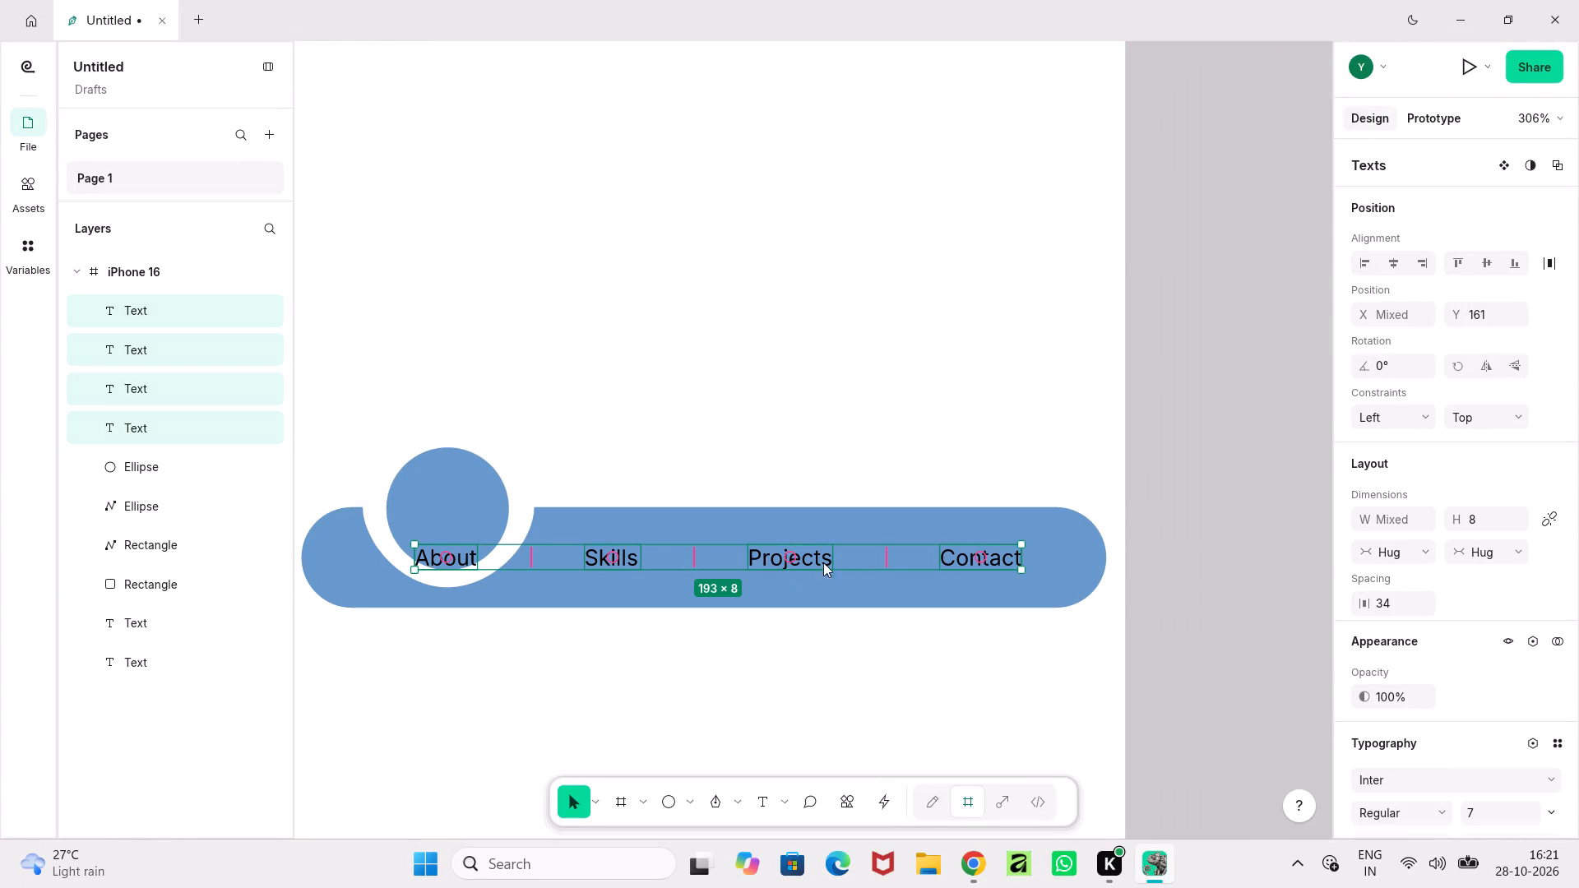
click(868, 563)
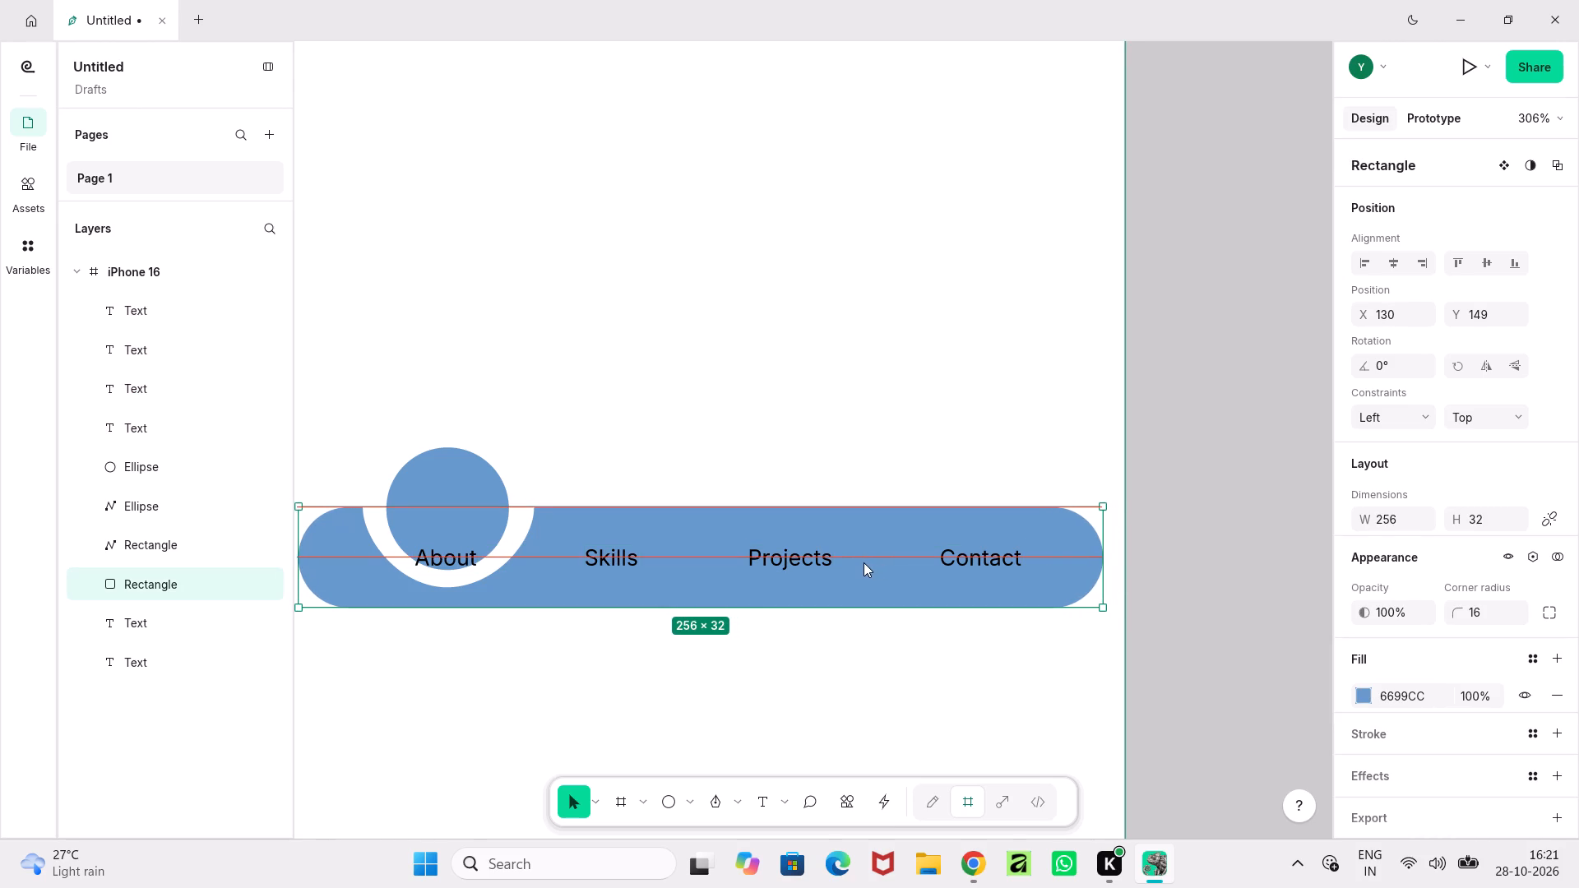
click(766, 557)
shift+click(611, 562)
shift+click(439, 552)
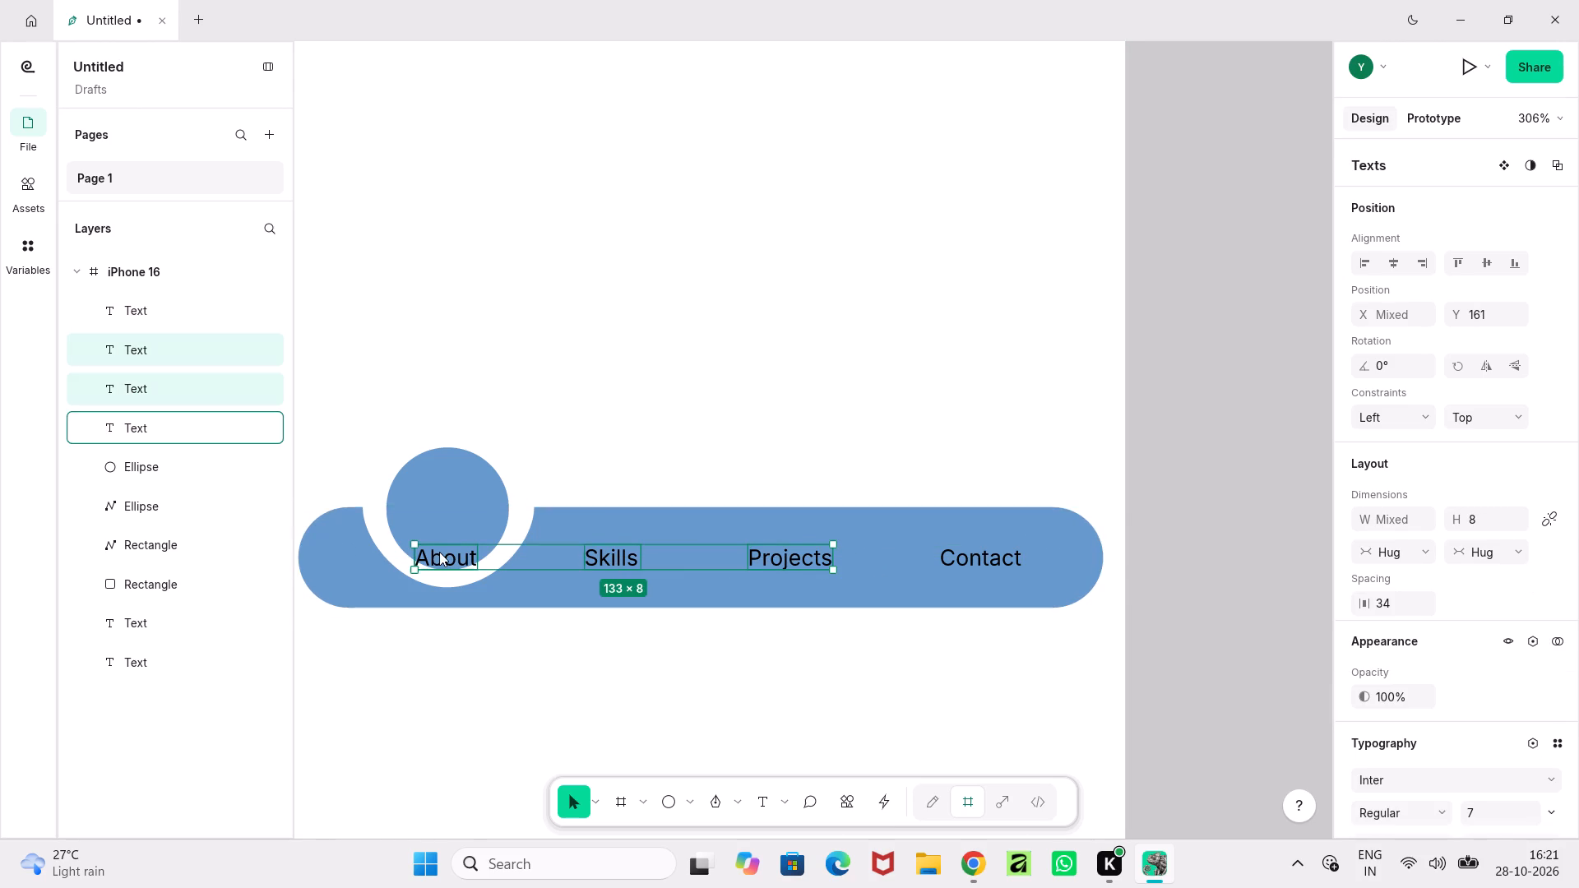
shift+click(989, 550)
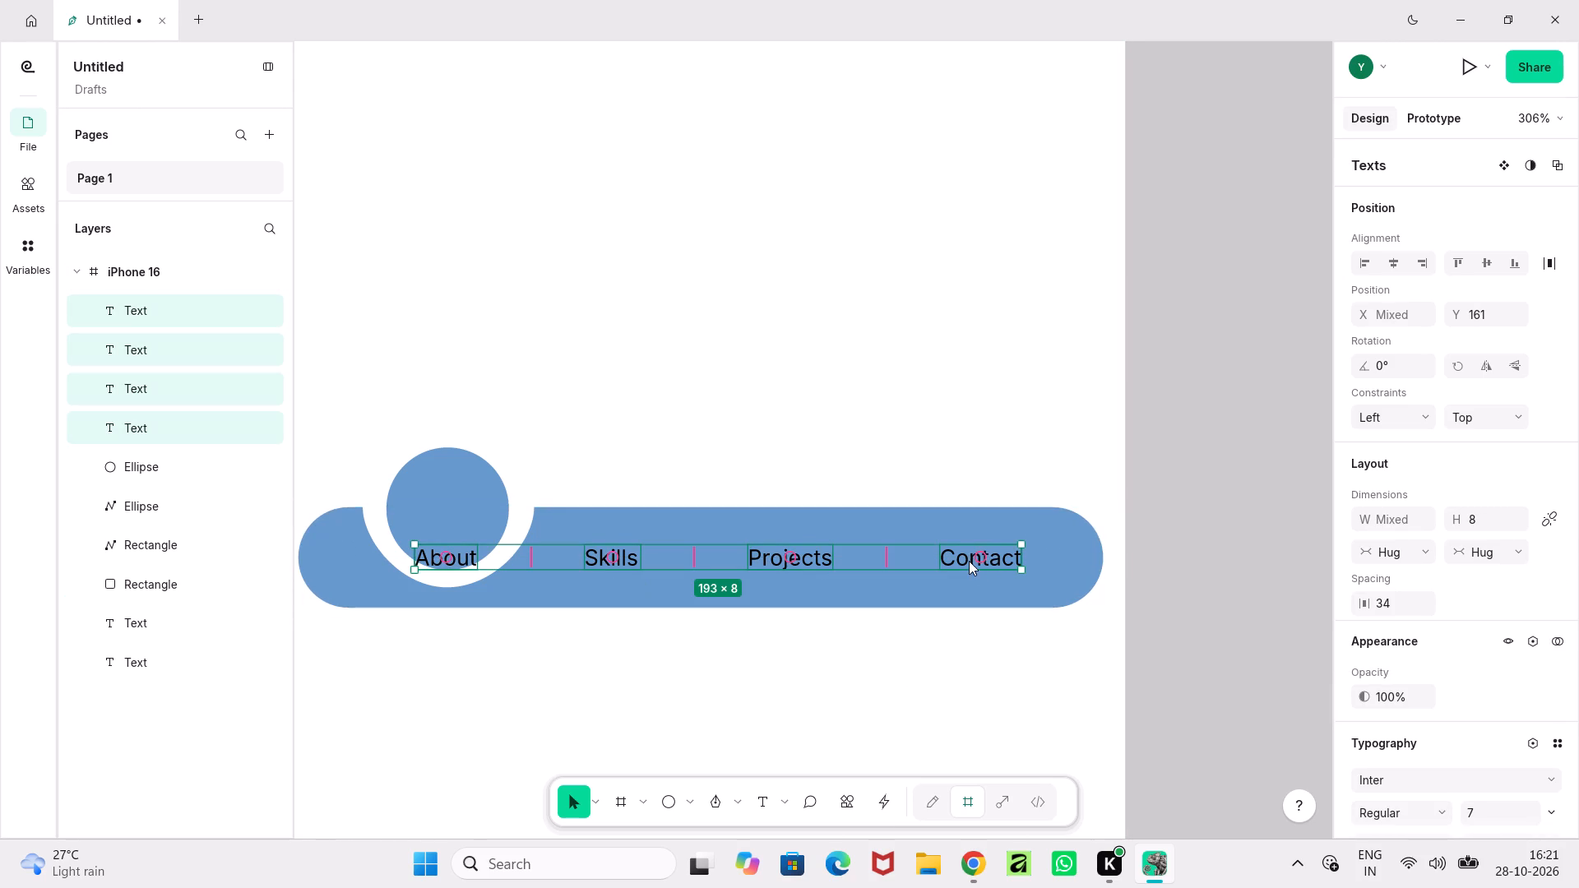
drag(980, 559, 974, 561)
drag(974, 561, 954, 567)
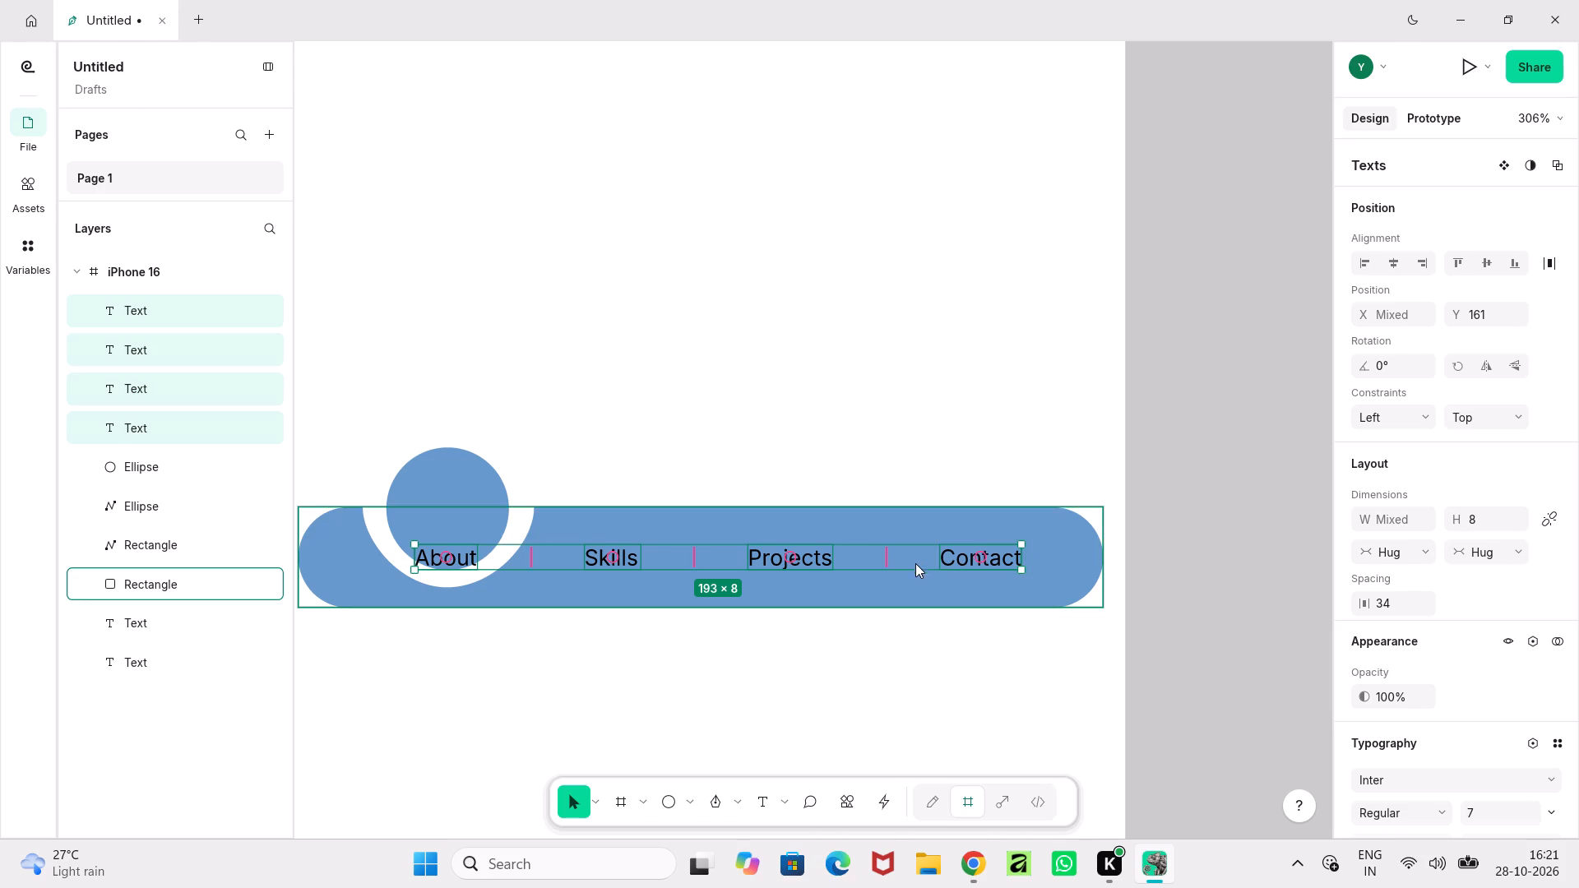
Reposition the blue rounded bar behind the navigation labels to about X 133, Y 149.
drag(915, 559, 907, 557)
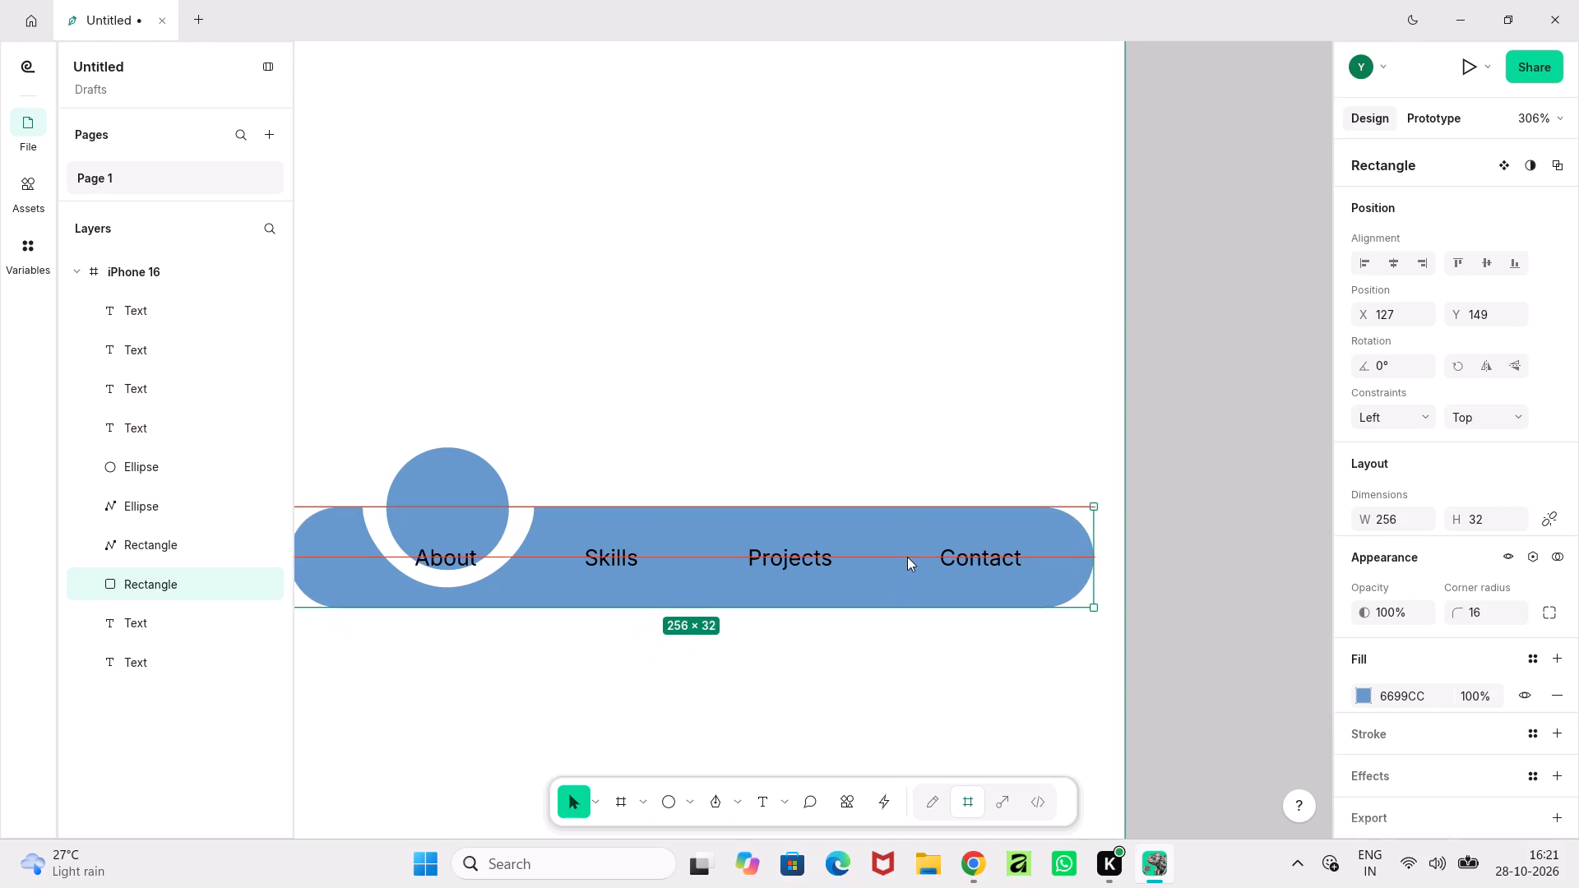
drag(907, 557, 910, 558)
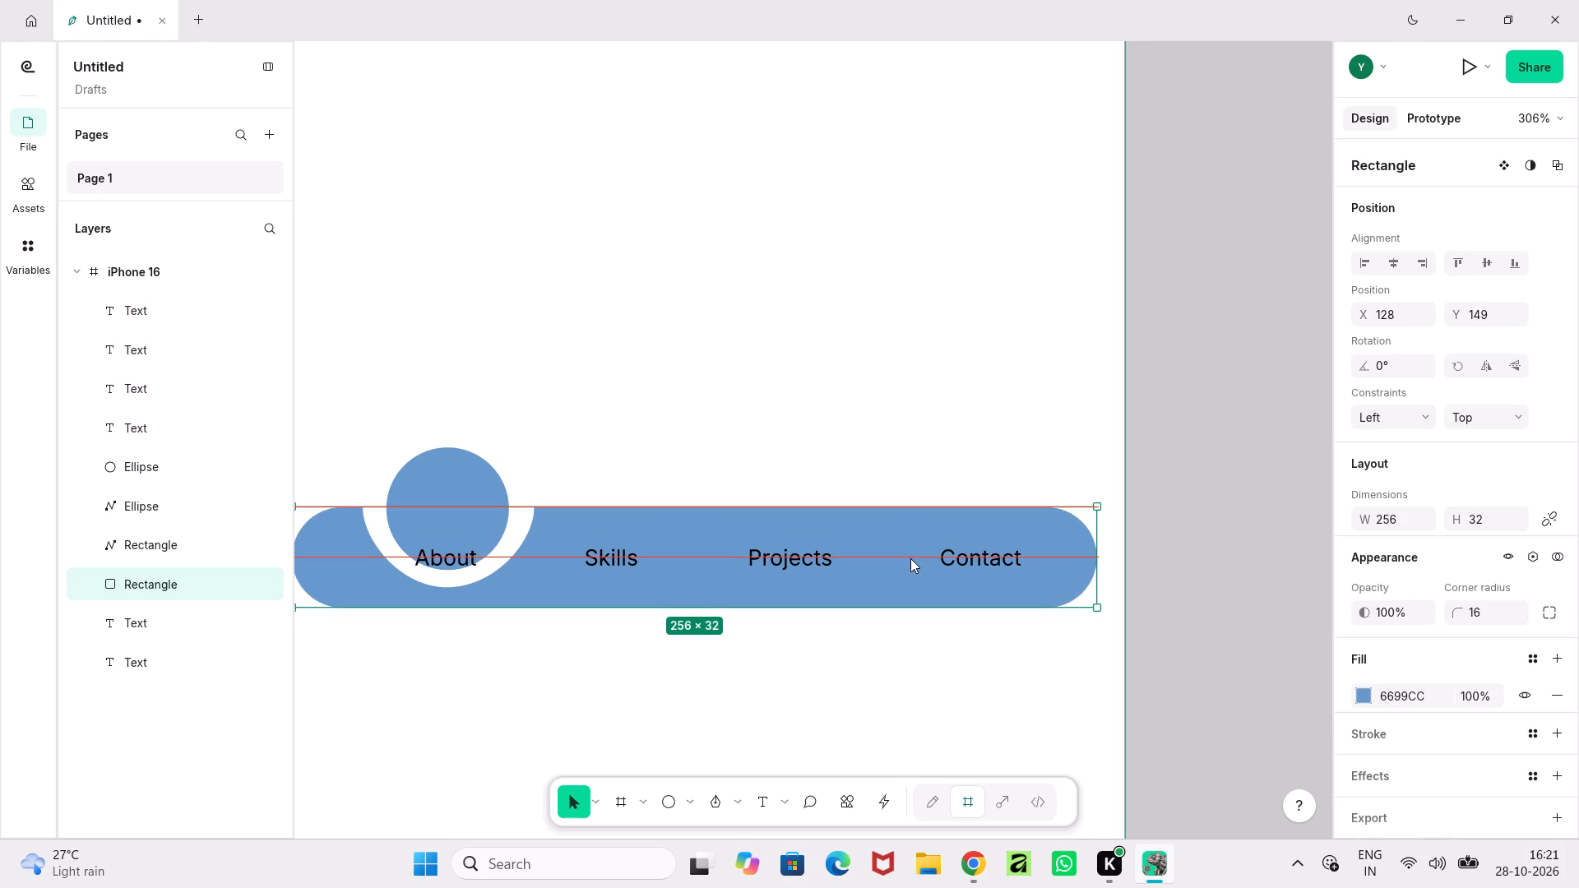
drag(910, 558, 928, 559)
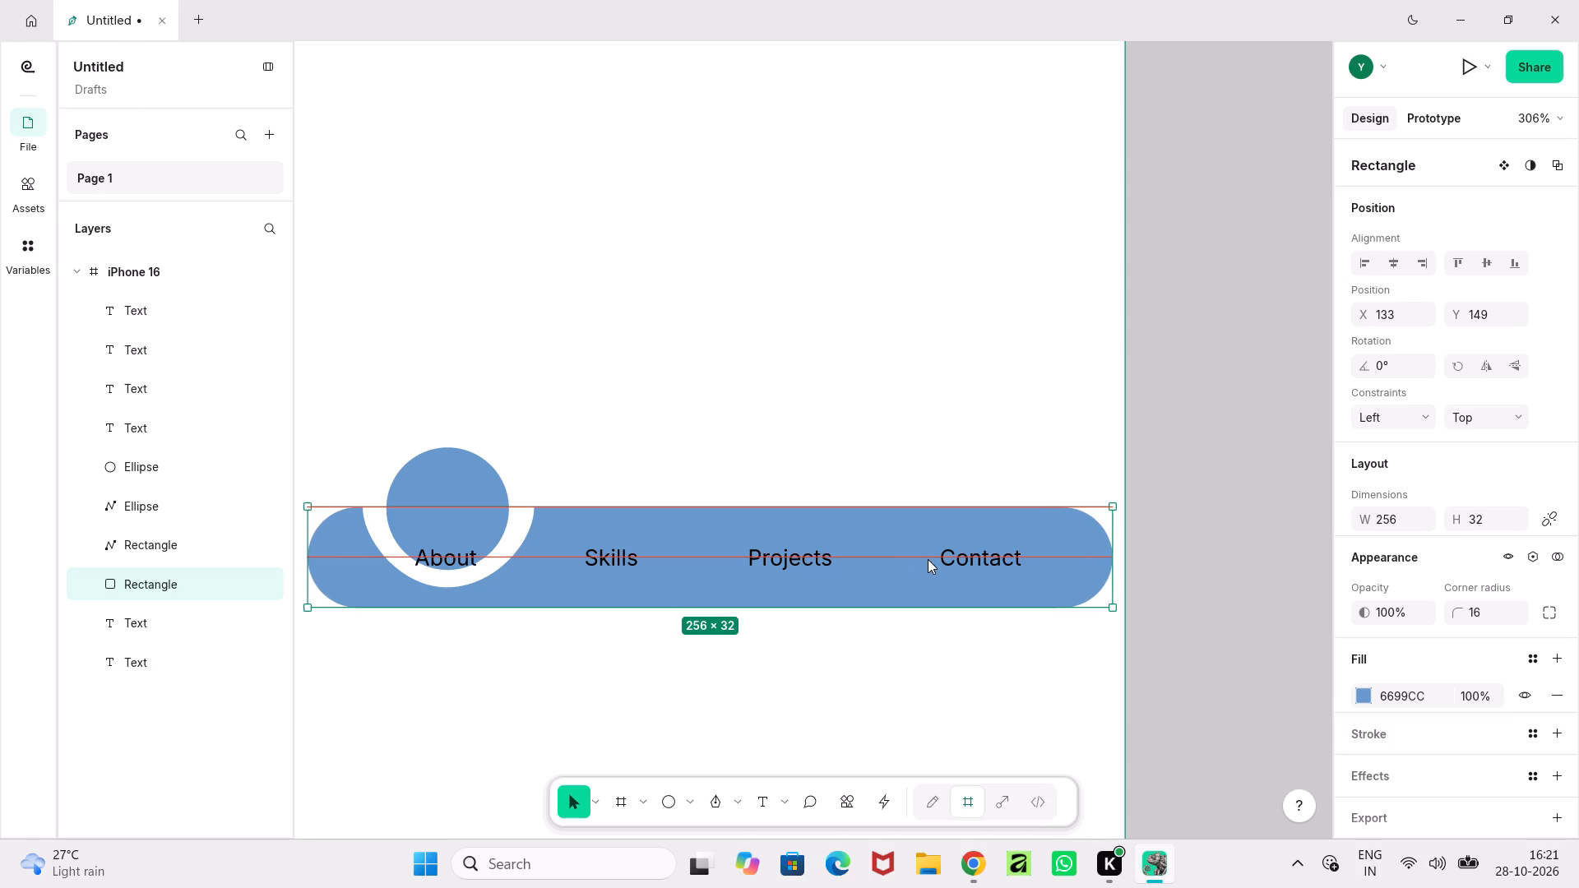
drag(928, 559, 932, 559)
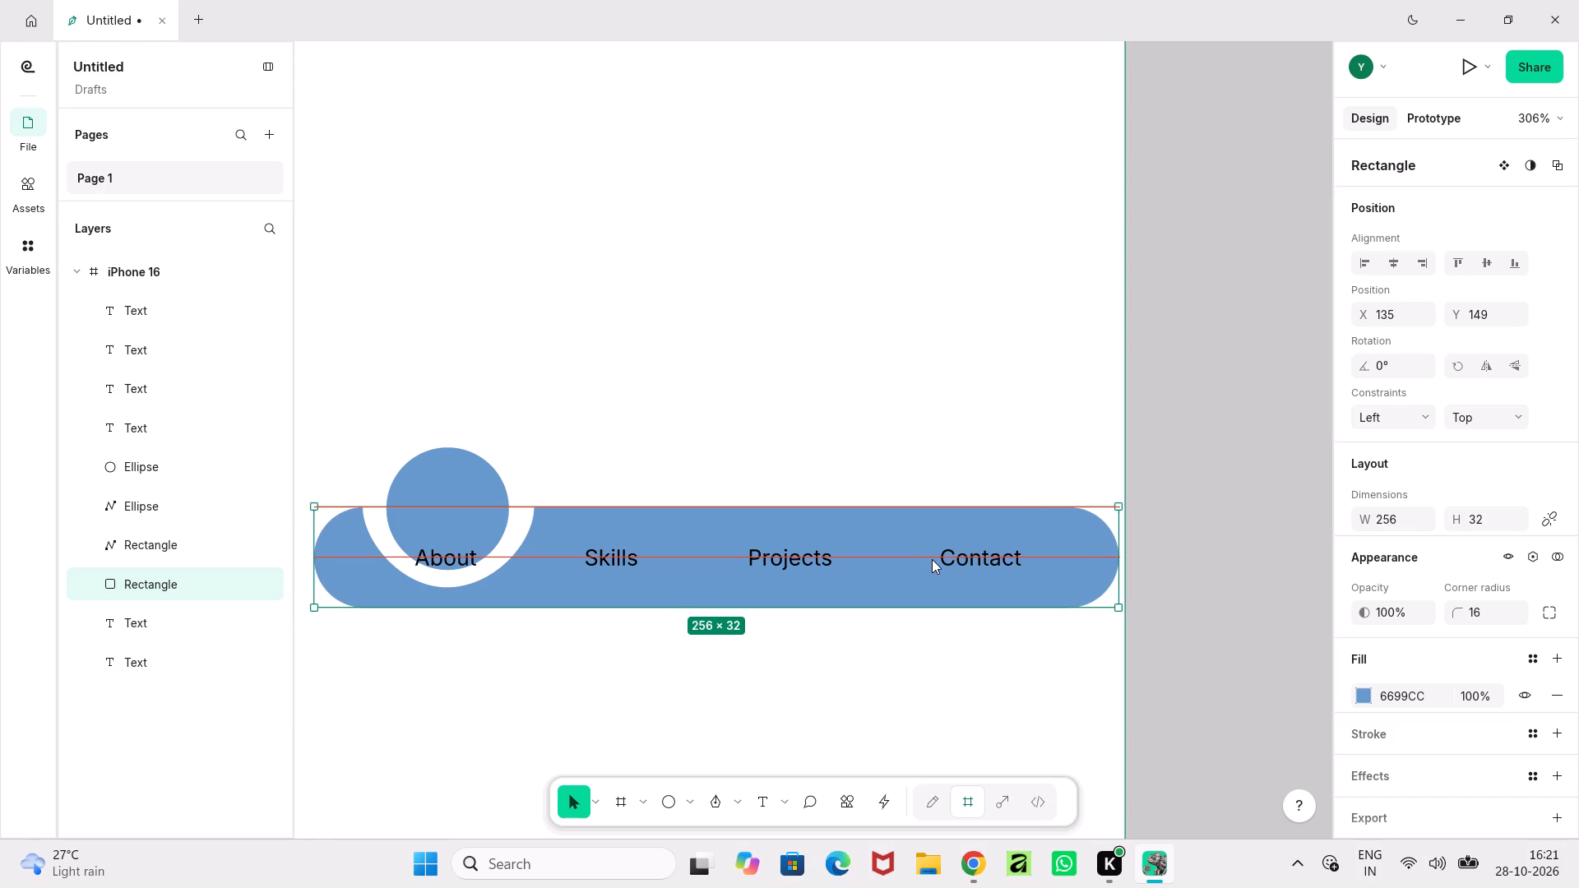
drag(932, 559, 927, 560)
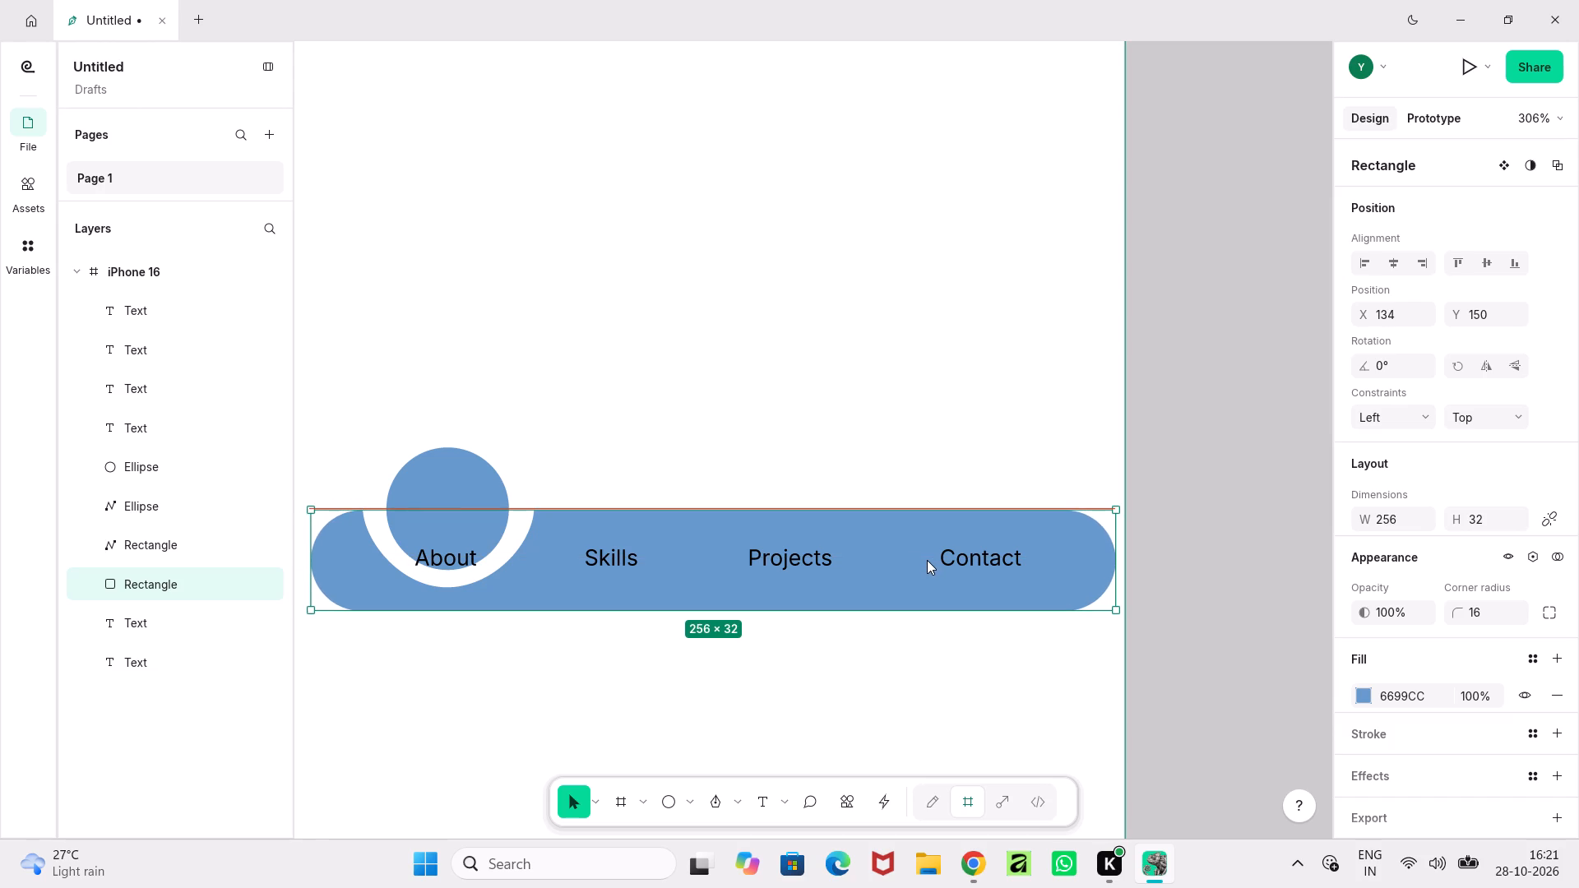
drag(927, 560, 926, 554)
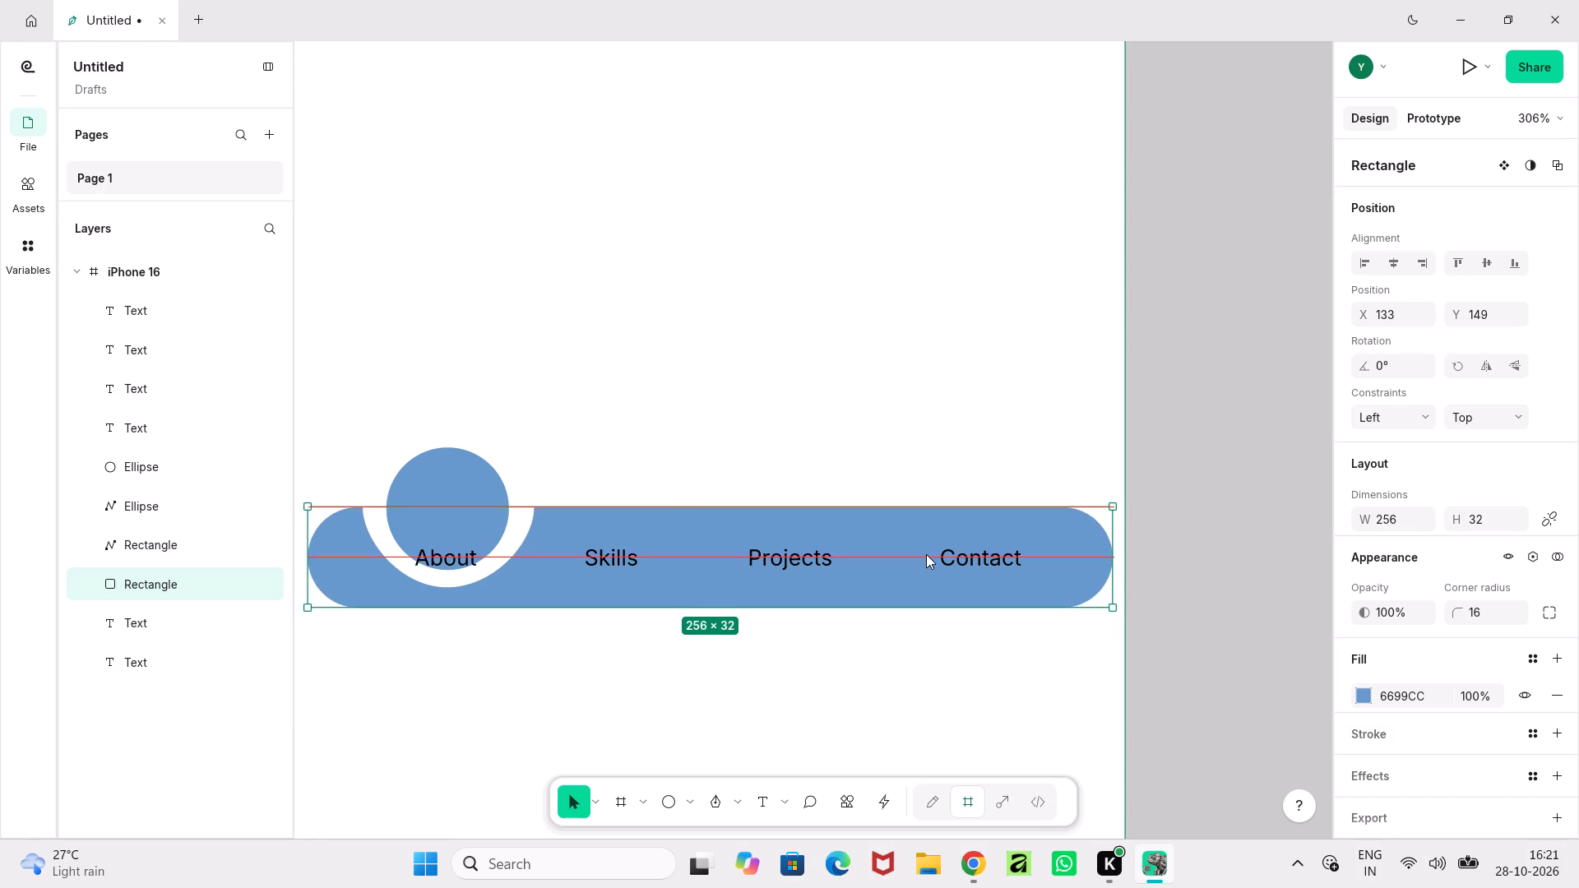
drag(926, 554, 924, 554)
click(920, 620)
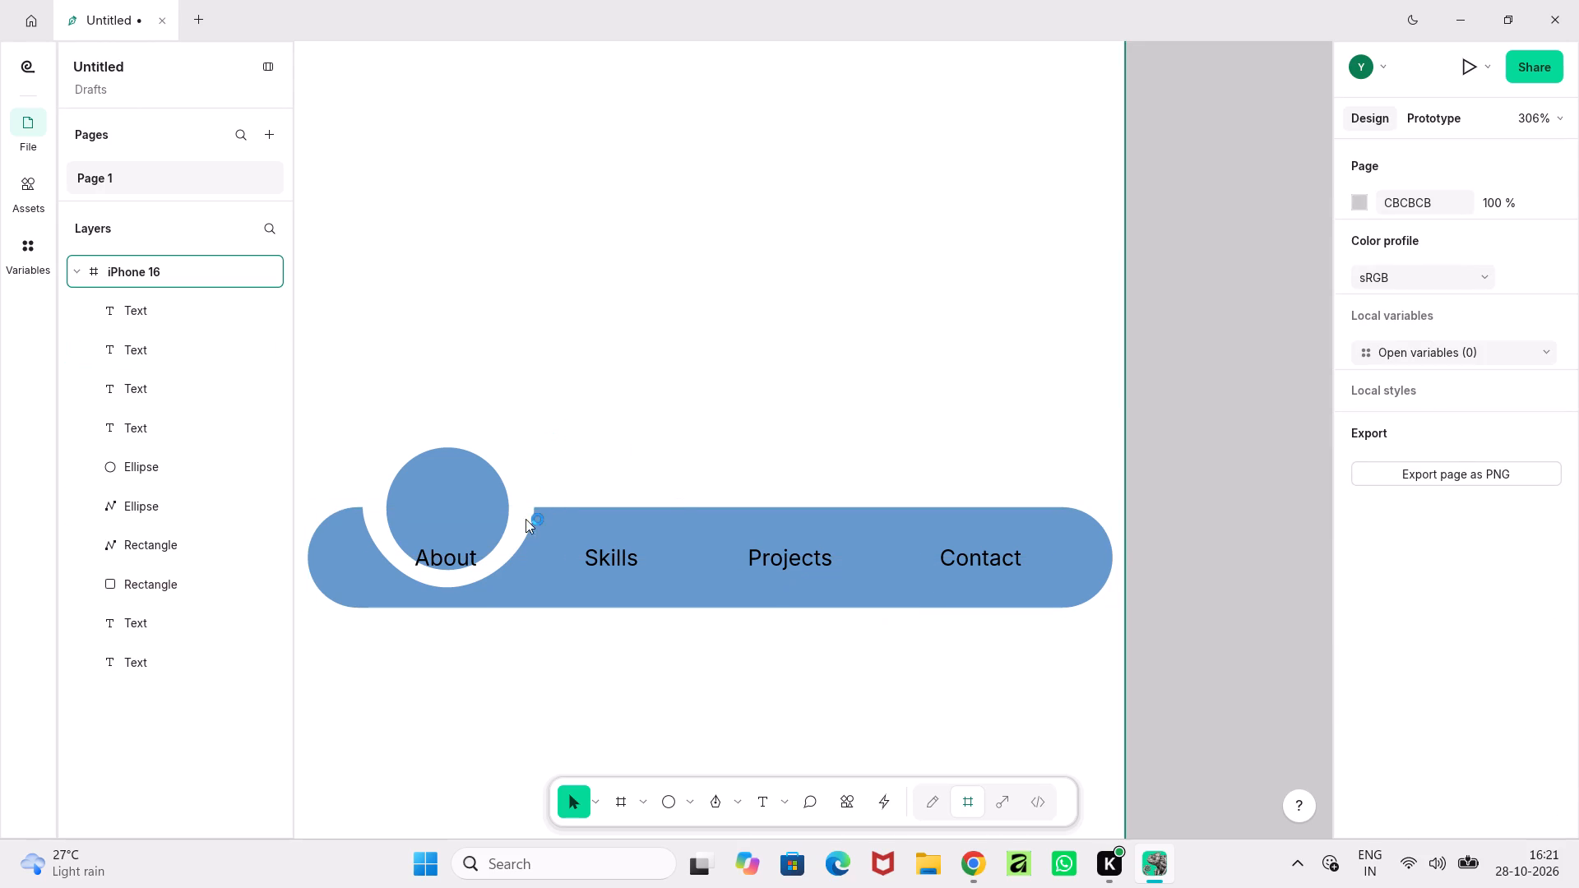
Group the blue circle with the white ellipse behind it and adjust the group's position around the About label.
click(512, 536)
shift+click(471, 518)
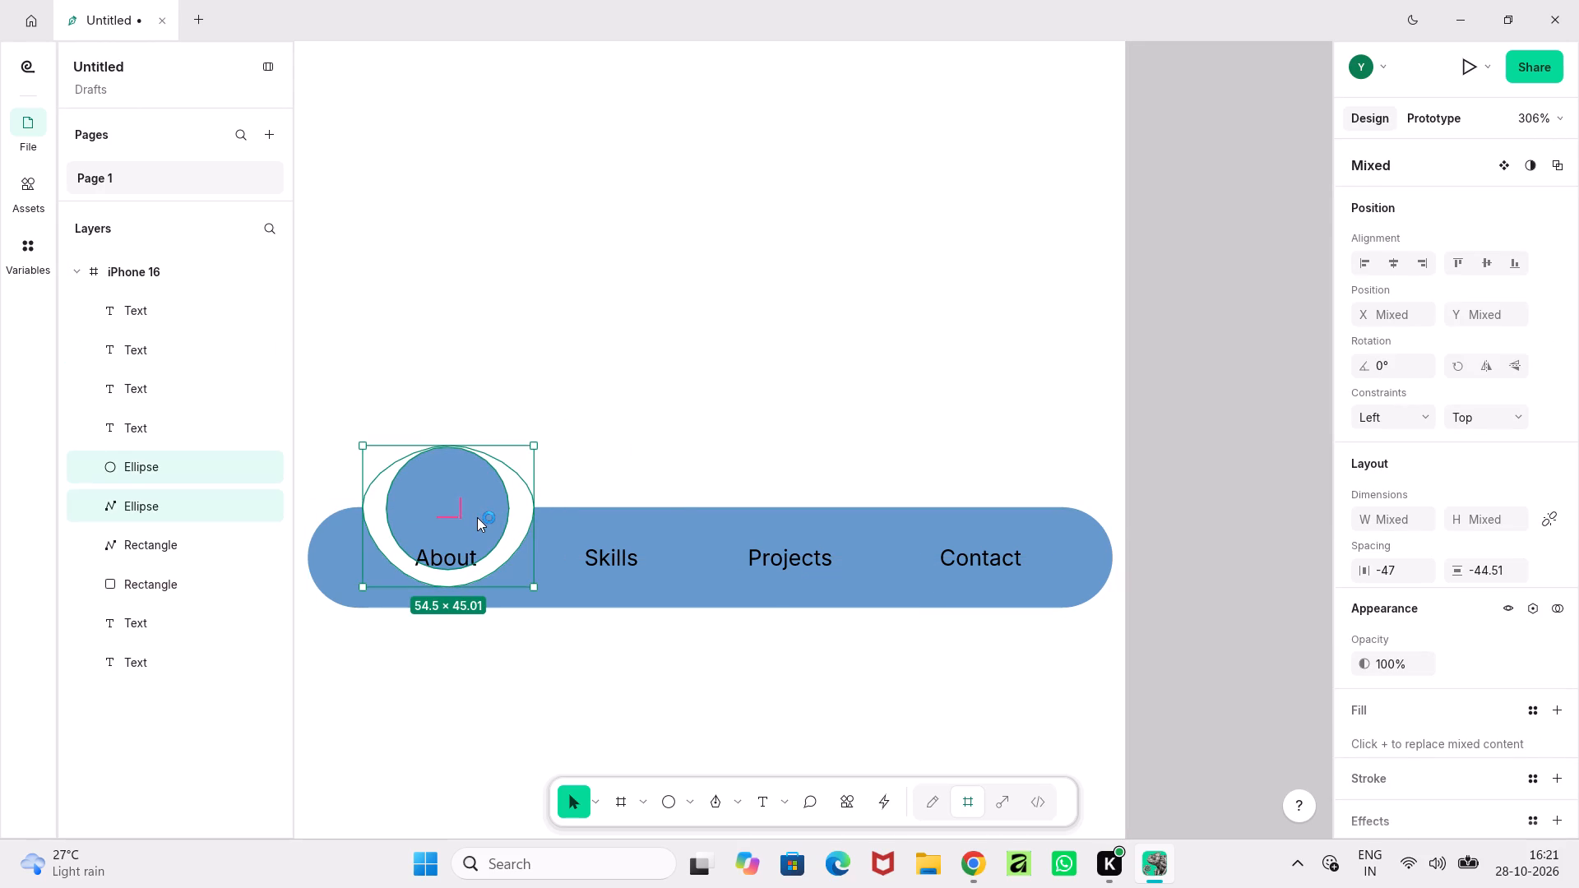
key(ctrl+g)
drag(477, 517, 498, 521)
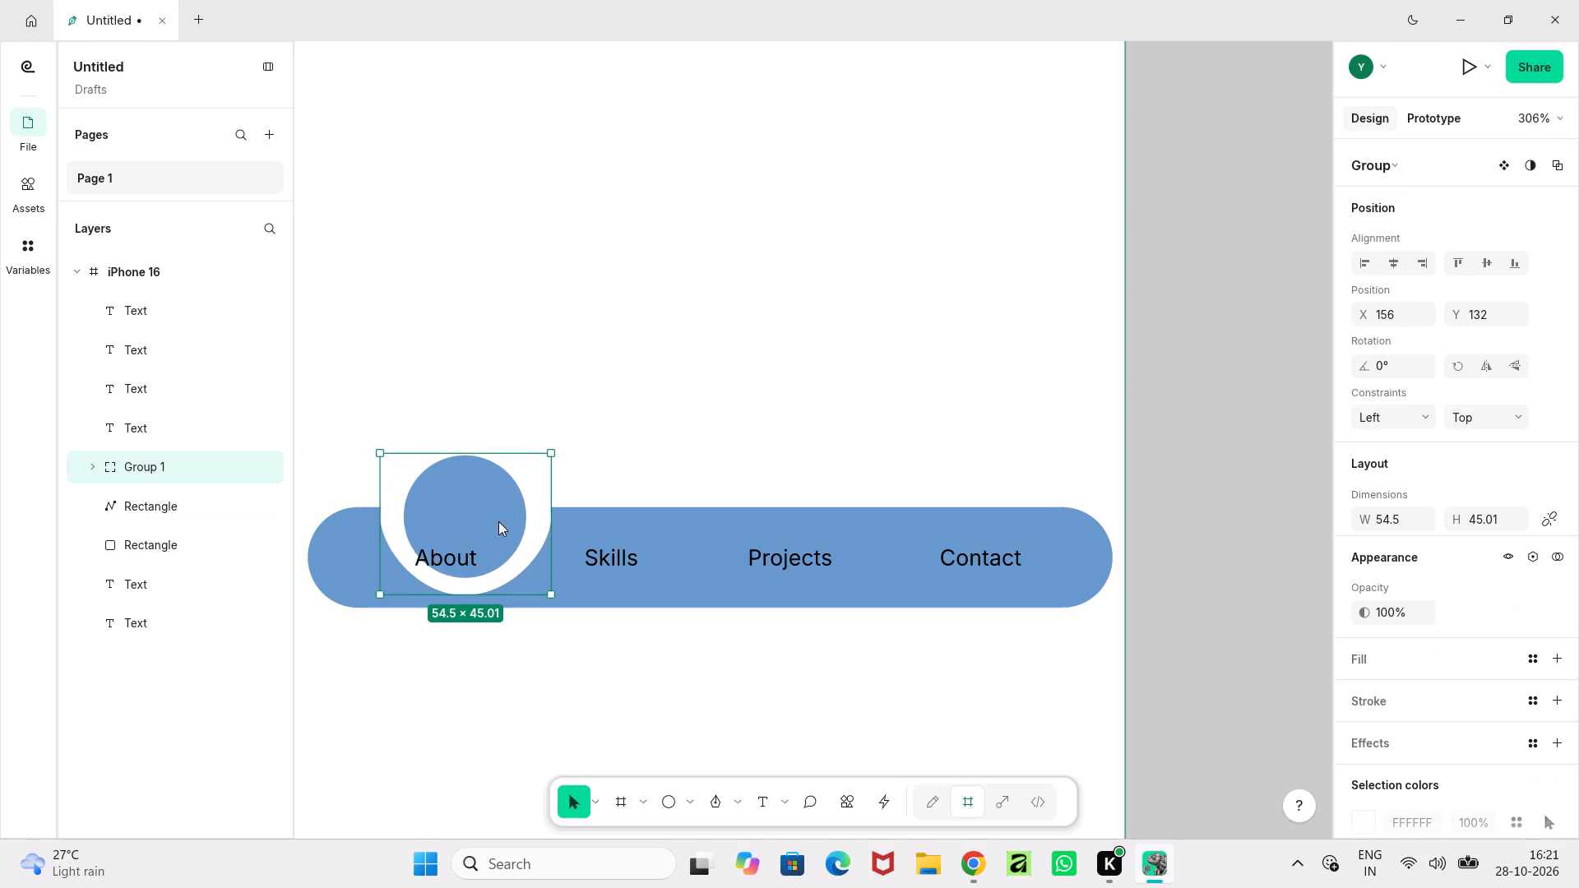
drag(498, 521, 500, 516)
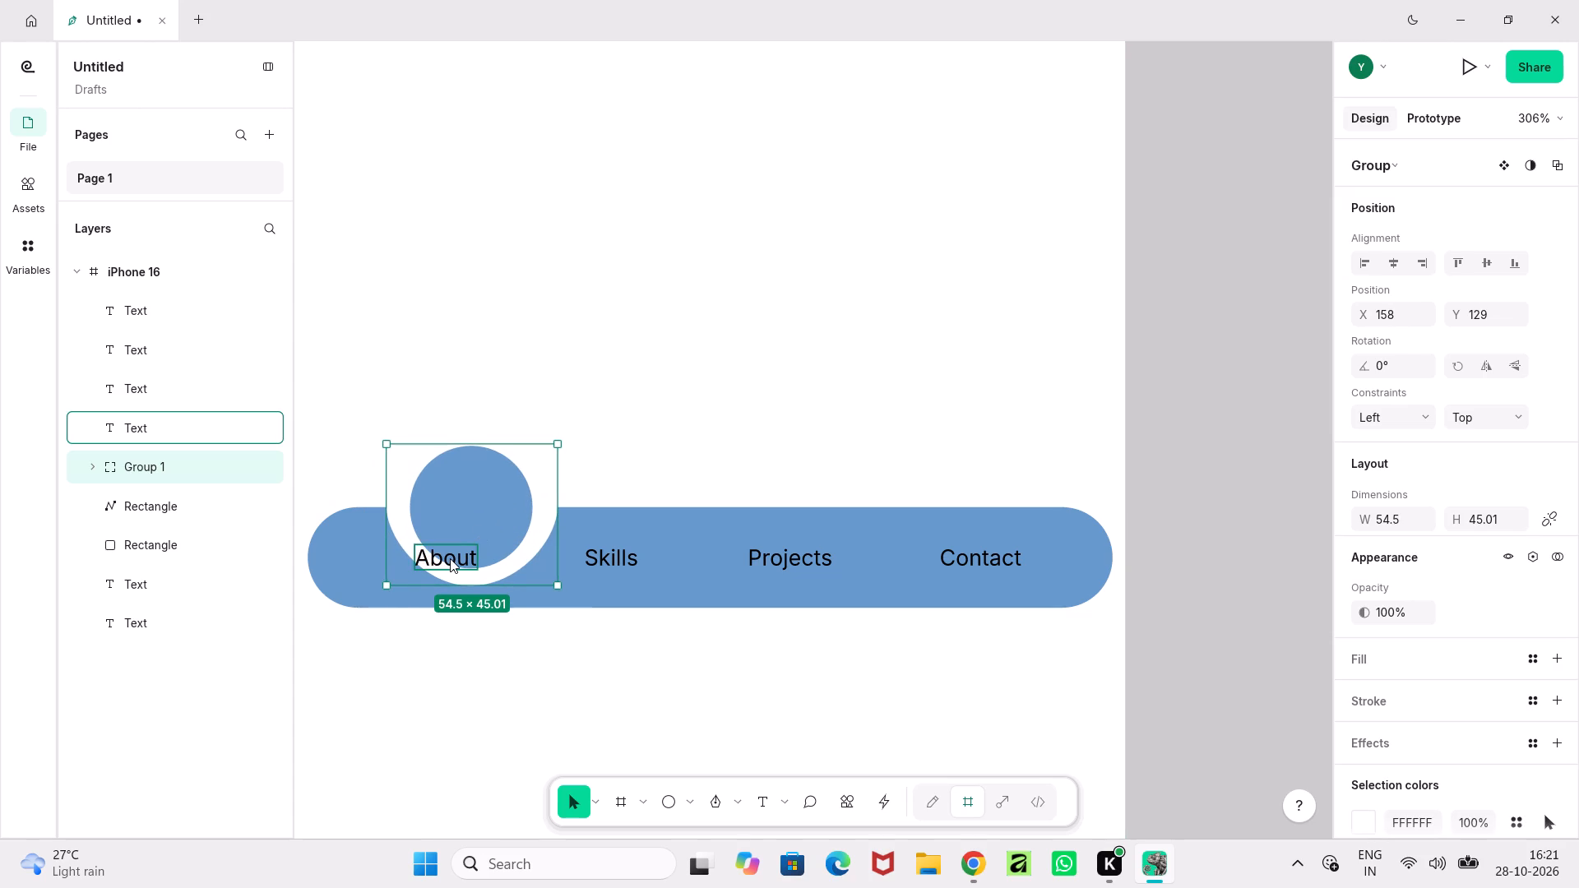
drag(491, 504, 465, 510)
Move the About label up into the blue circle, to about X 167, Y 150.
click(447, 559)
drag(452, 555, 451, 520)
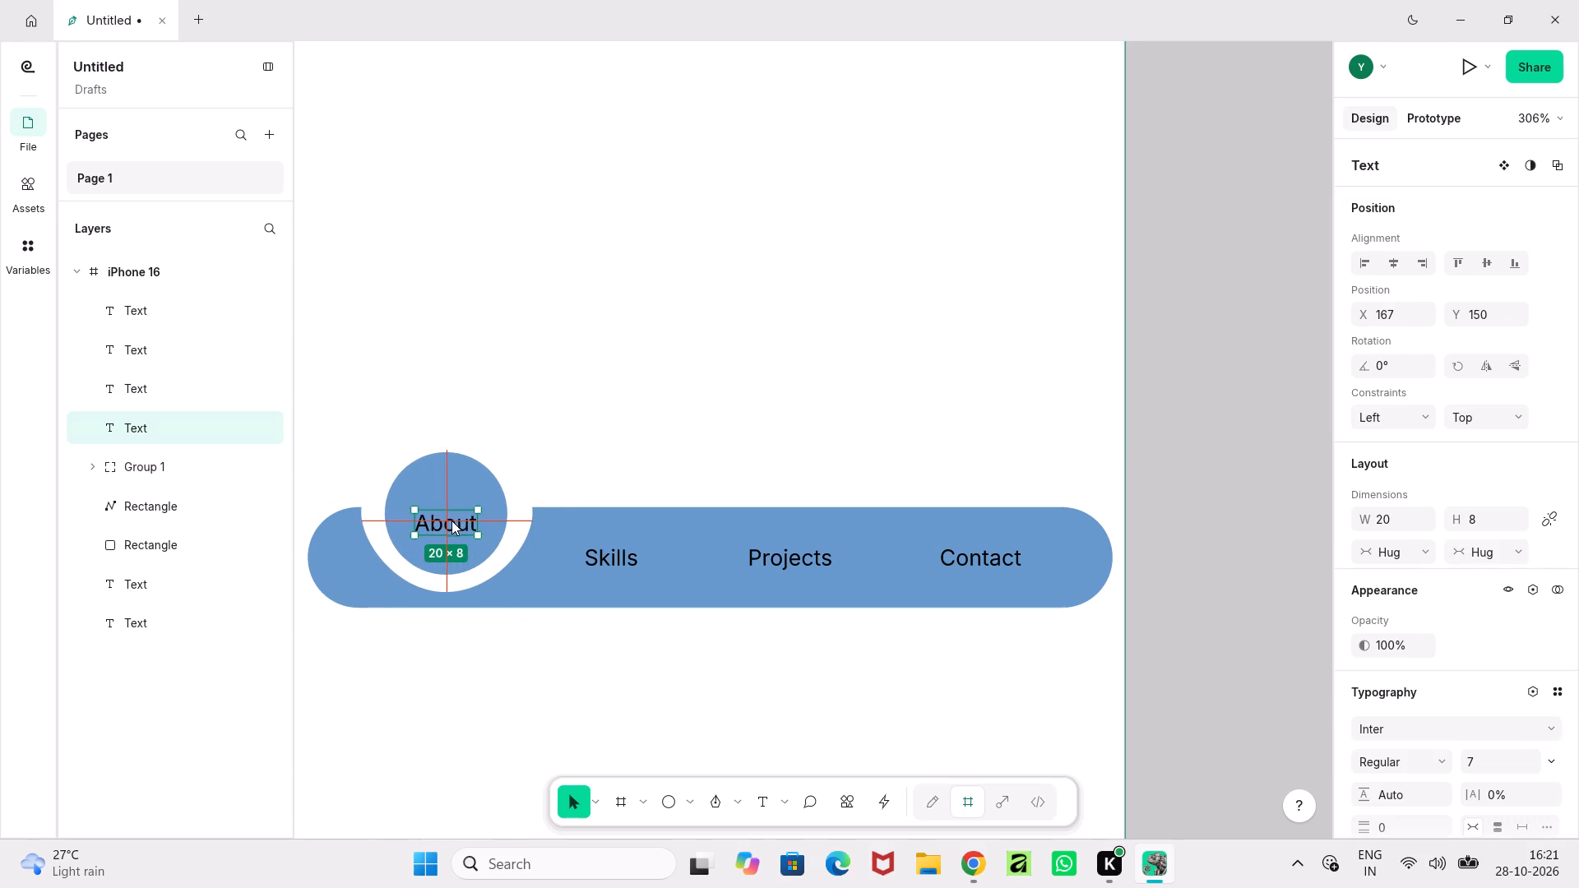
drag(451, 520, 451, 521)
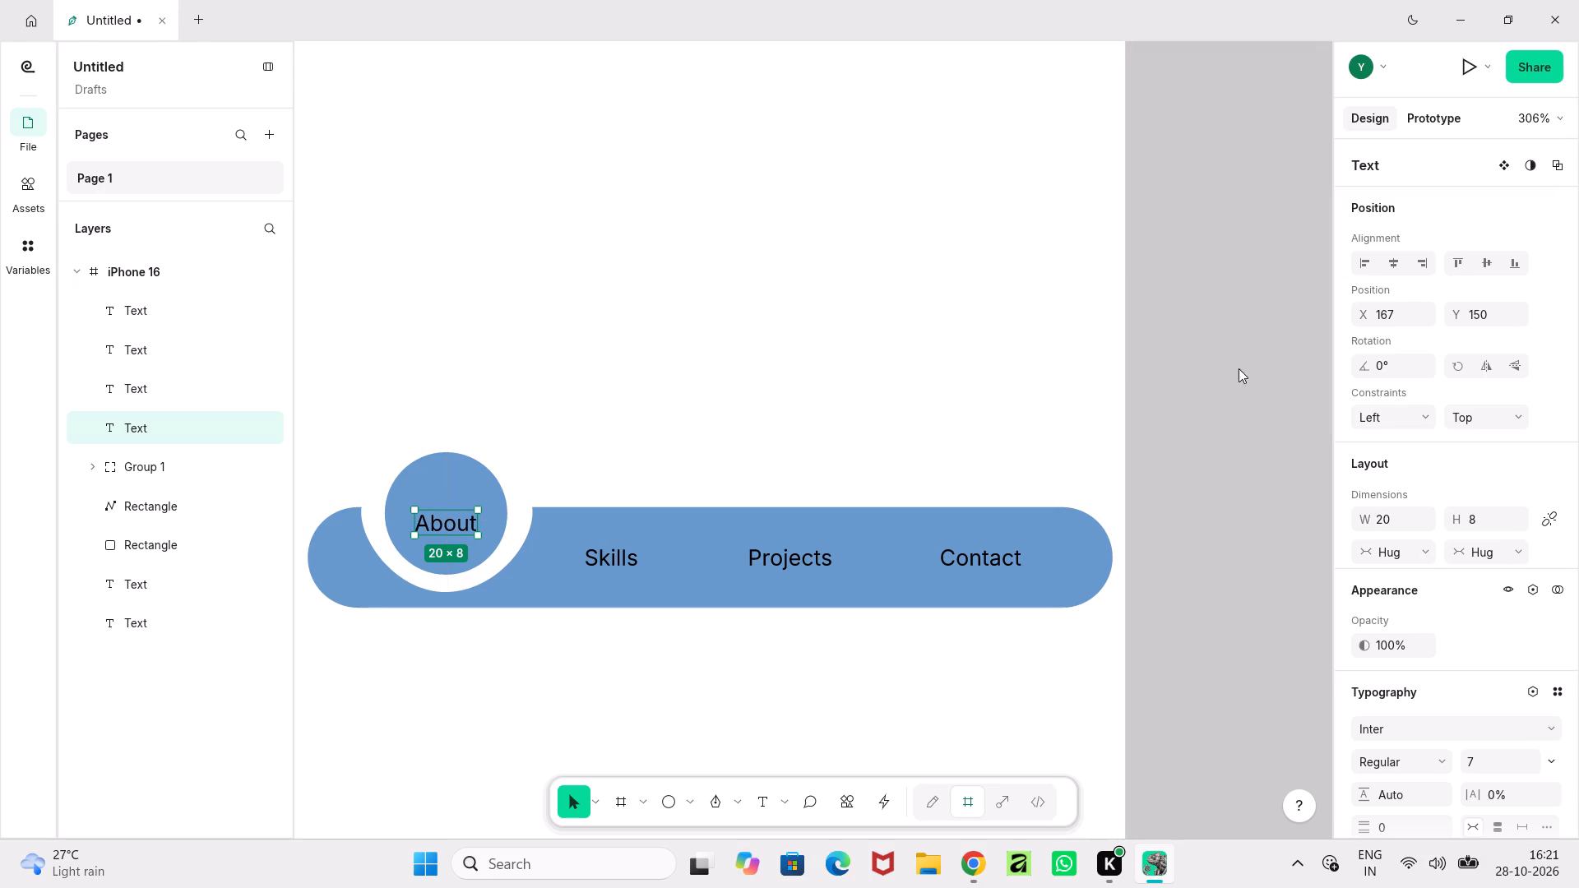
Set the About label's fill colour to white, FFFFFF.
scroll(1405, 687, down, 6)
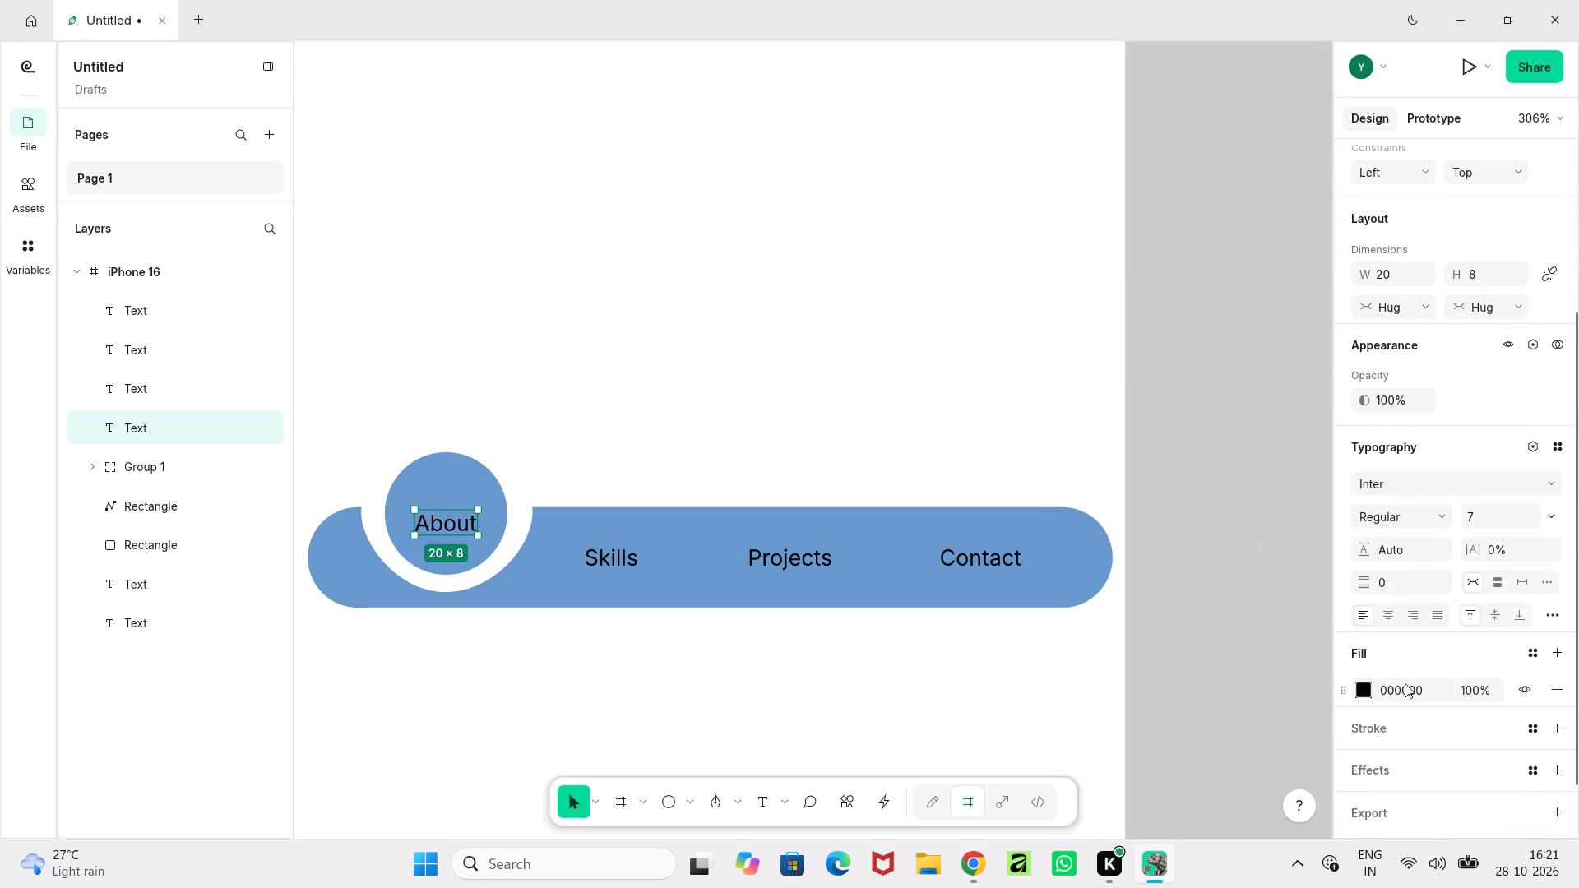
click(1365, 687)
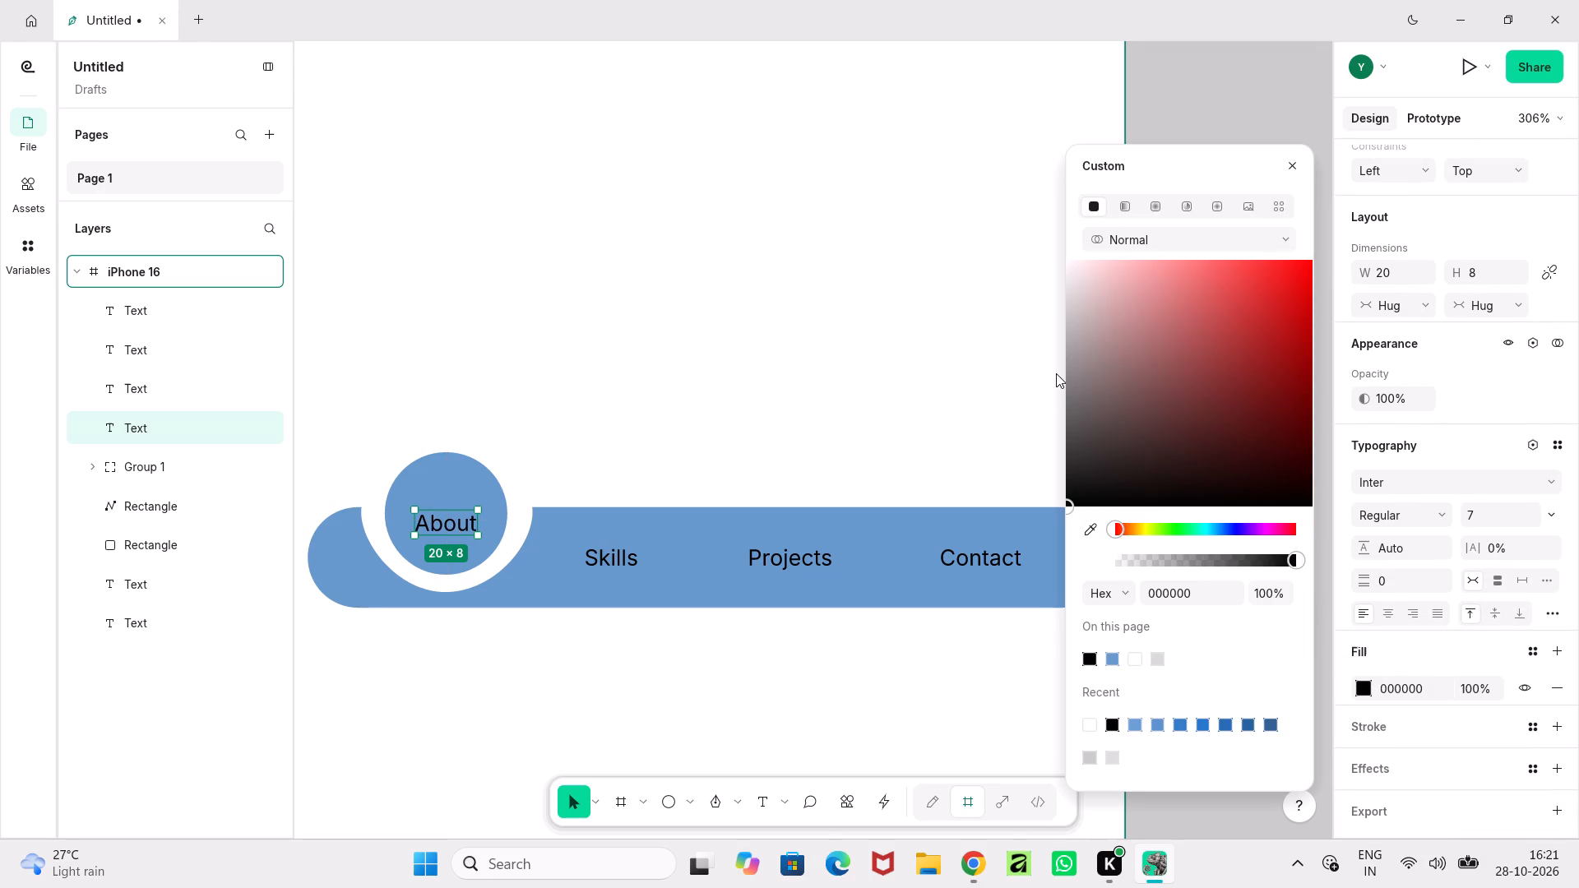
drag(1100, 352, 1049, 221)
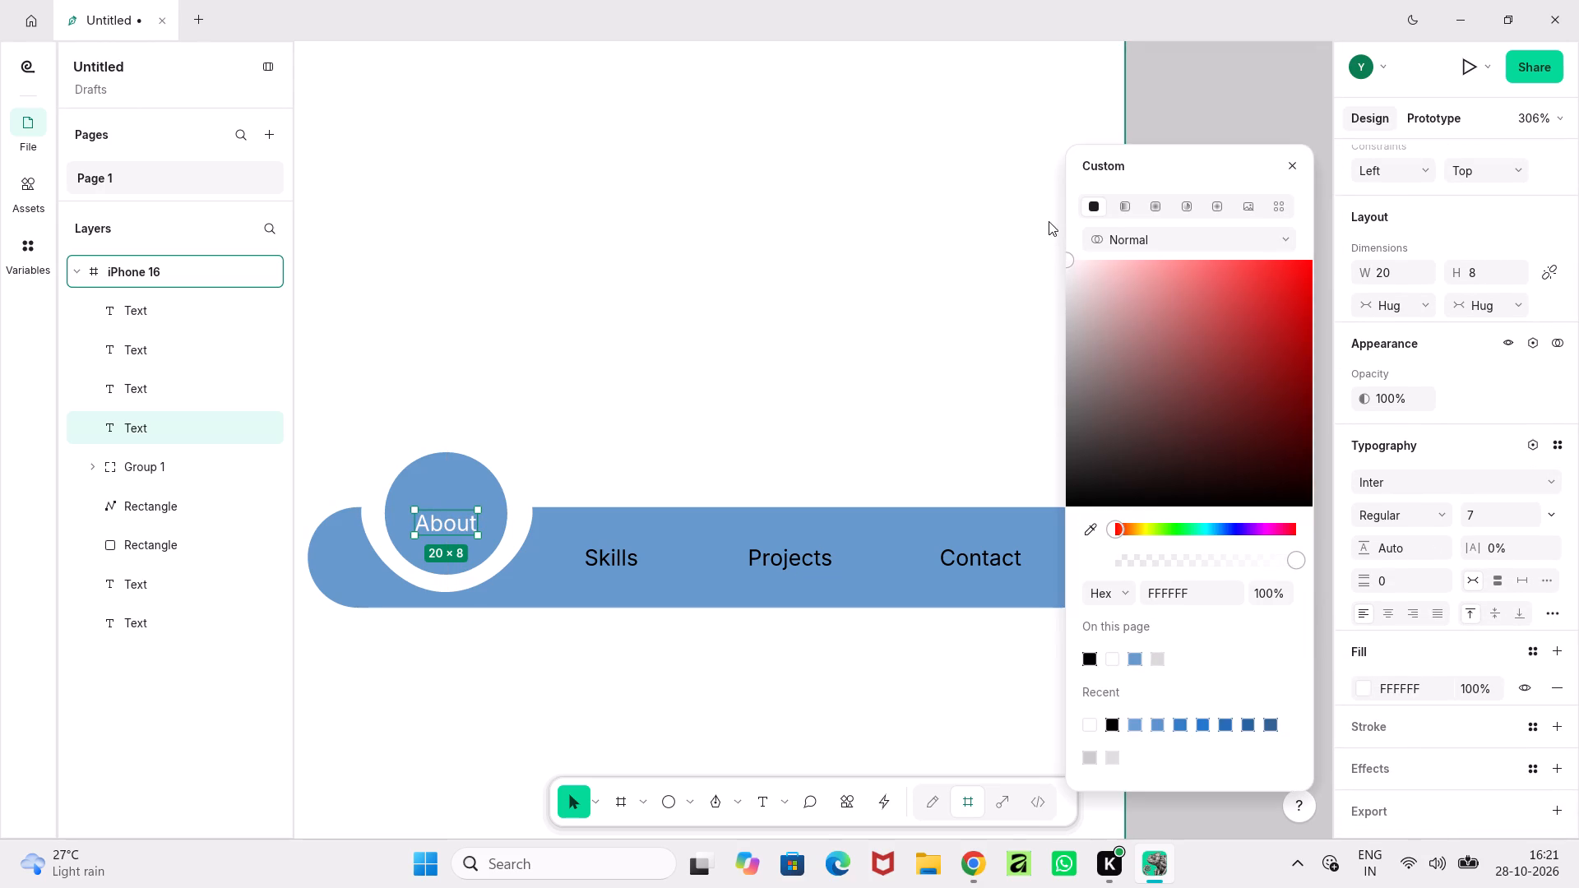
drag(1049, 221, 1049, 222)
Fine-tune the About label to the centre of the blue circle, at X 167, Y 147.
drag(449, 523, 446, 511)
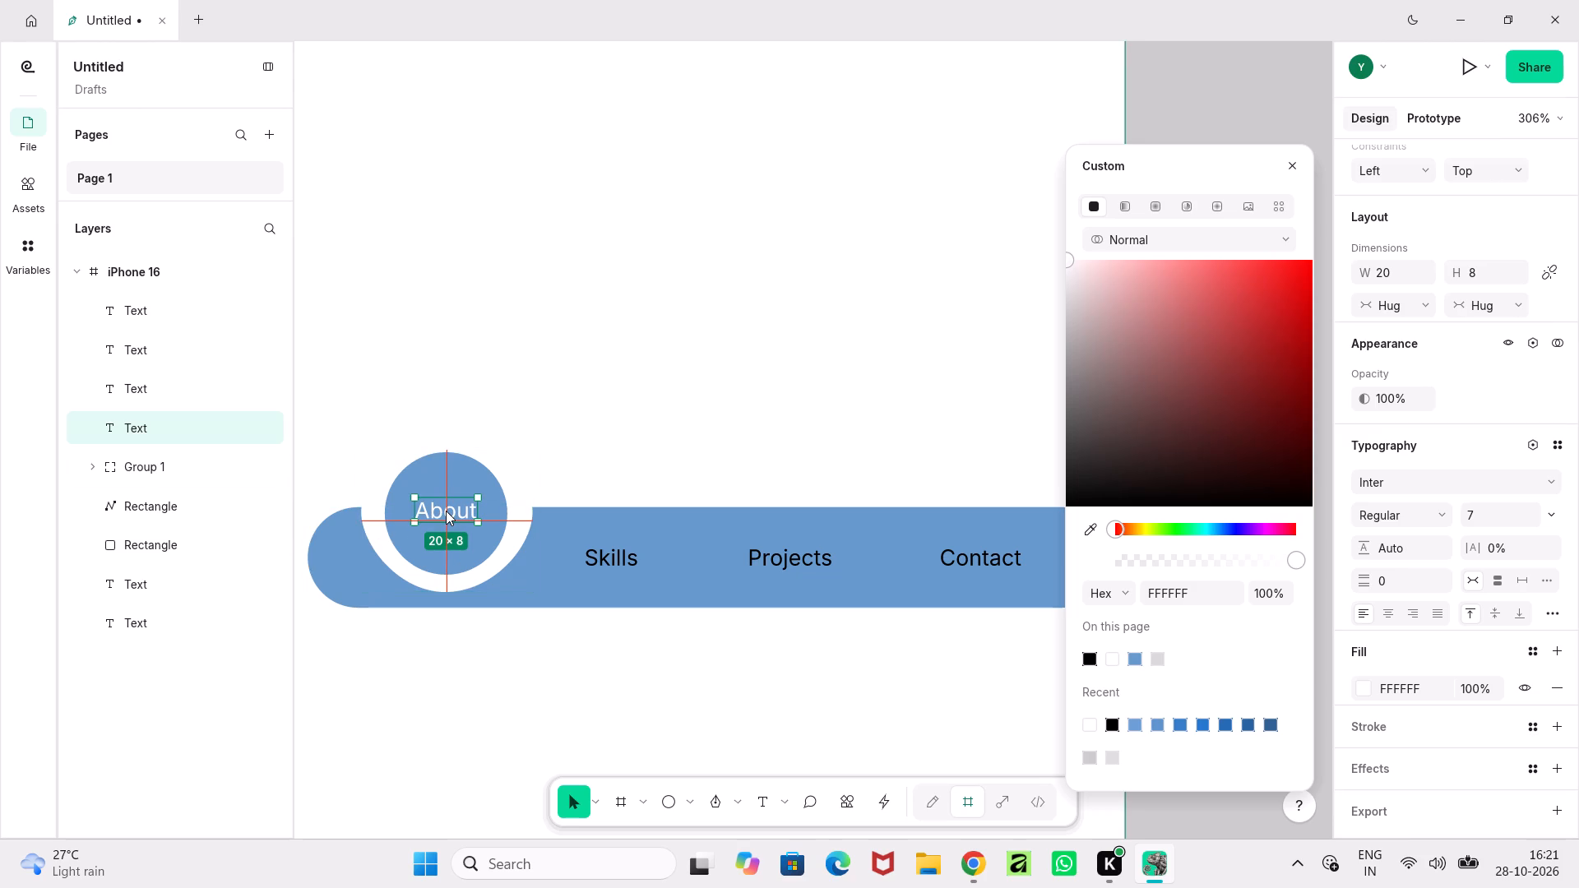
drag(446, 511, 447, 516)
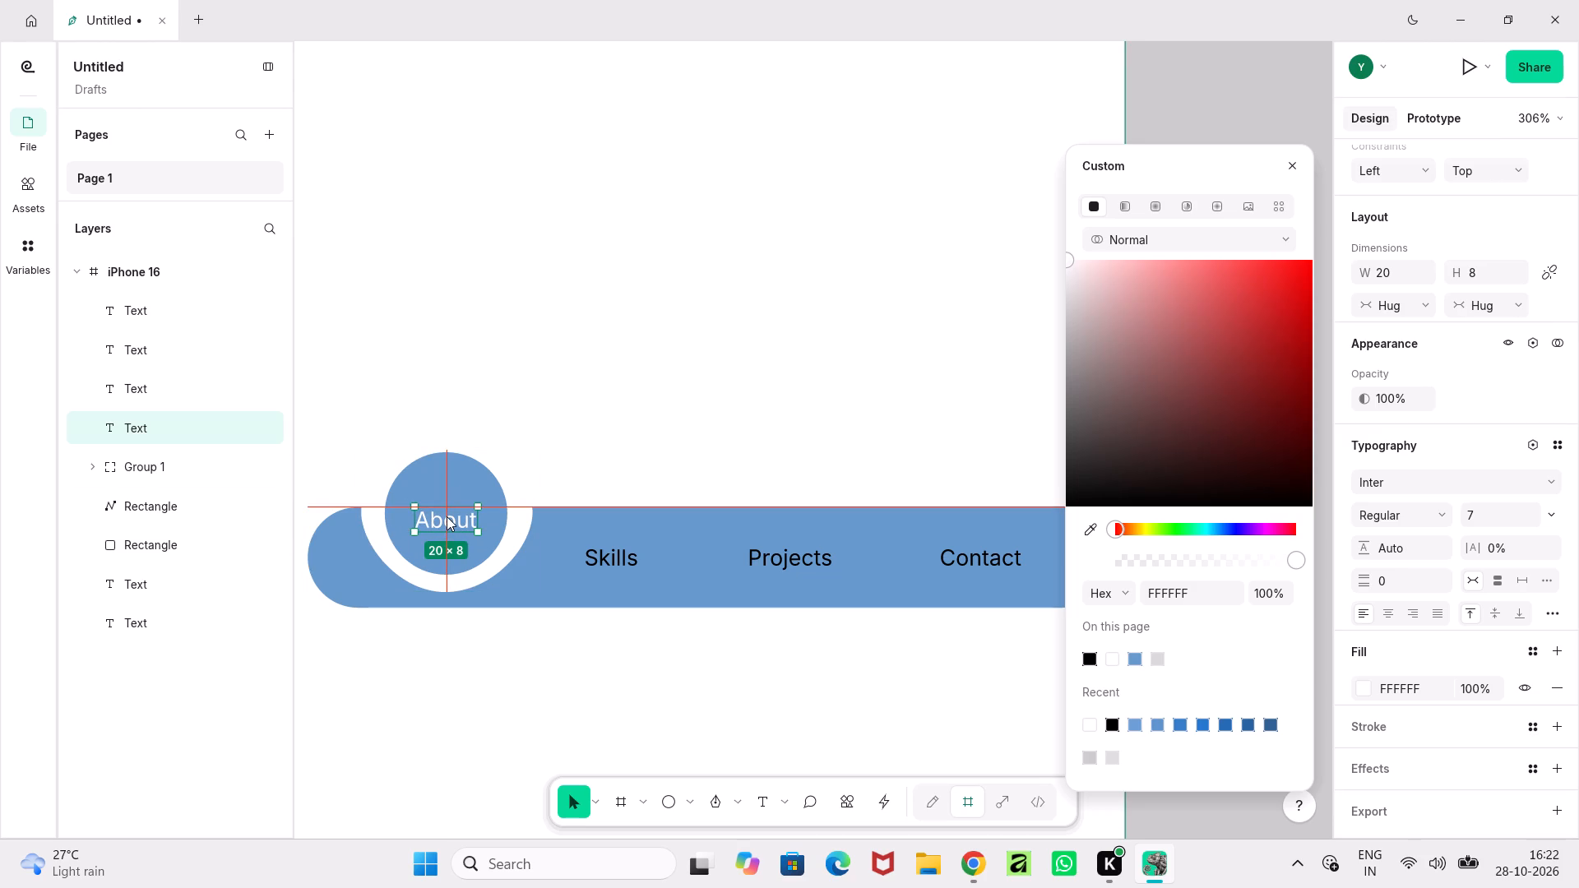
drag(447, 516, 447, 514)
ctrl+scroll(447, 514, up, 6)
drag(447, 514, 454, 548)
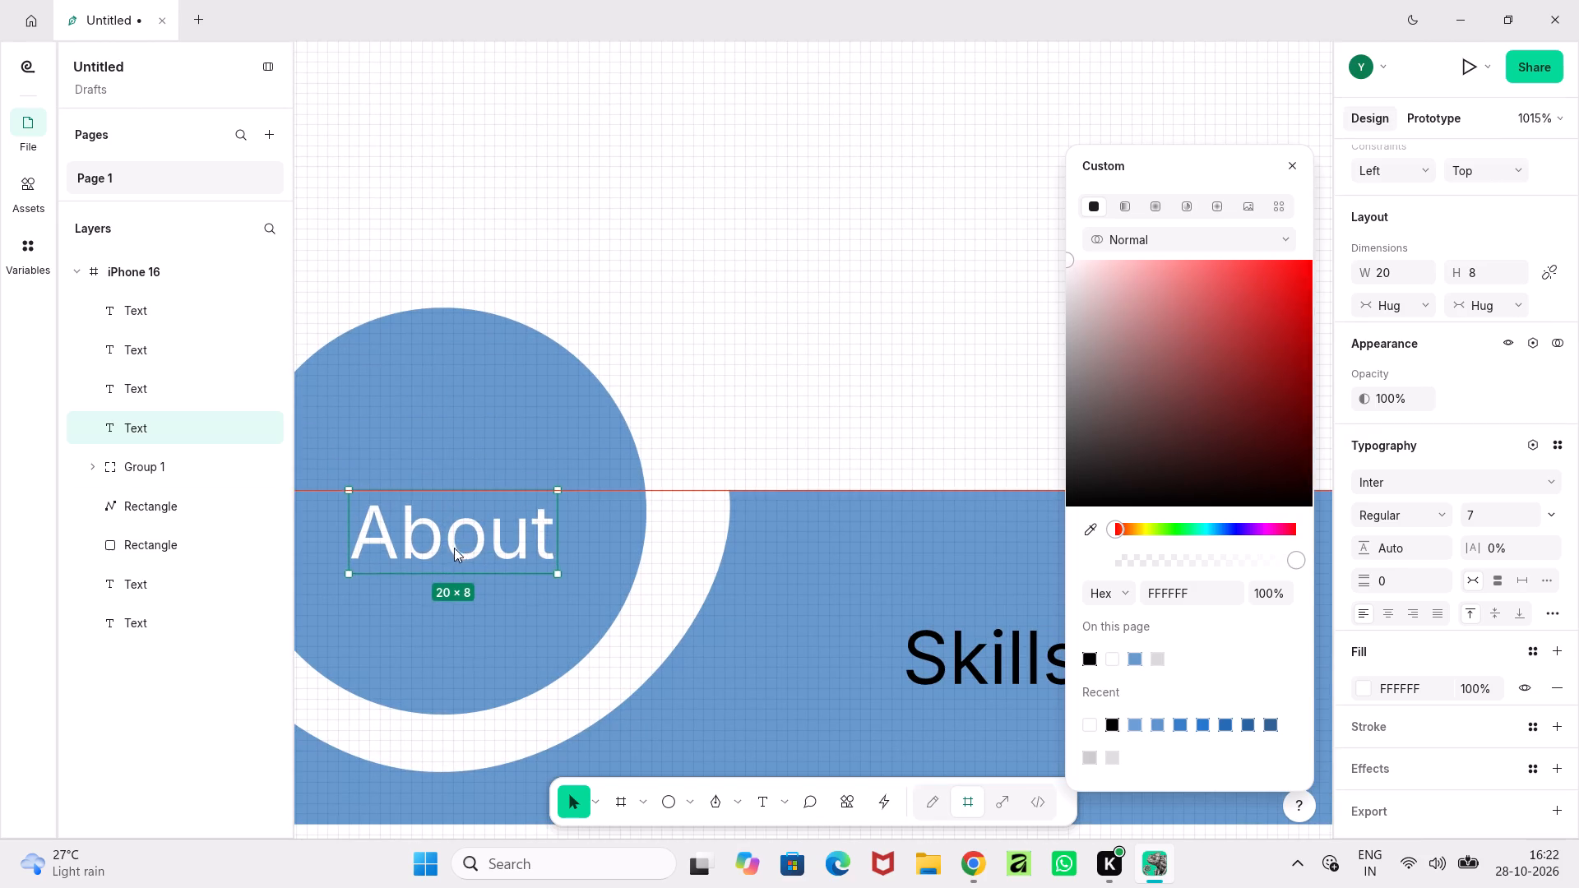
drag(454, 548, 444, 517)
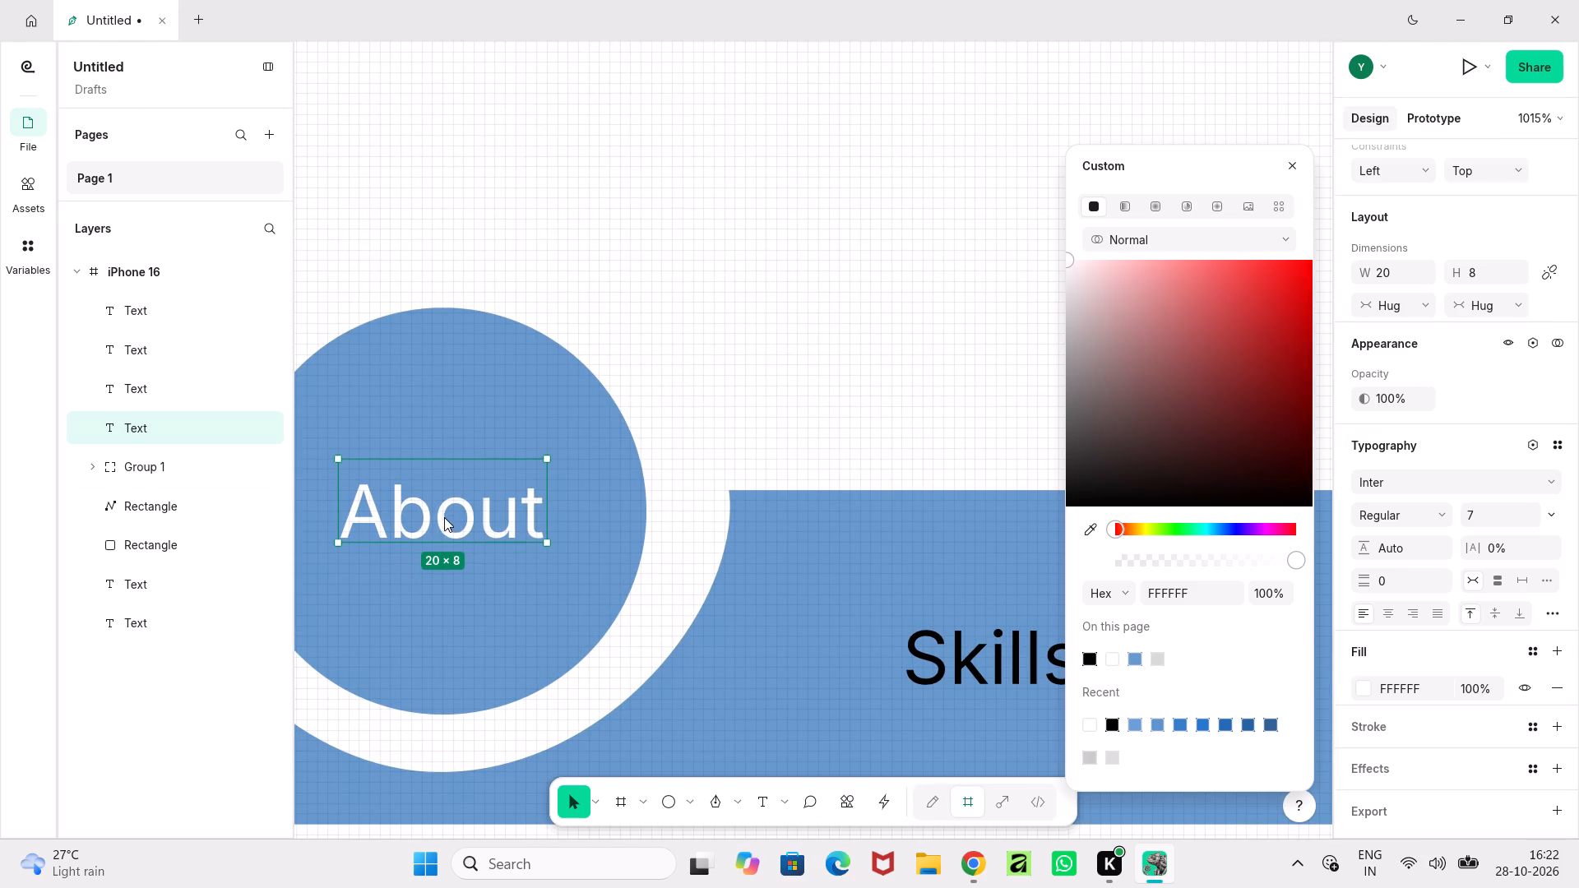
drag(444, 517, 438, 501)
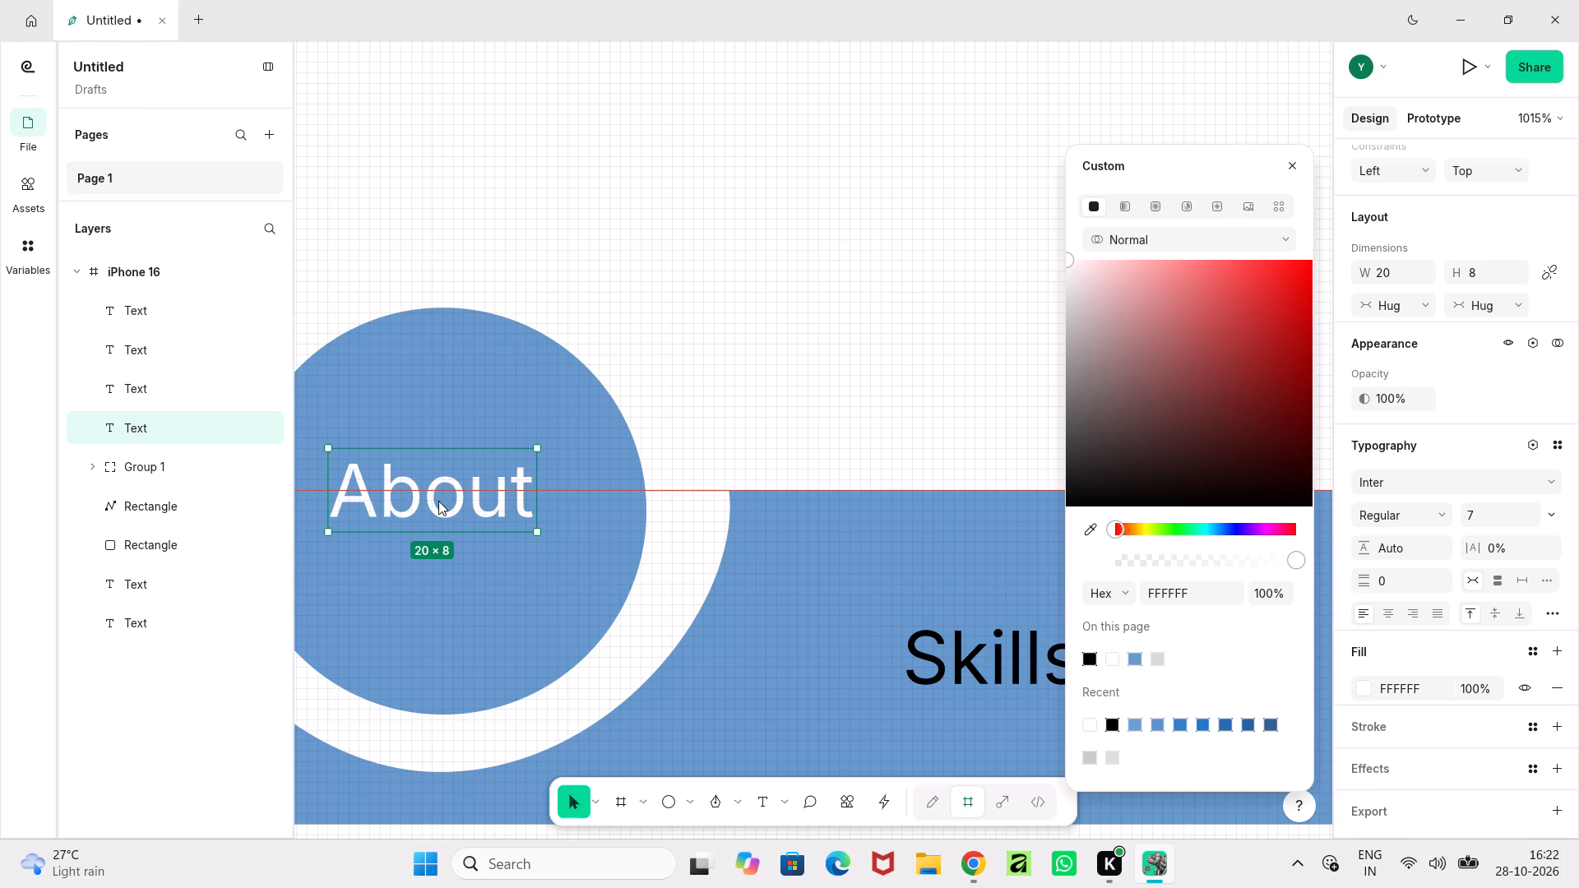
drag(438, 501, 447, 502)
ctrl+scroll(447, 502, down, 3)
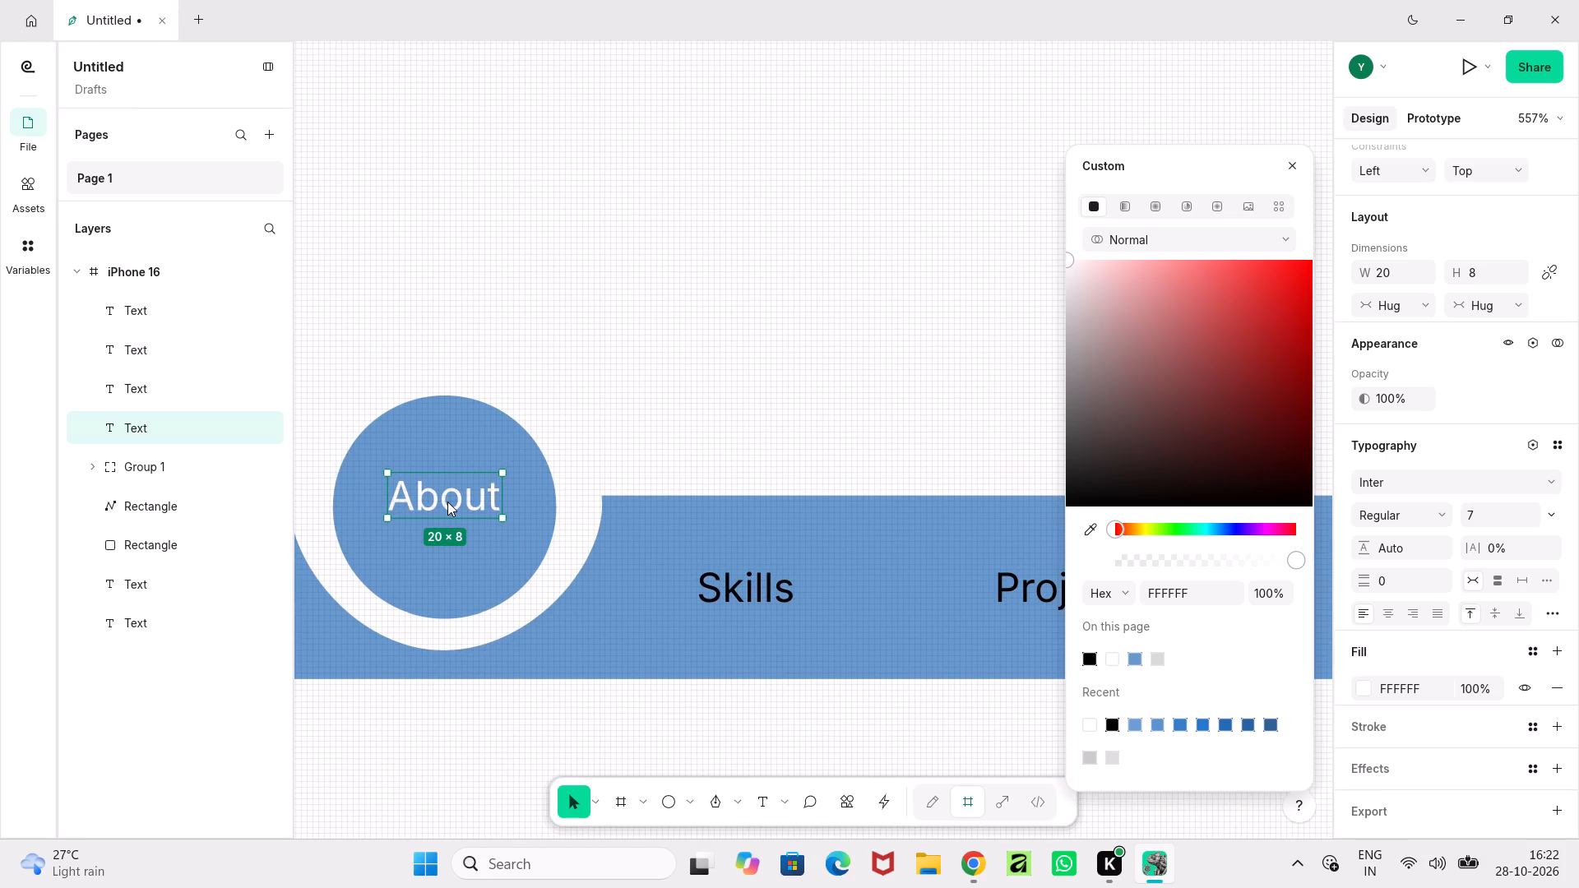
click(447, 502)
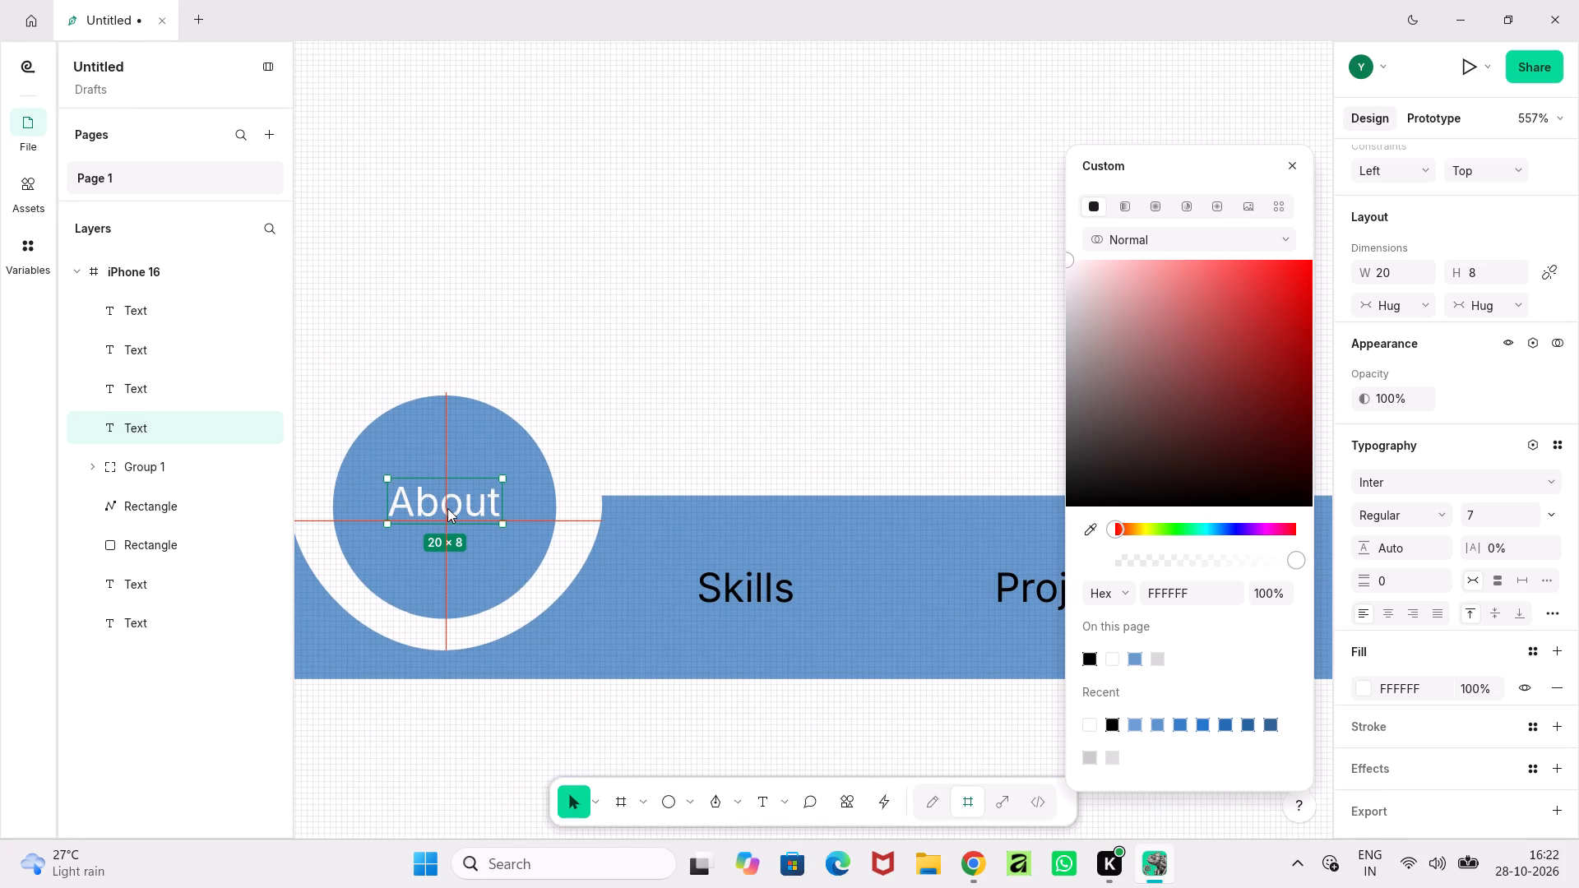
click(620, 452)
ctrl+scroll(620, 452, down, 2)
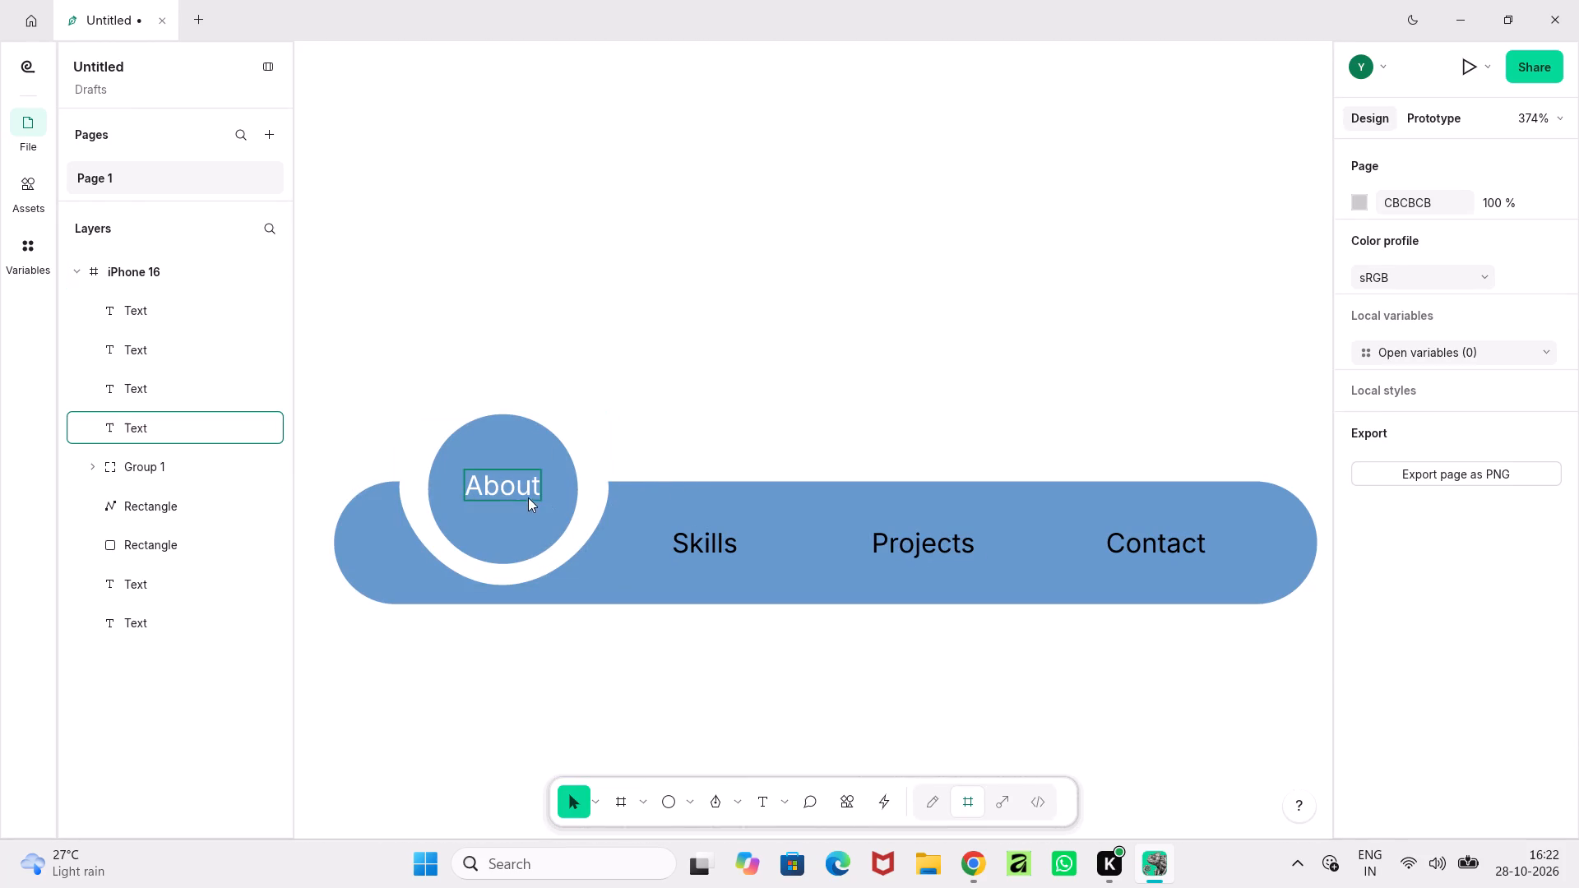
click(507, 487)
key(Down)
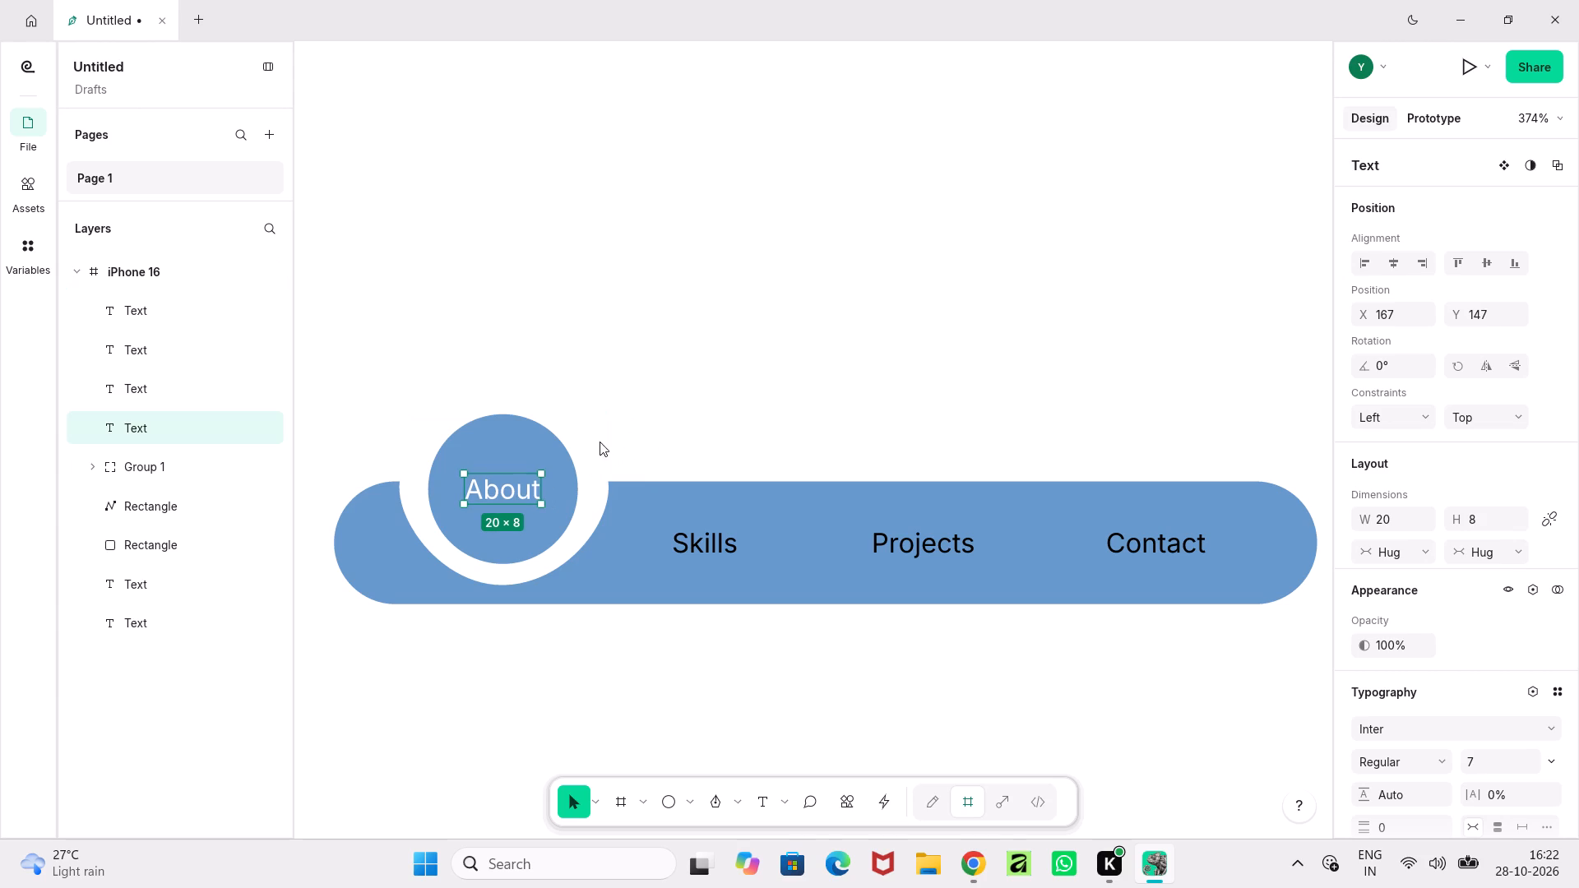
click(667, 402)
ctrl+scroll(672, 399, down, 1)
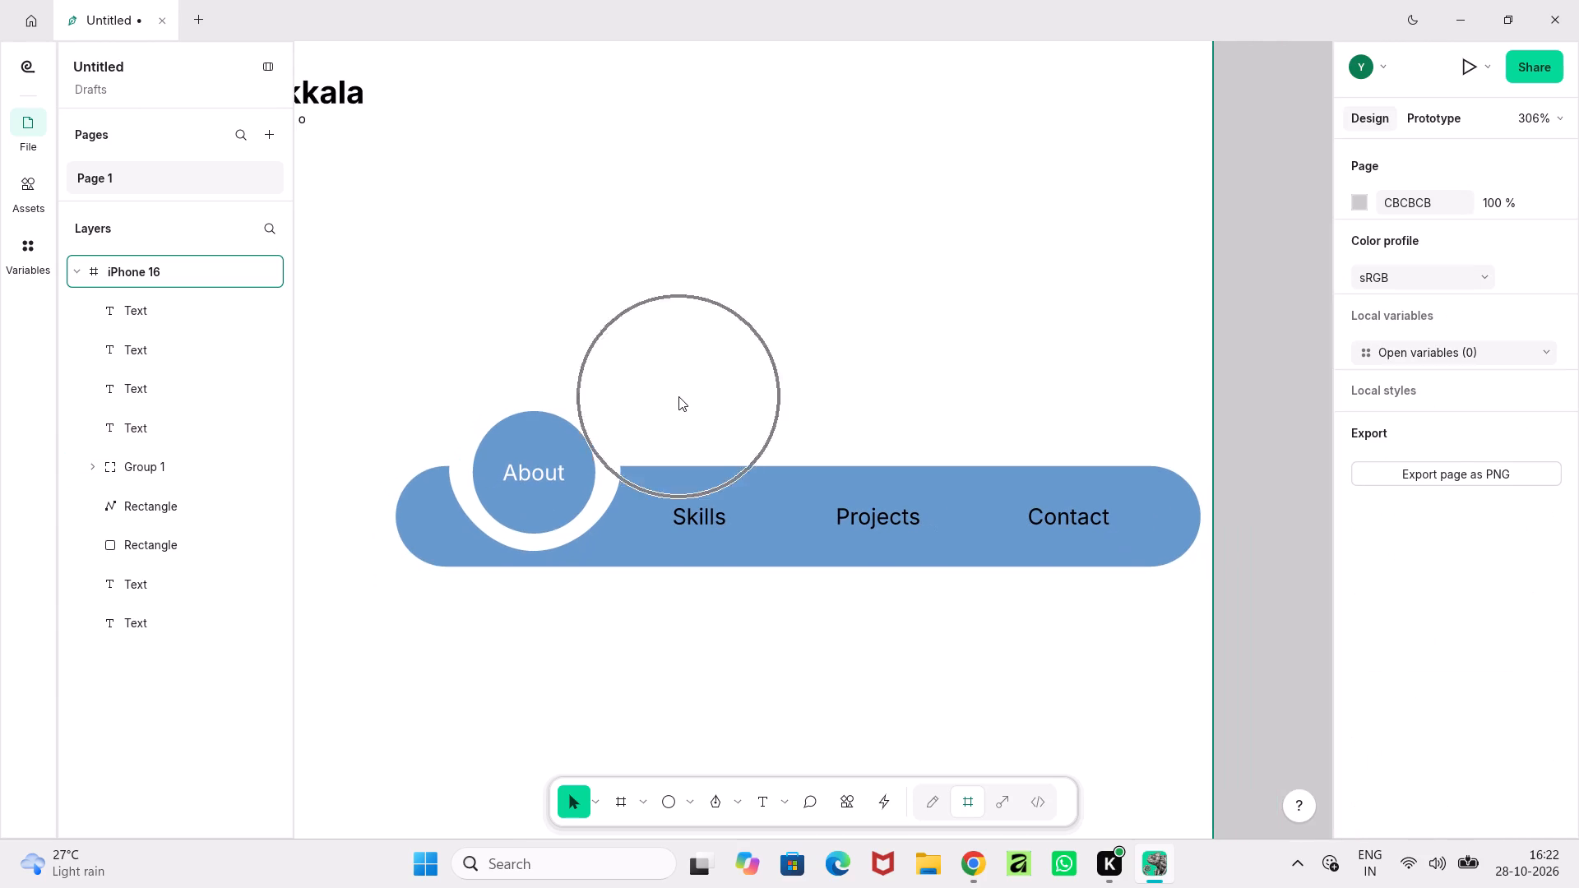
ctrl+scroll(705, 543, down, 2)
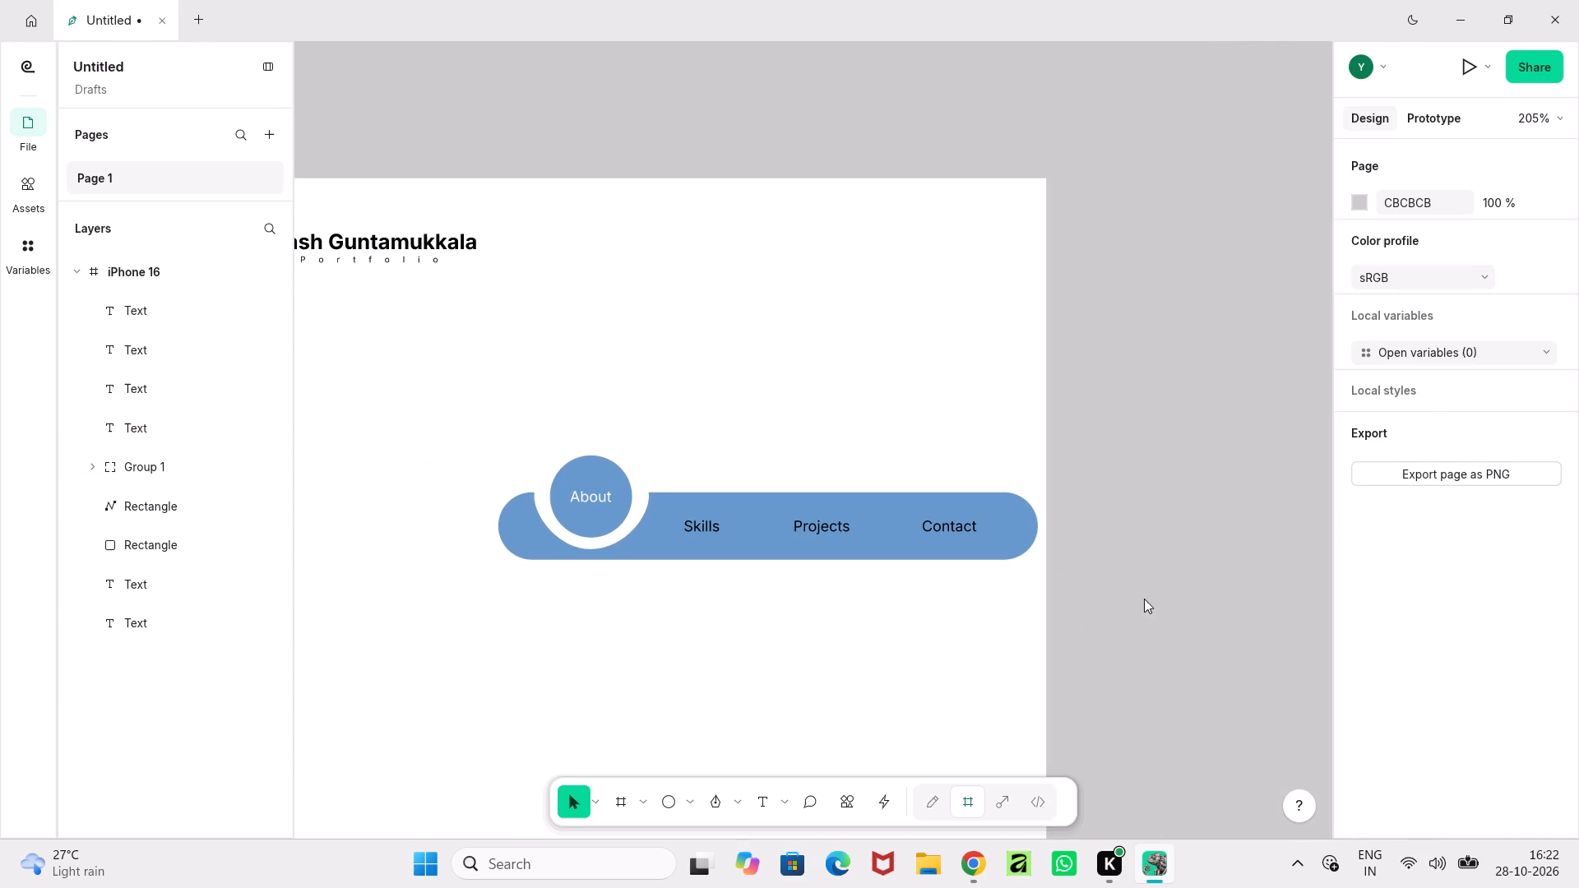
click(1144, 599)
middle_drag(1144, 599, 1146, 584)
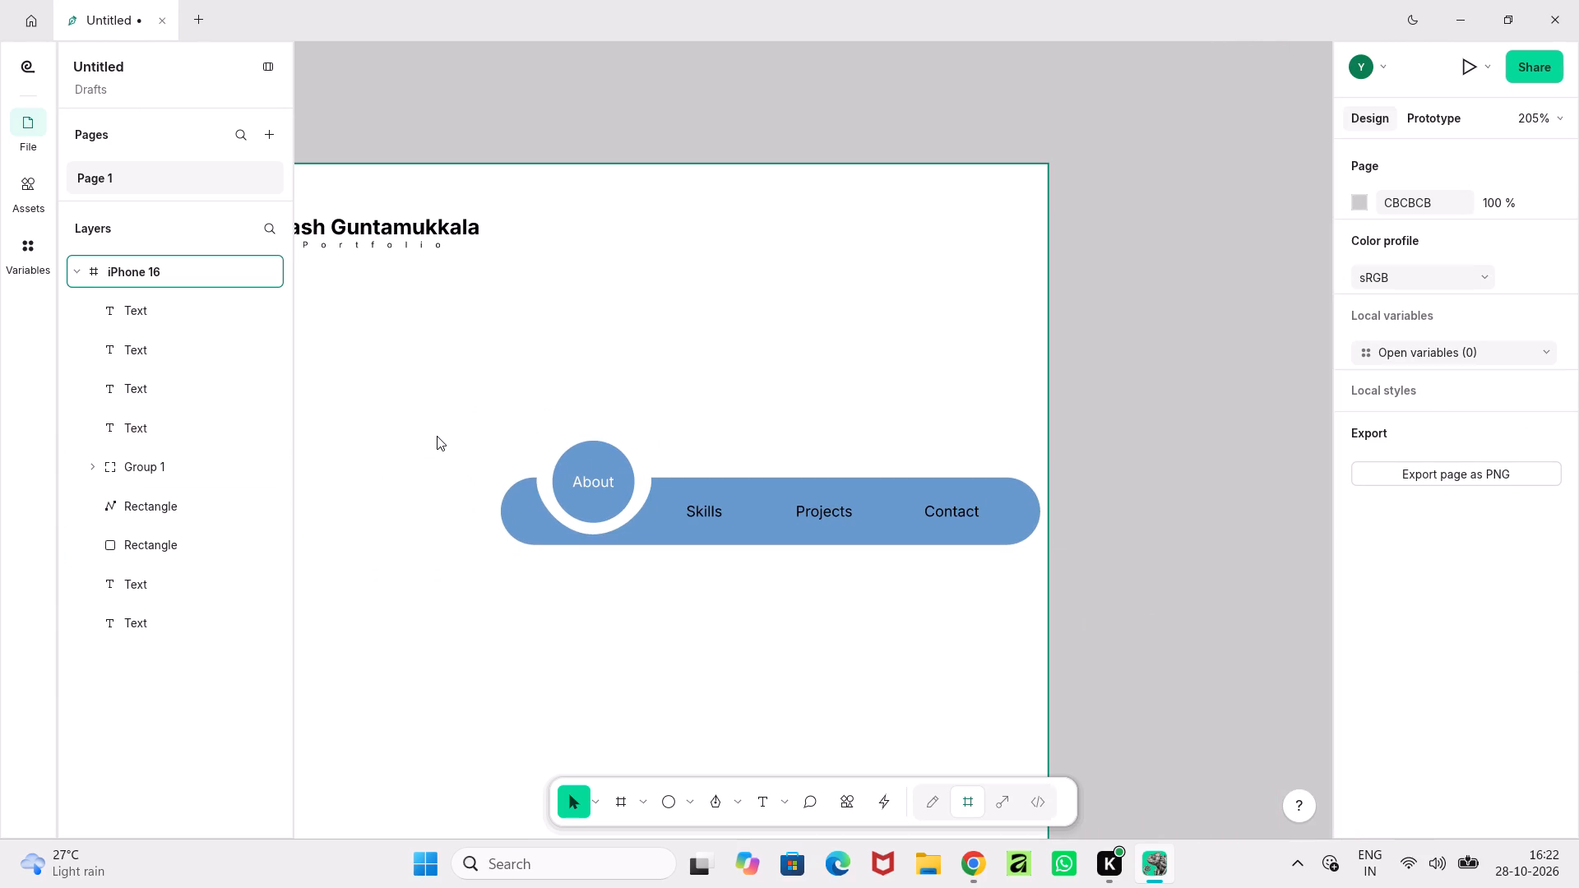
Duplicate the whole navigation bar with its labels and About circle, and place the copy directly below the original.
drag(441, 428, 1104, 577)
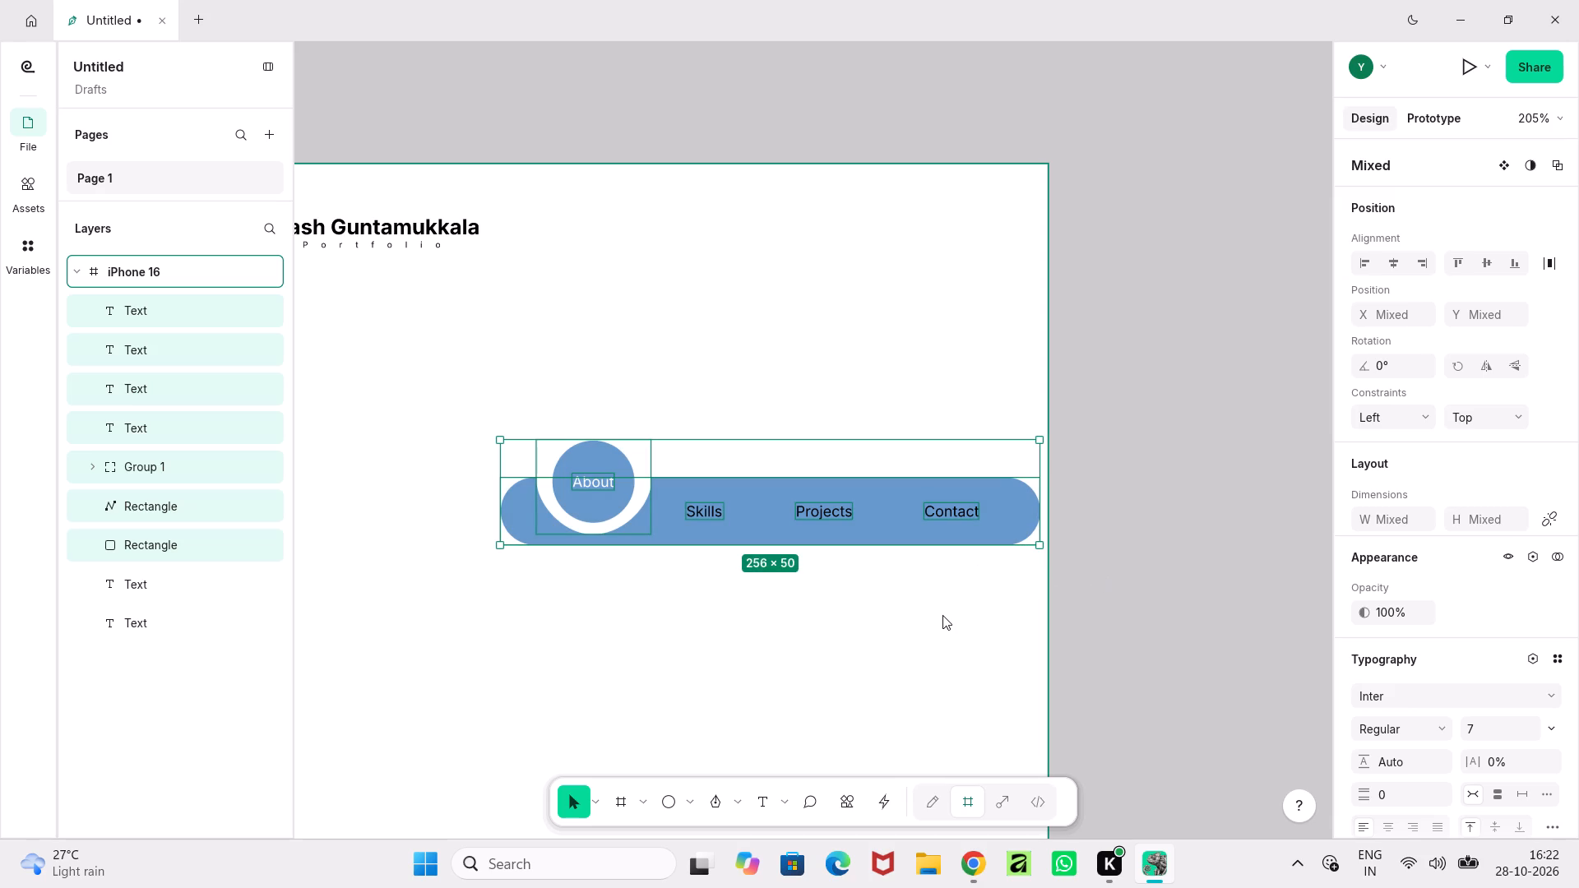
key(ctrl+c)
key(ctrl+v)
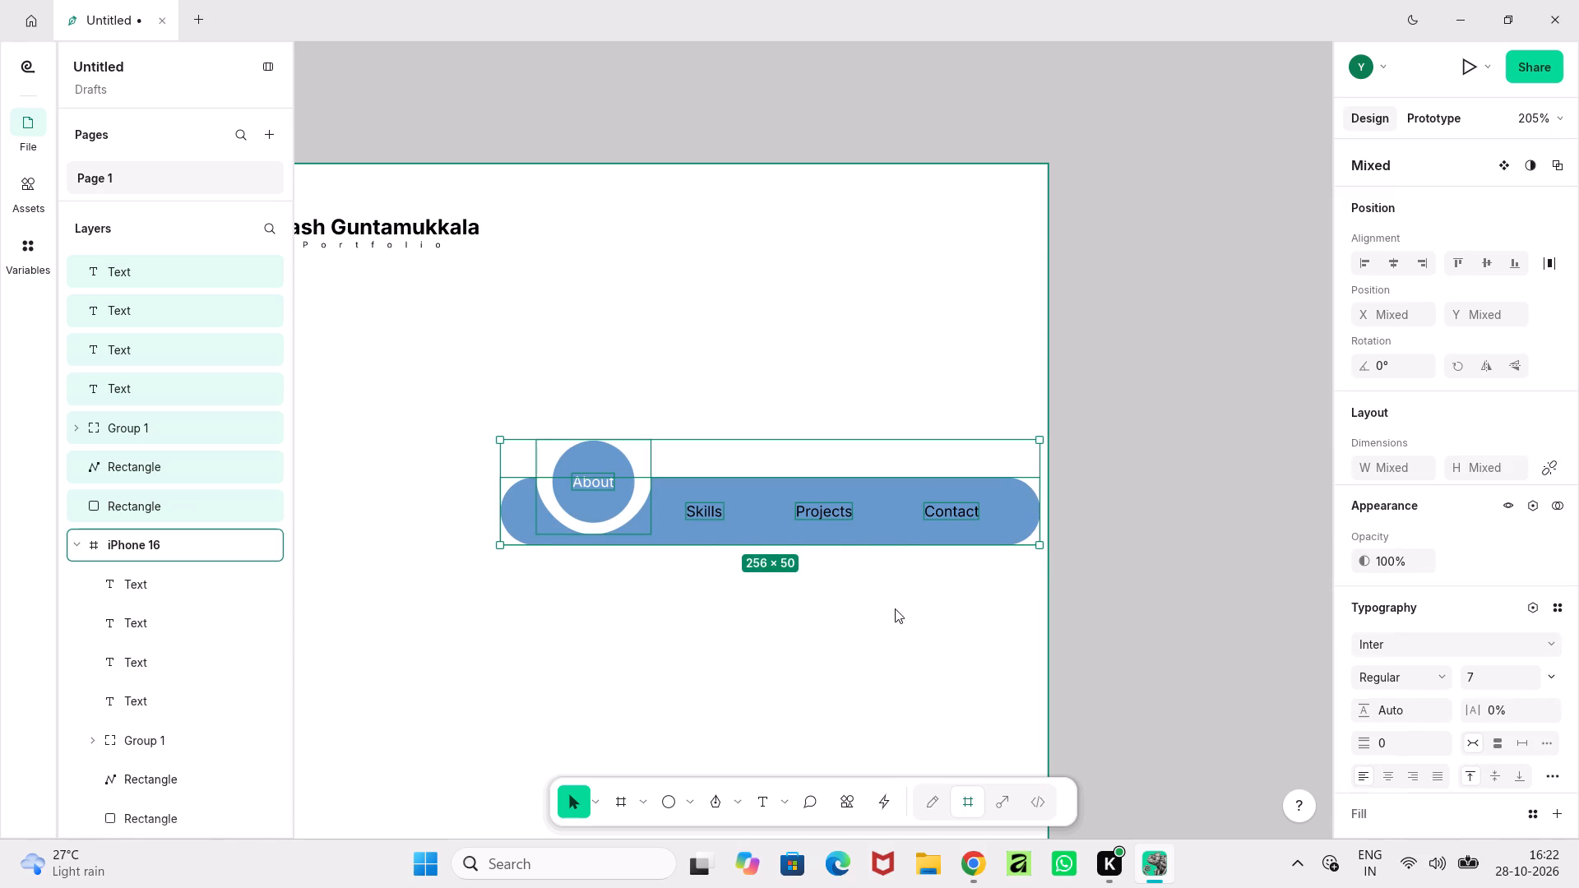
drag(873, 521, 875, 659)
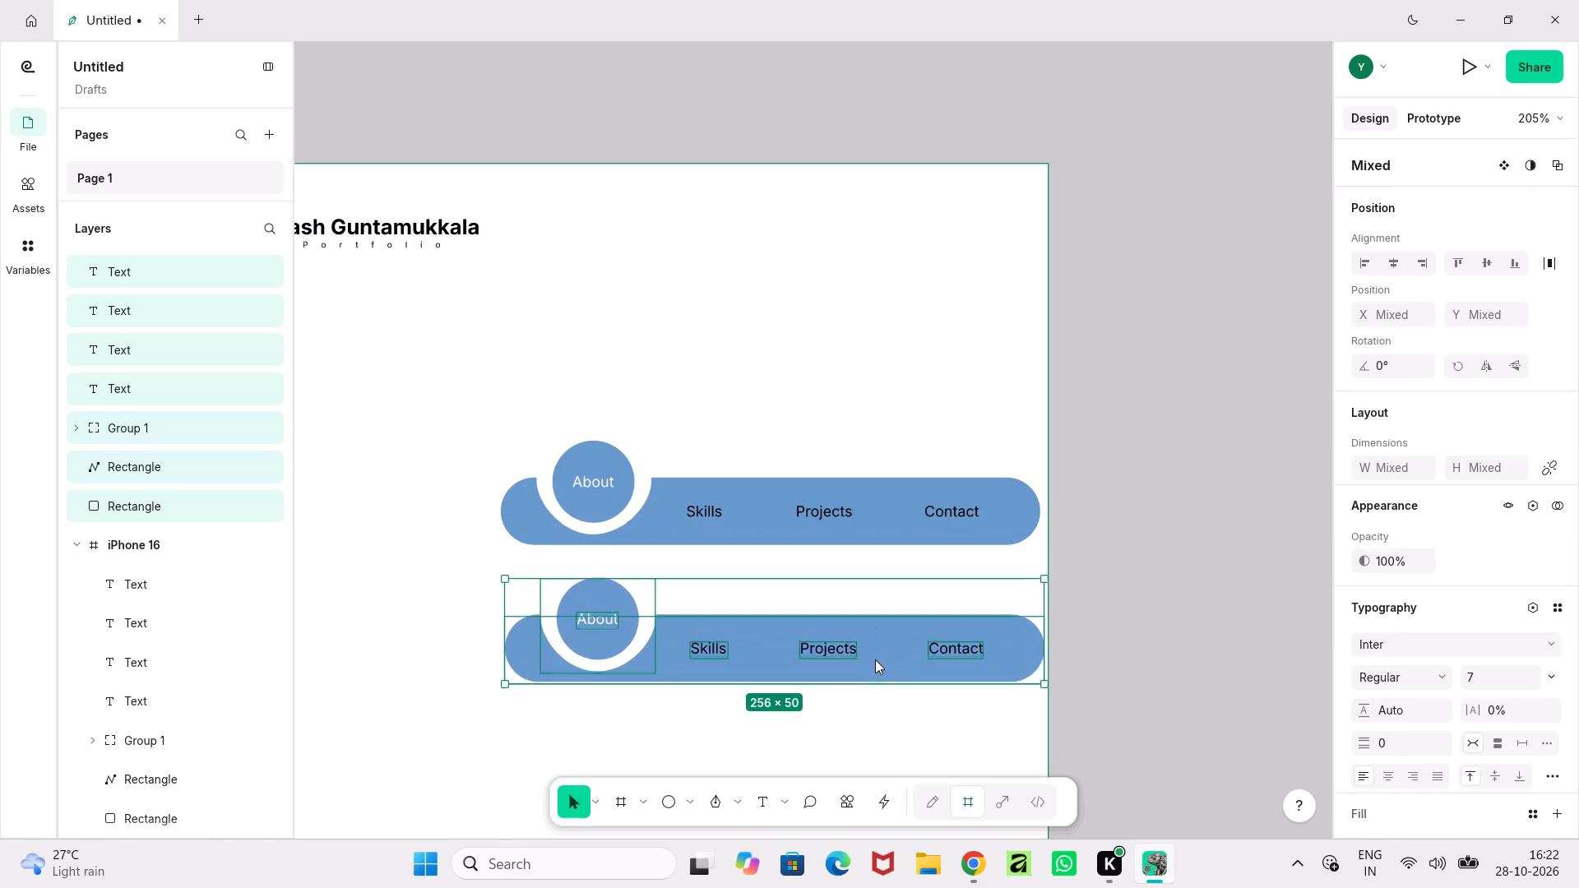
drag(875, 659, 872, 665)
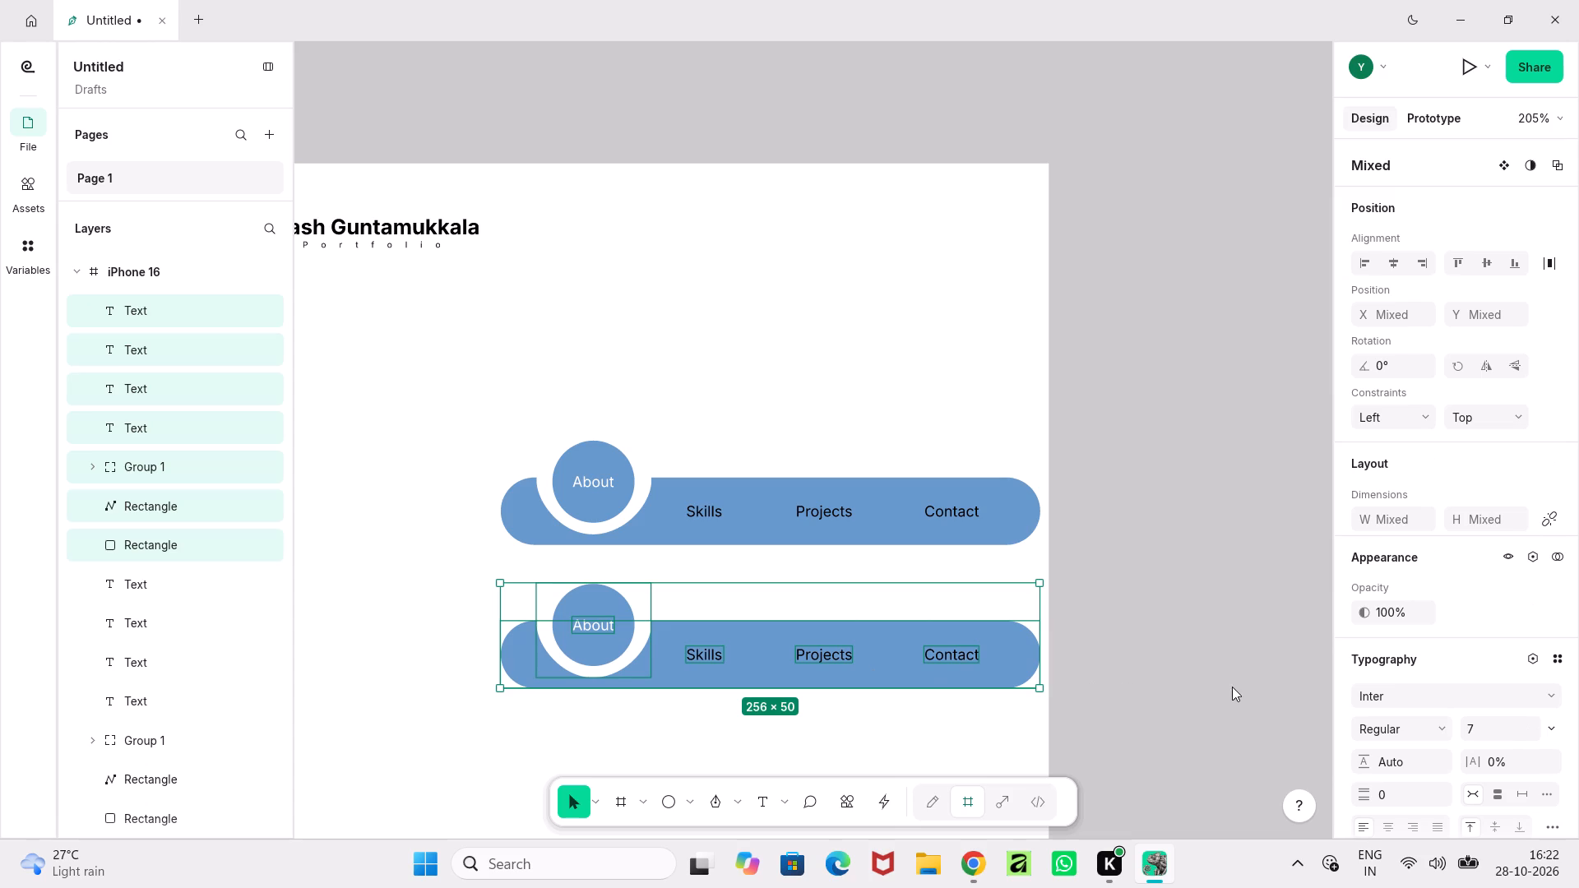
click(1155, 684)
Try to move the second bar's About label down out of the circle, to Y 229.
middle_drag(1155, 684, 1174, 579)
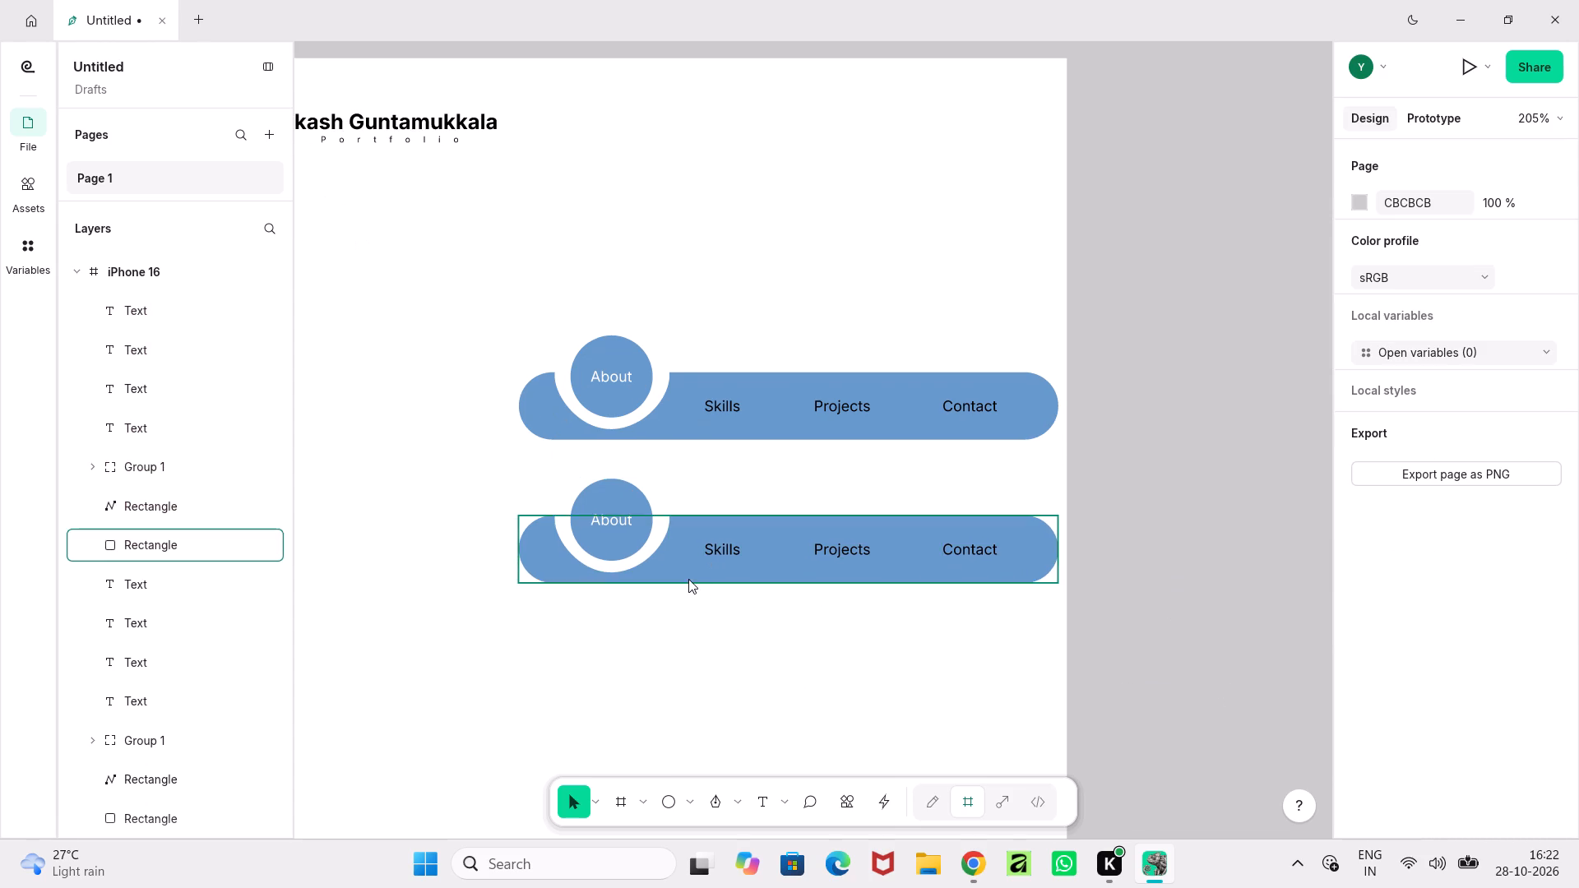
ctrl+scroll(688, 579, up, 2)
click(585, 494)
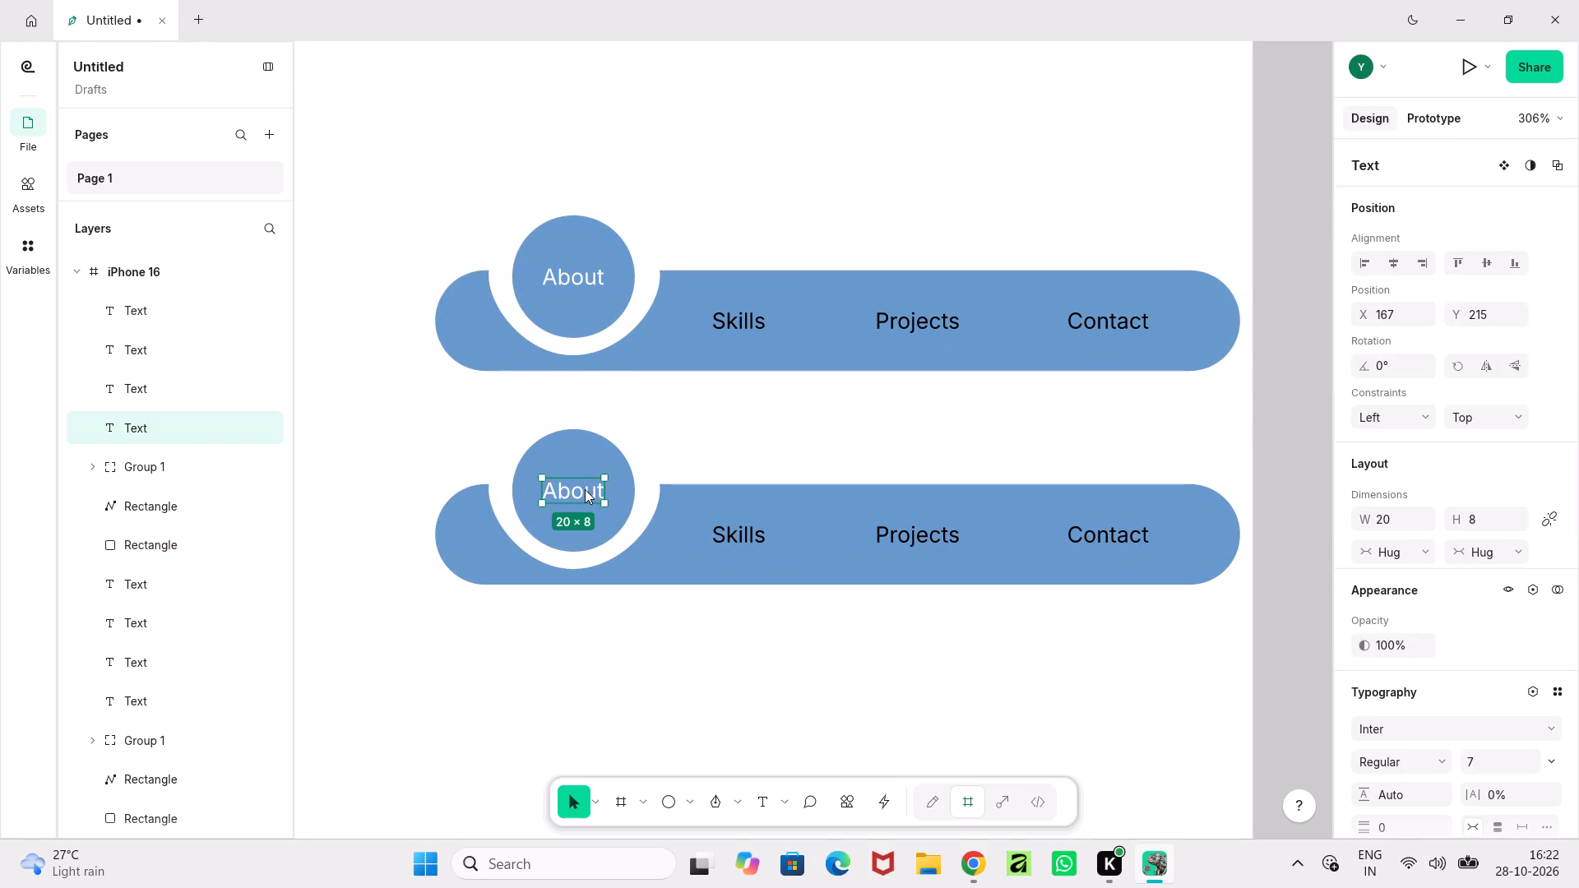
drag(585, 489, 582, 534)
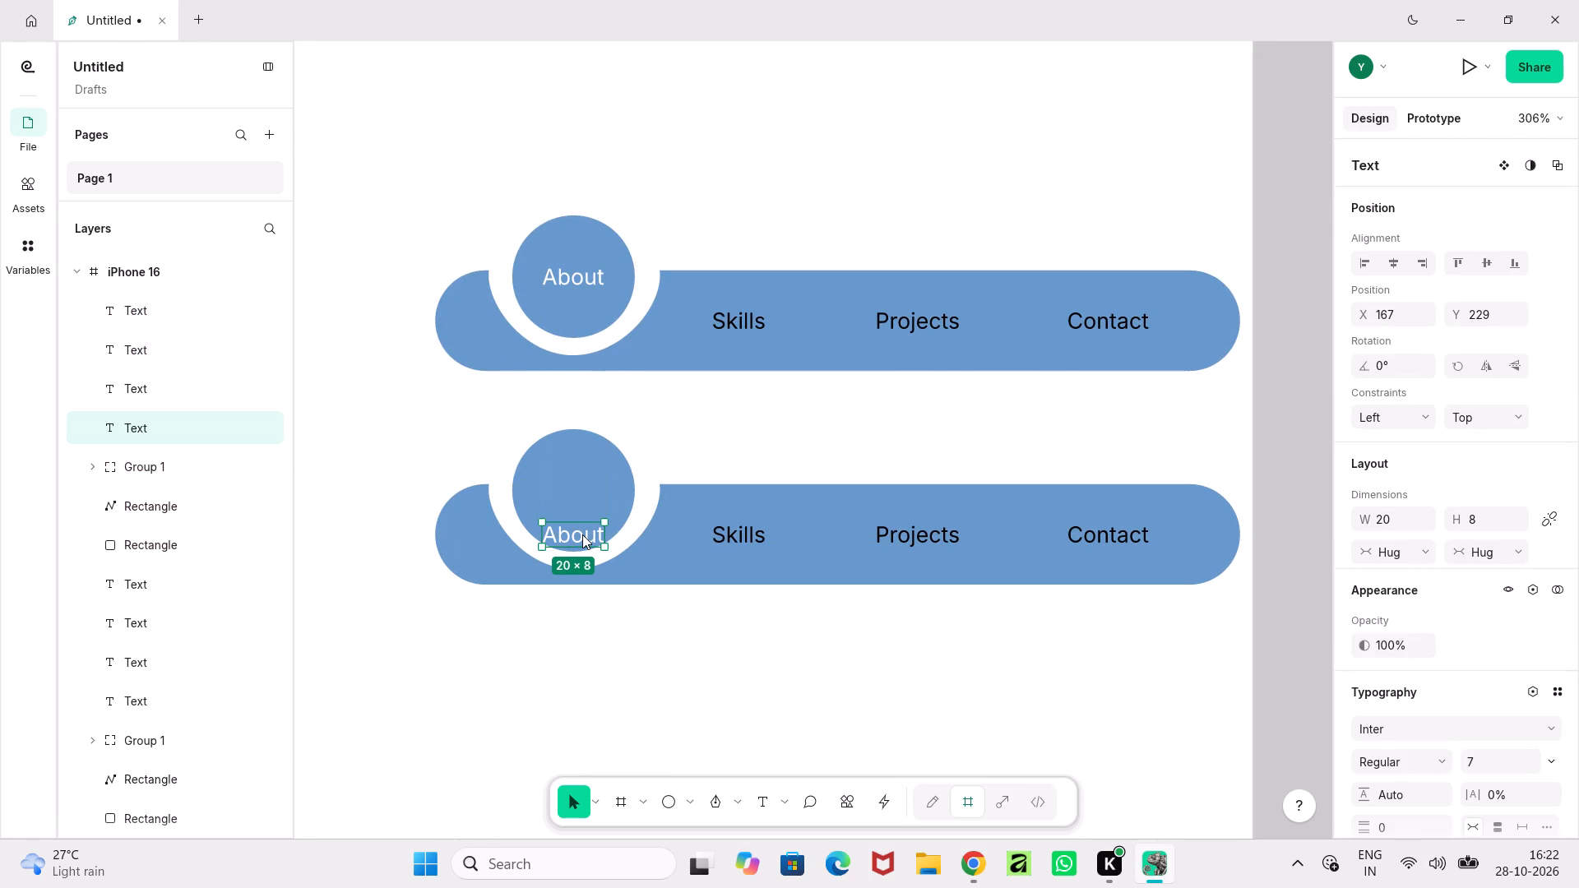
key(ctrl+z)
Raise the second bar's Skills label to X 221, Y 215 and set its fill to white, FFFFFF.
click(718, 534)
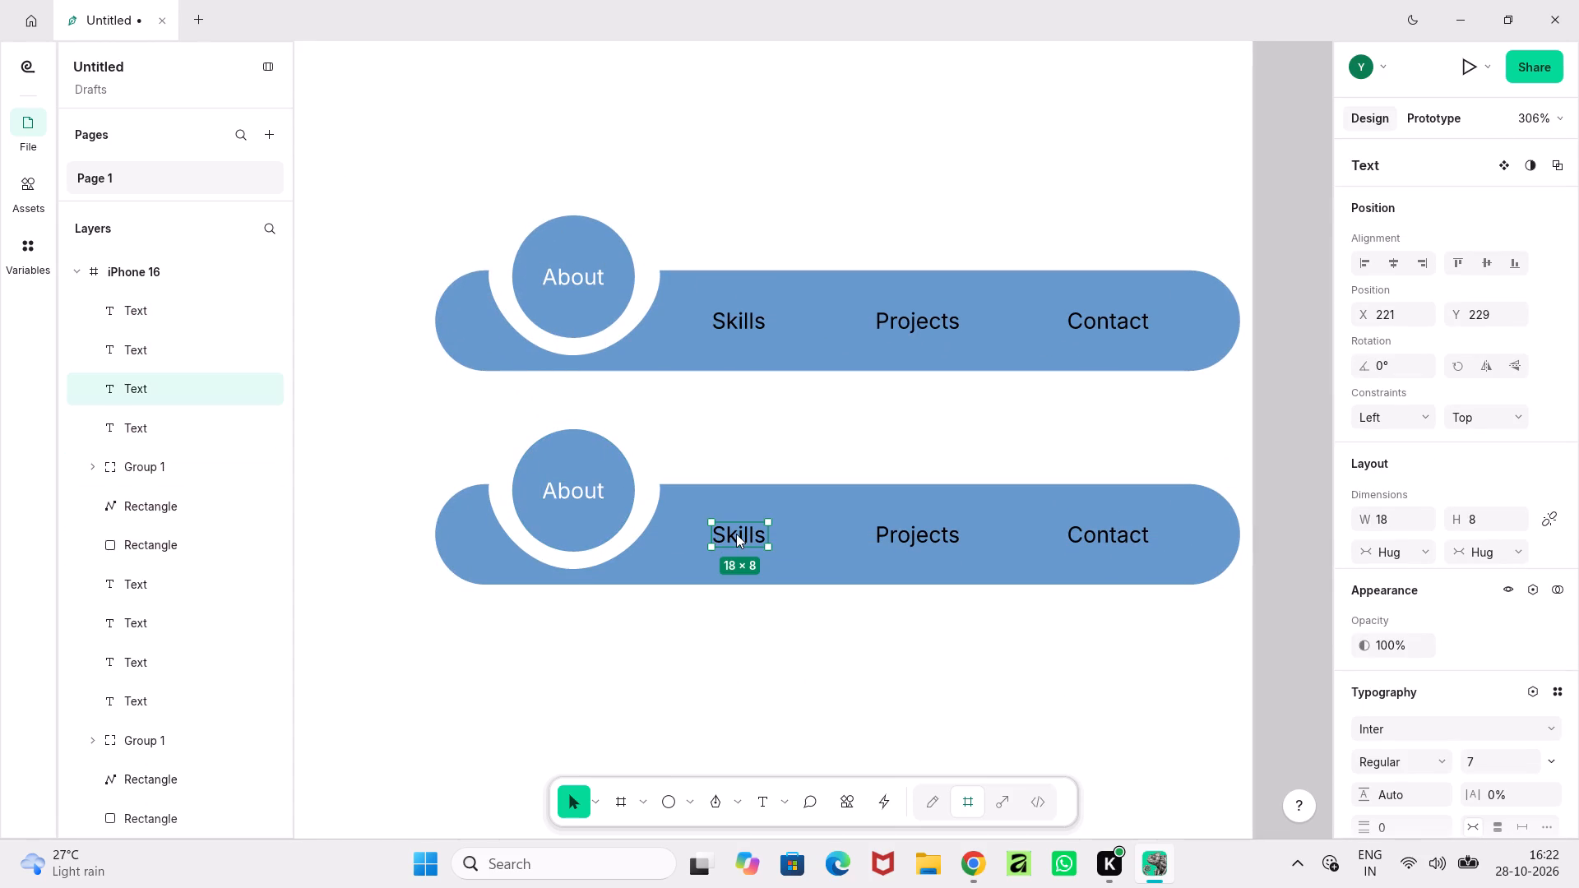
drag(736, 534, 736, 488)
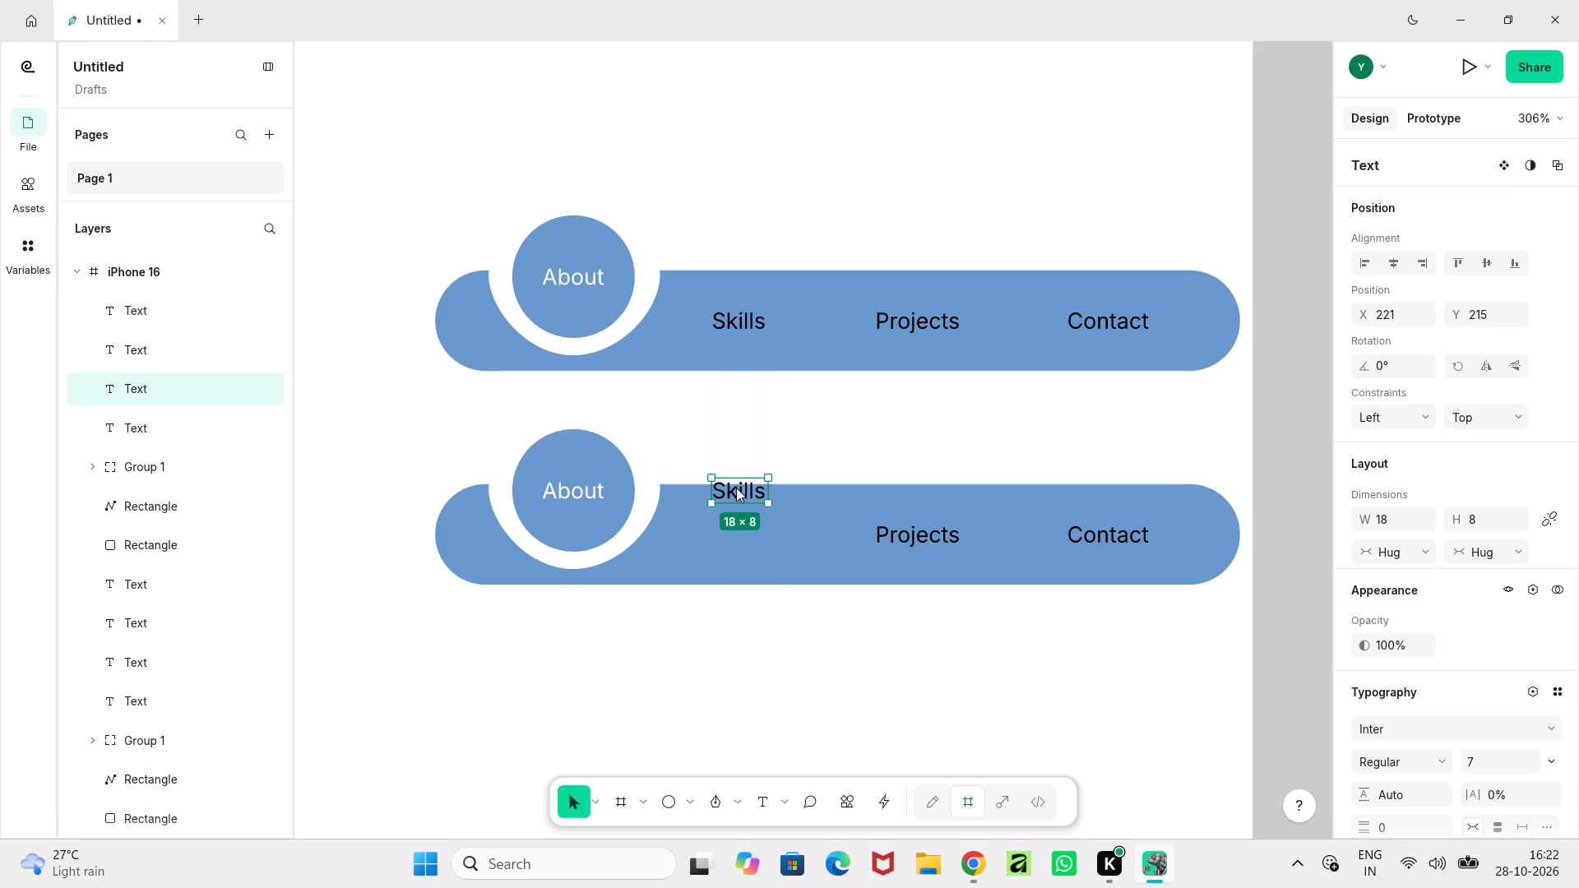
scroll(1419, 729, down, 2)
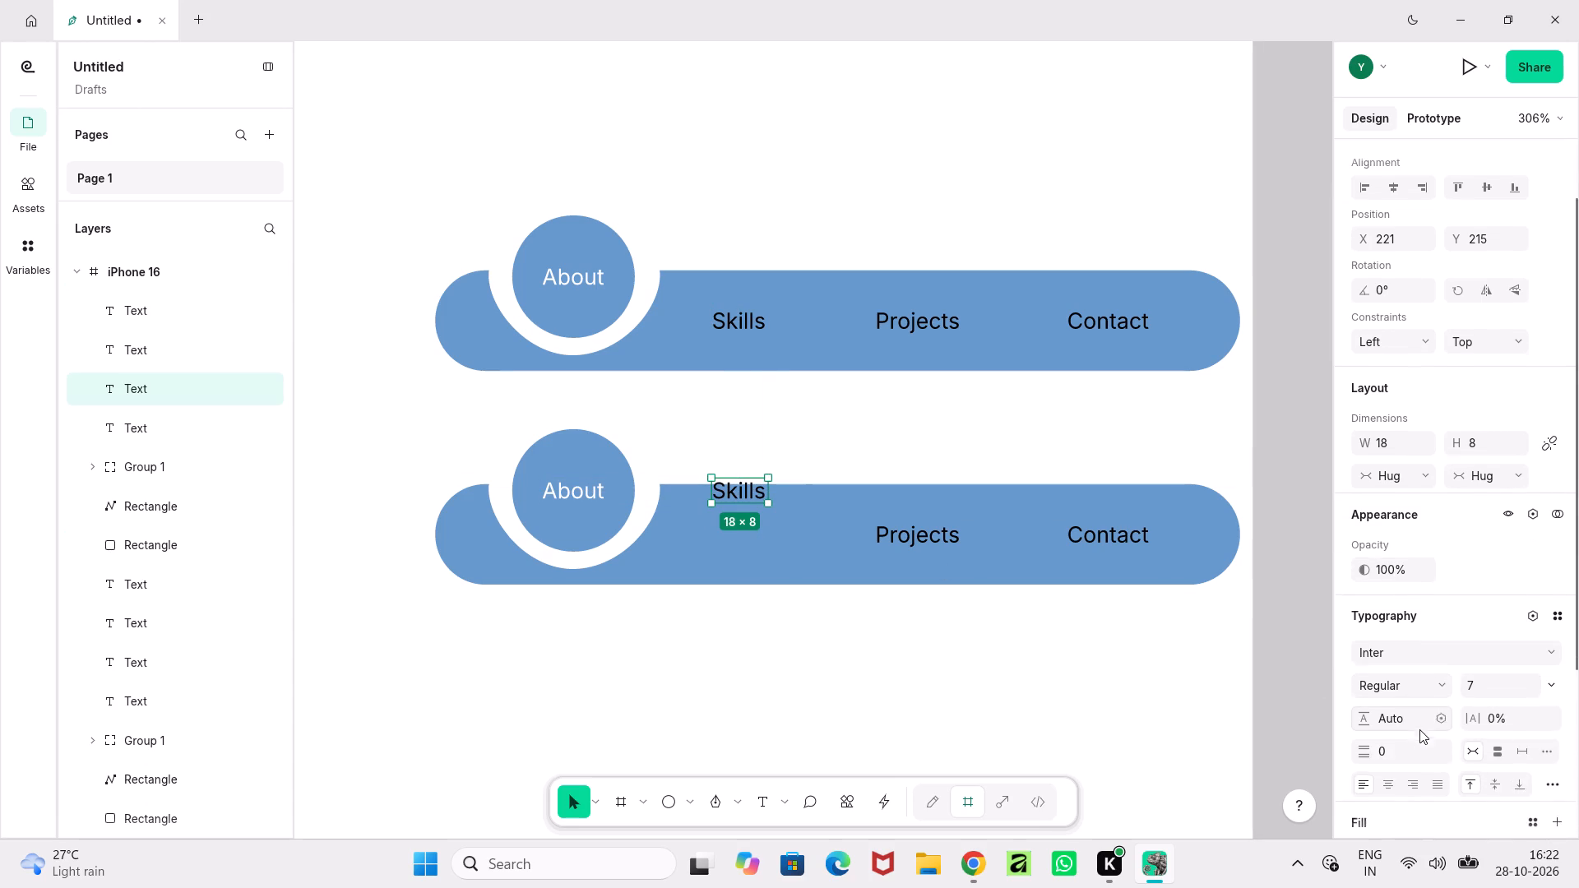
scroll(1419, 729, down, 2)
click(1361, 770)
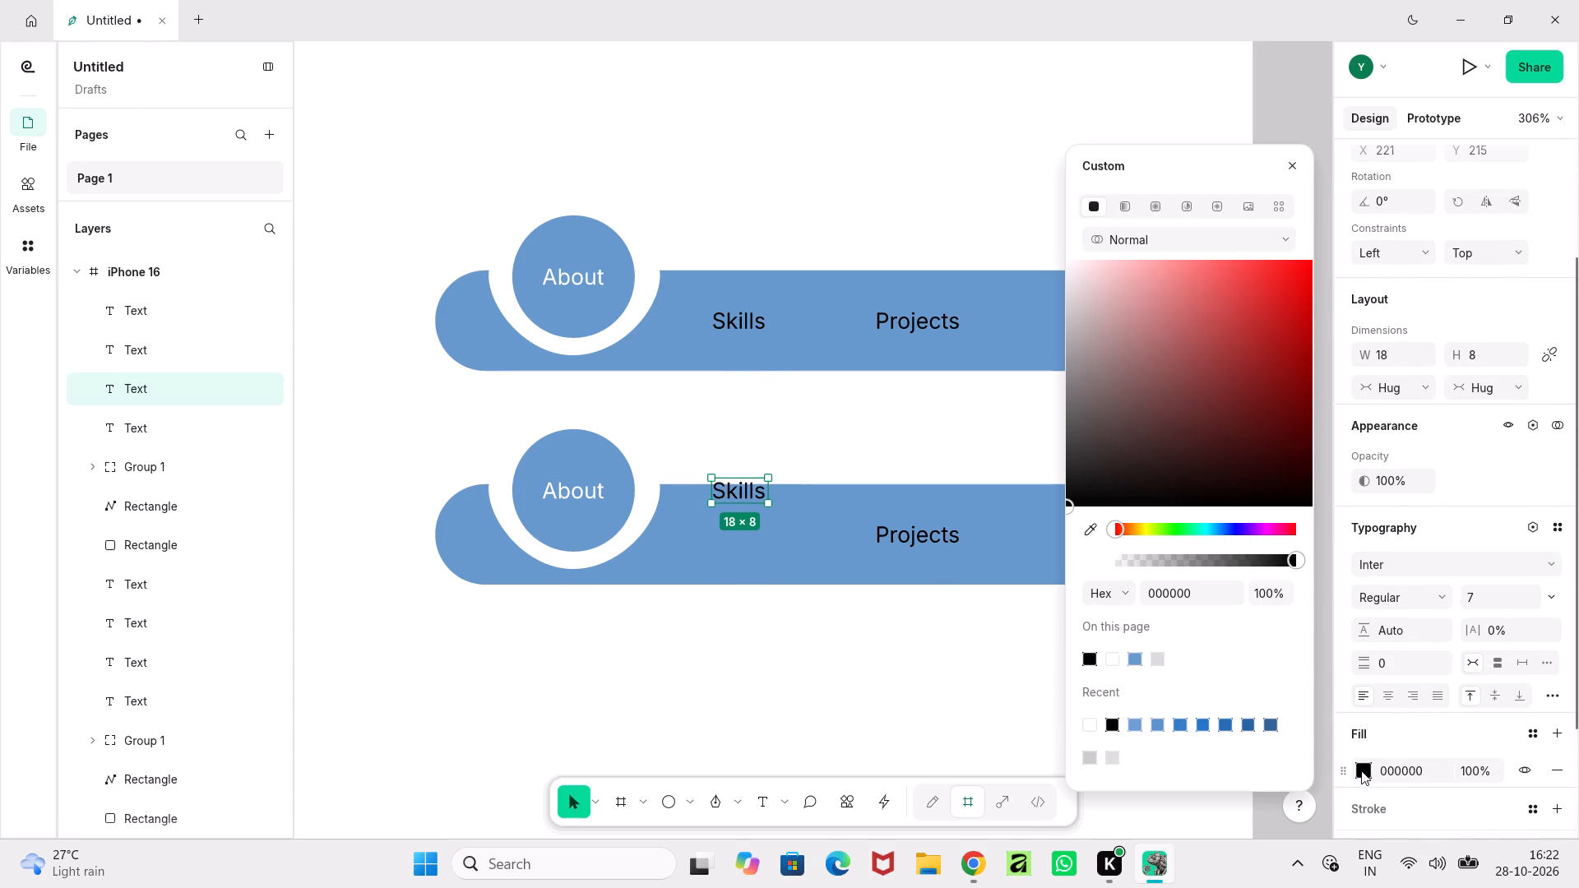
click(1111, 656)
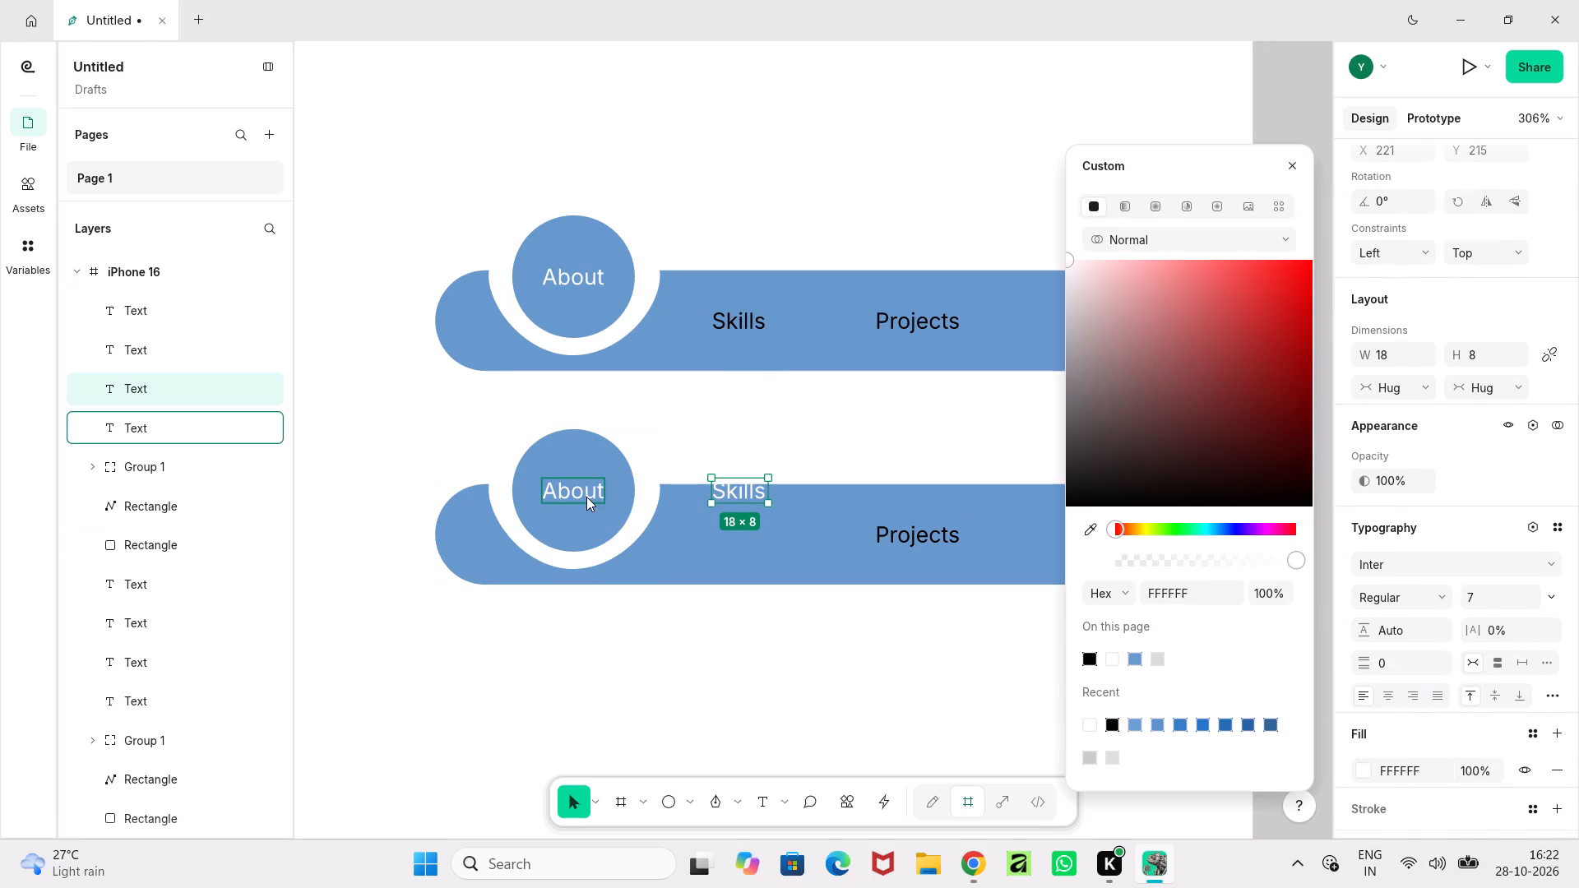
Move the second bar's About label down onto the bar, level with the Projects and Contact labels.
click(586, 497)
drag(585, 489, 582, 535)
Move the second bar's circle group across so it surrounds the raised Skills label.
click(604, 483)
shift+drag(587, 483, 655, 475)
shift+drag(655, 475, 666, 475)
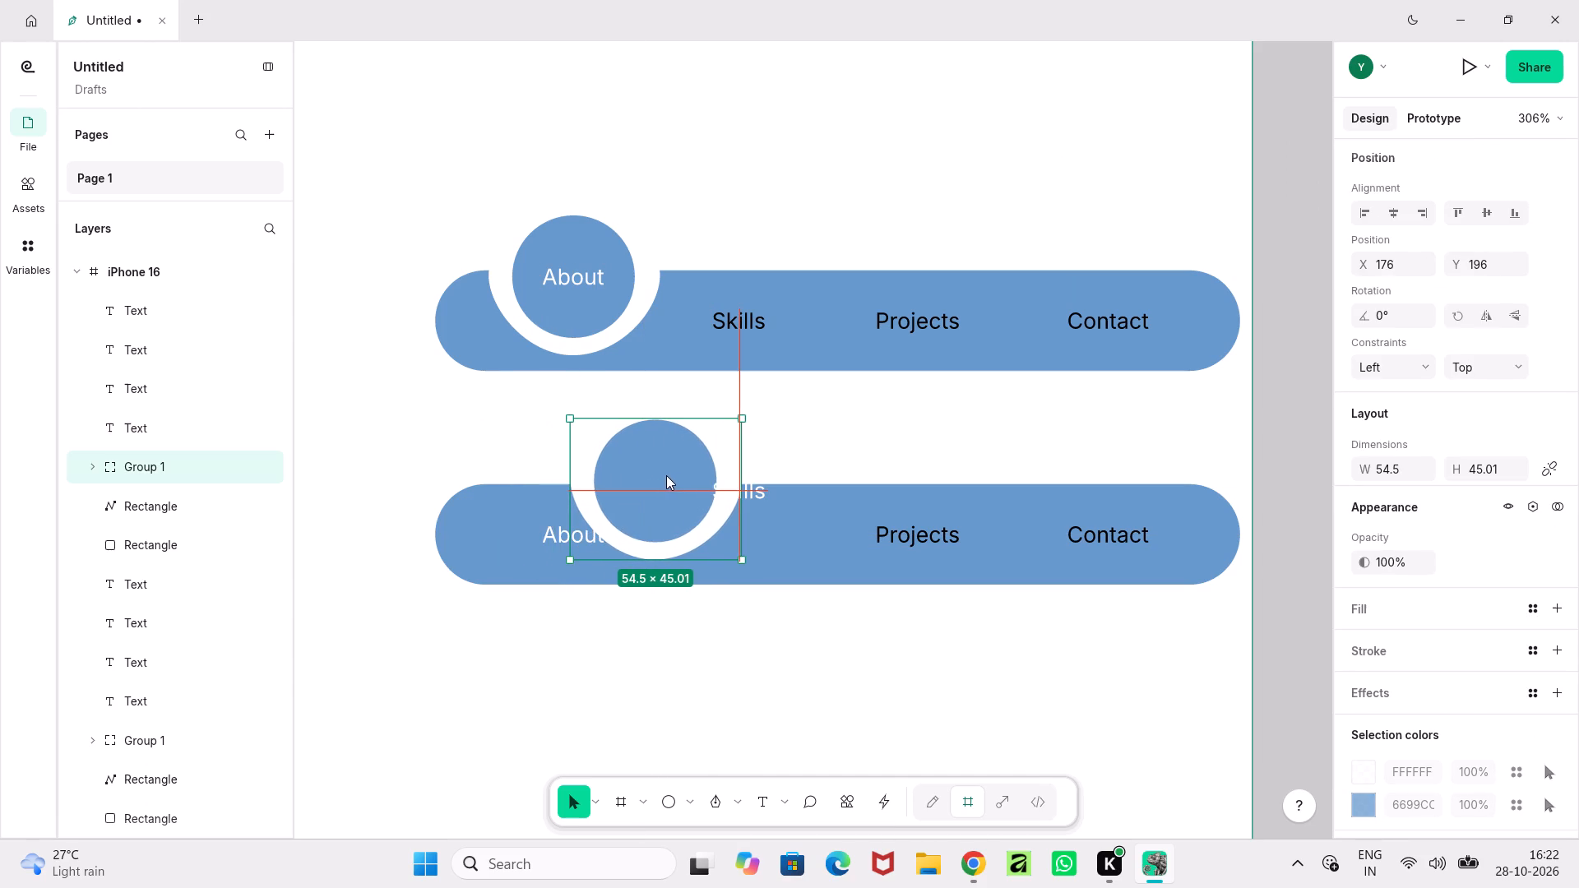
shift+drag(666, 475, 738, 473)
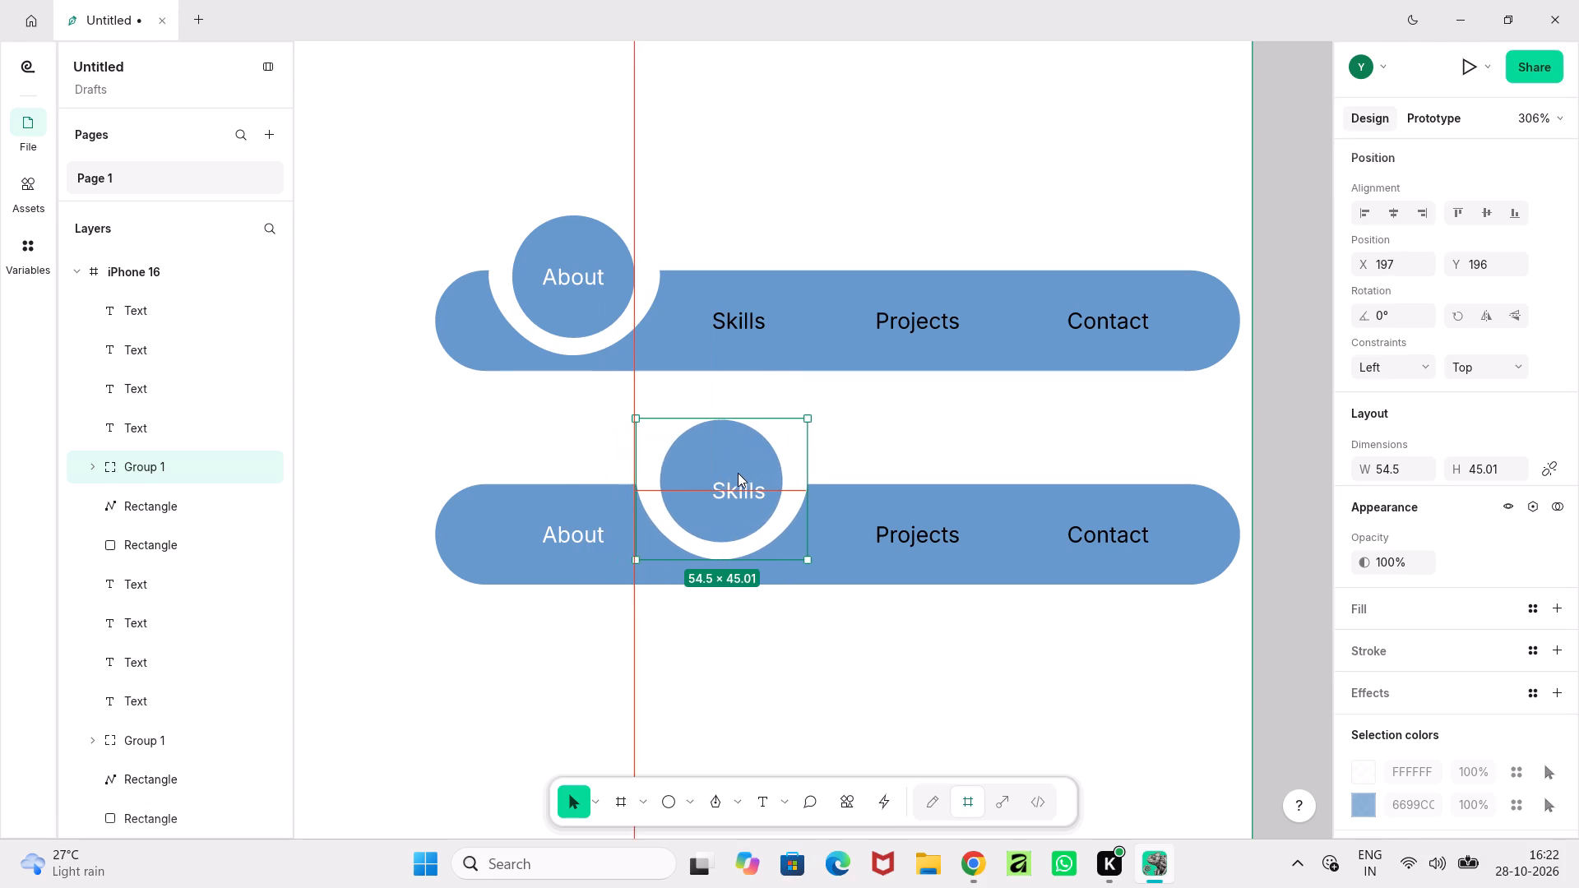
shift+drag(738, 473, 761, 474)
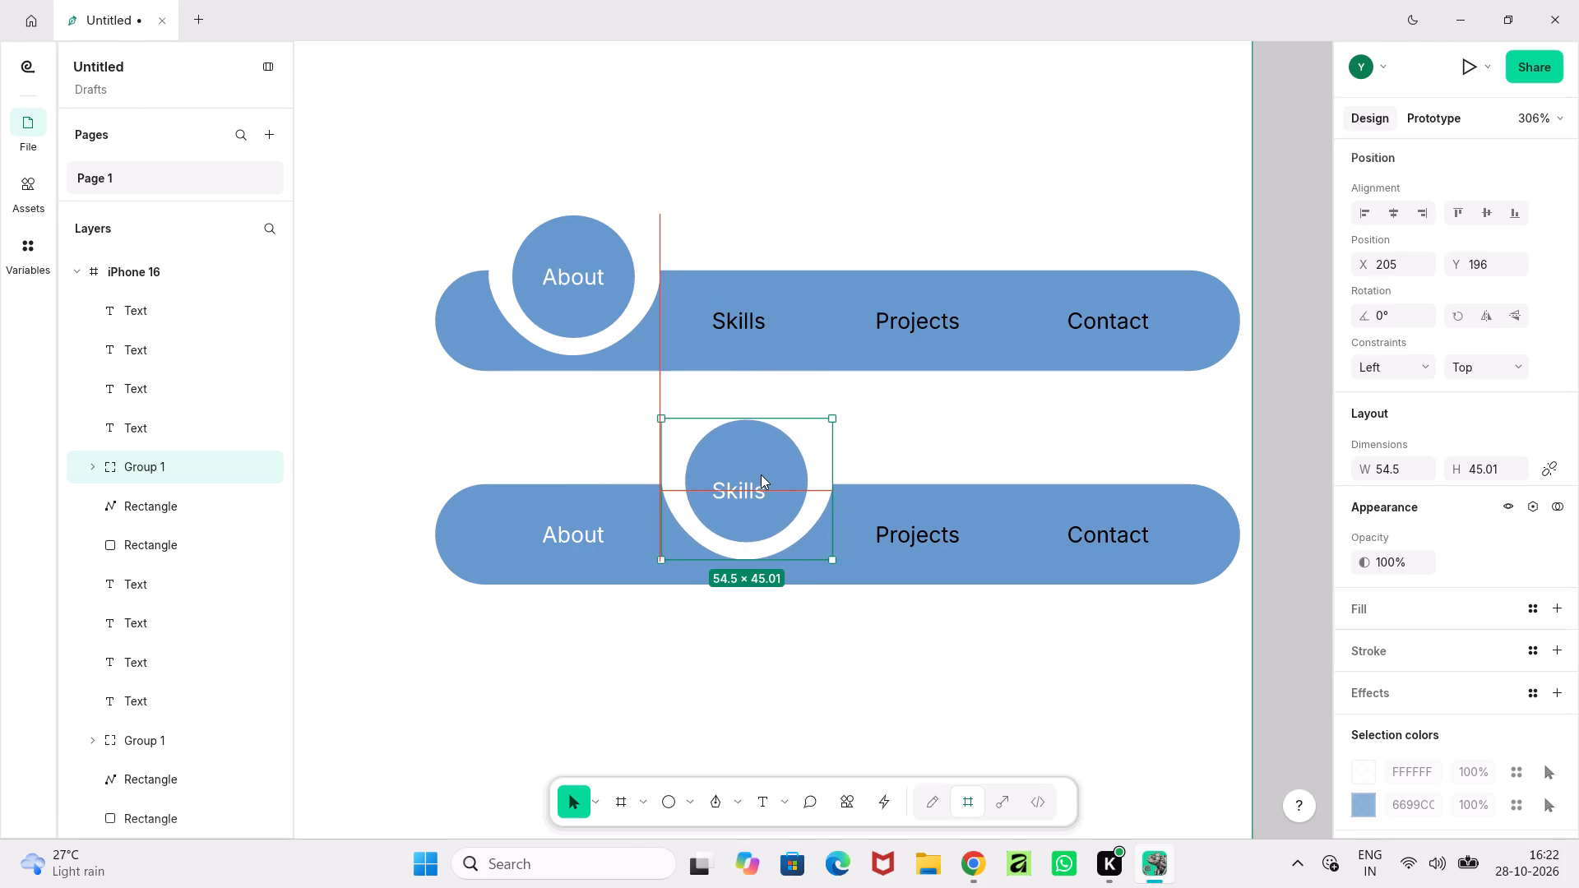
shift+drag(761, 474, 757, 474)
click(852, 456)
Duplicate the complete Skills version of the navigation bar and place the copy below it as a third bar.
ctrl+scroll(870, 576, down, 4)
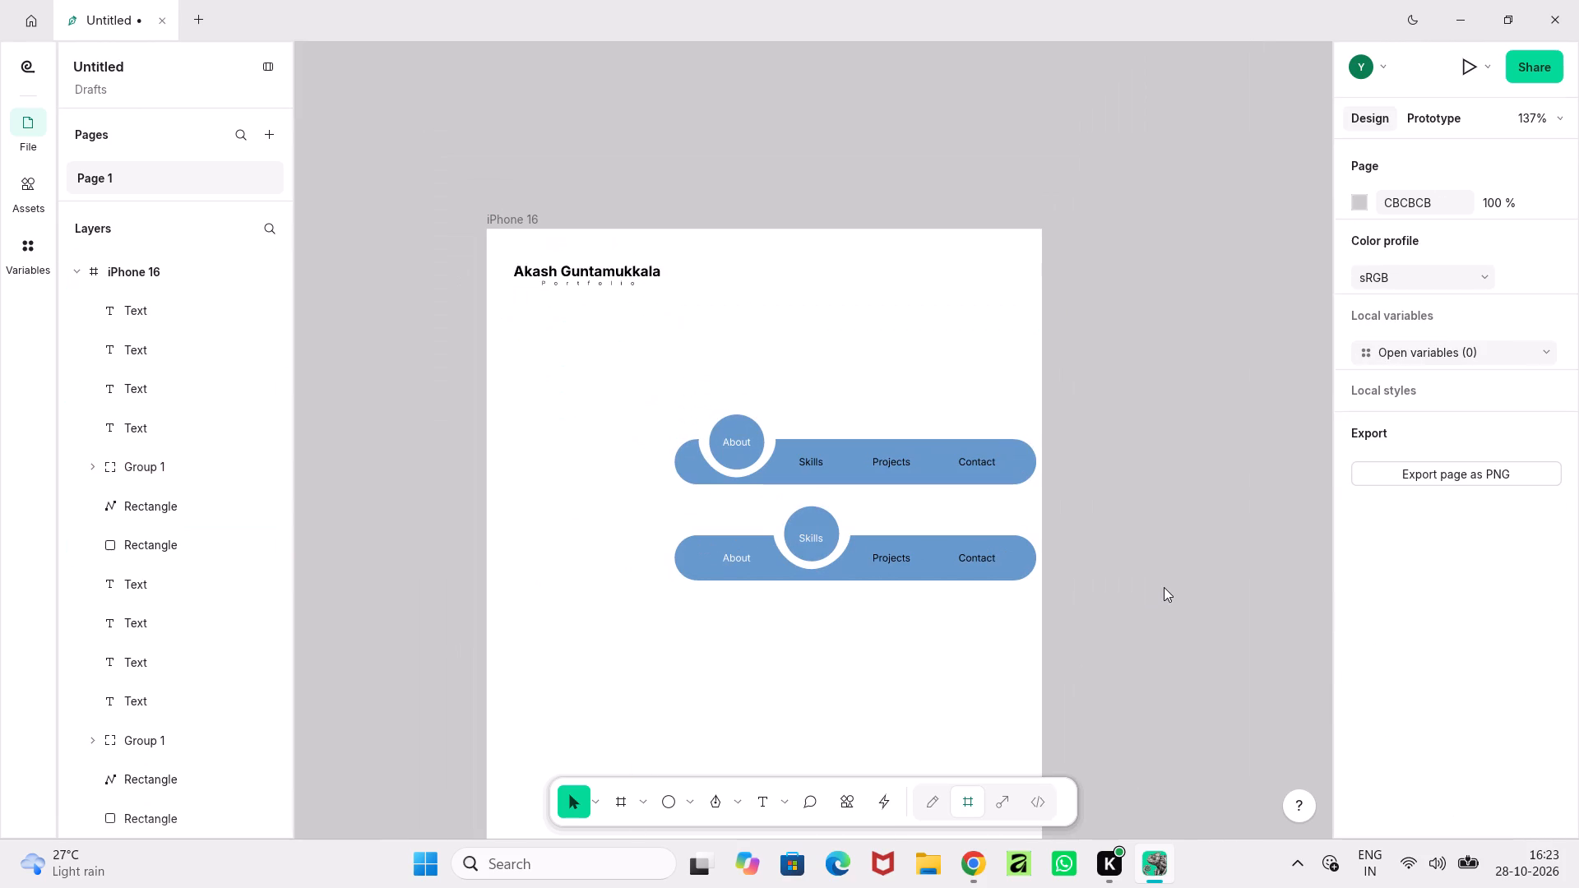
middle_drag(1164, 587, 1146, 576)
drag(618, 494, 818, 601)
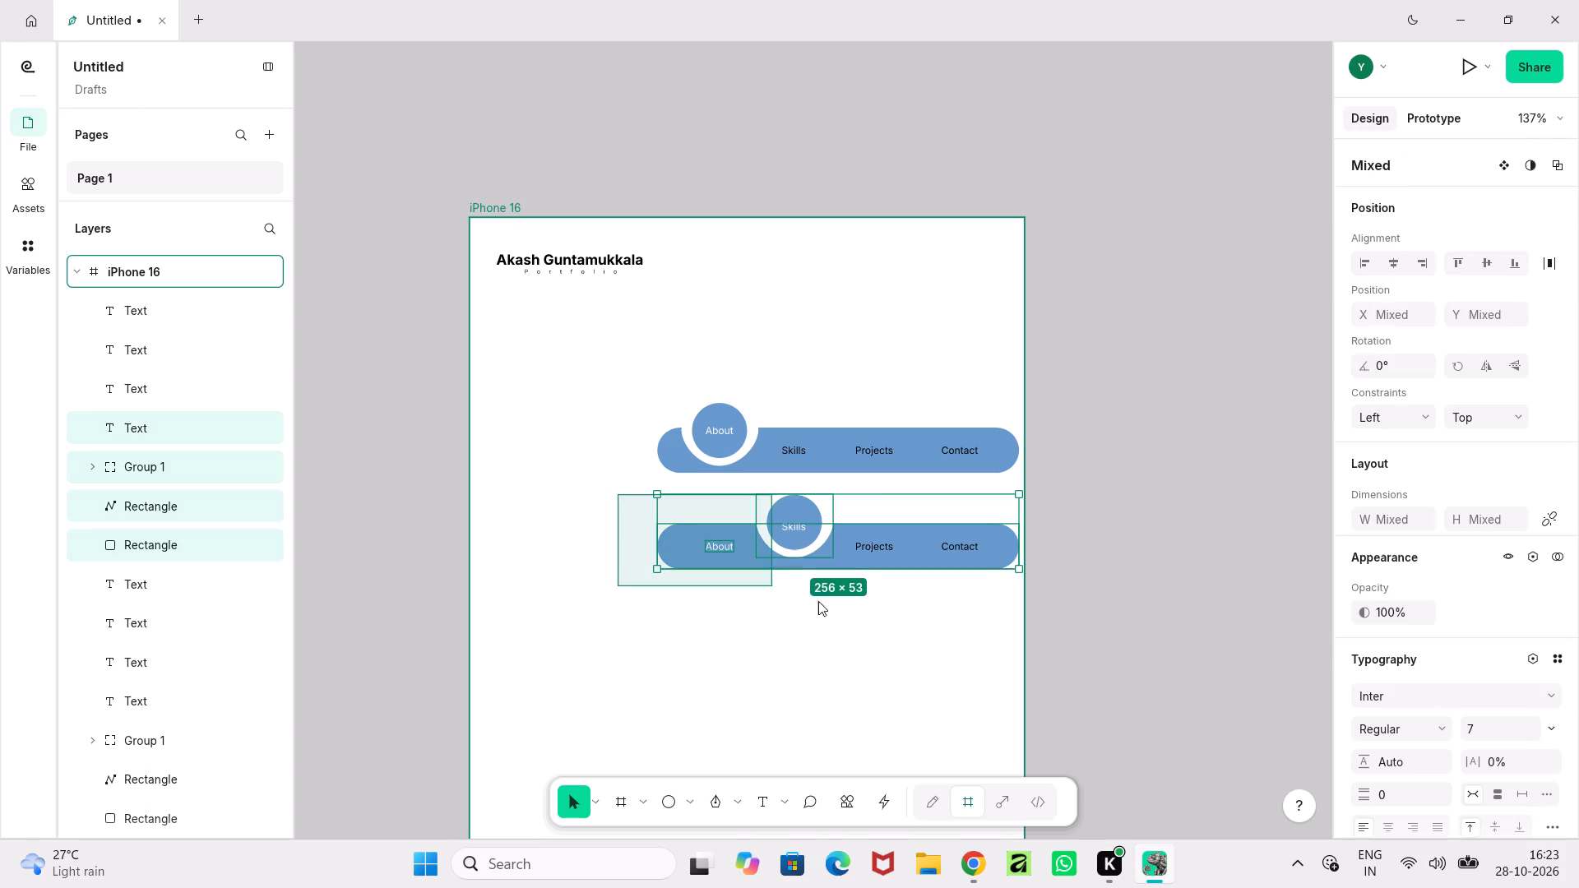
drag(818, 601, 1060, 614)
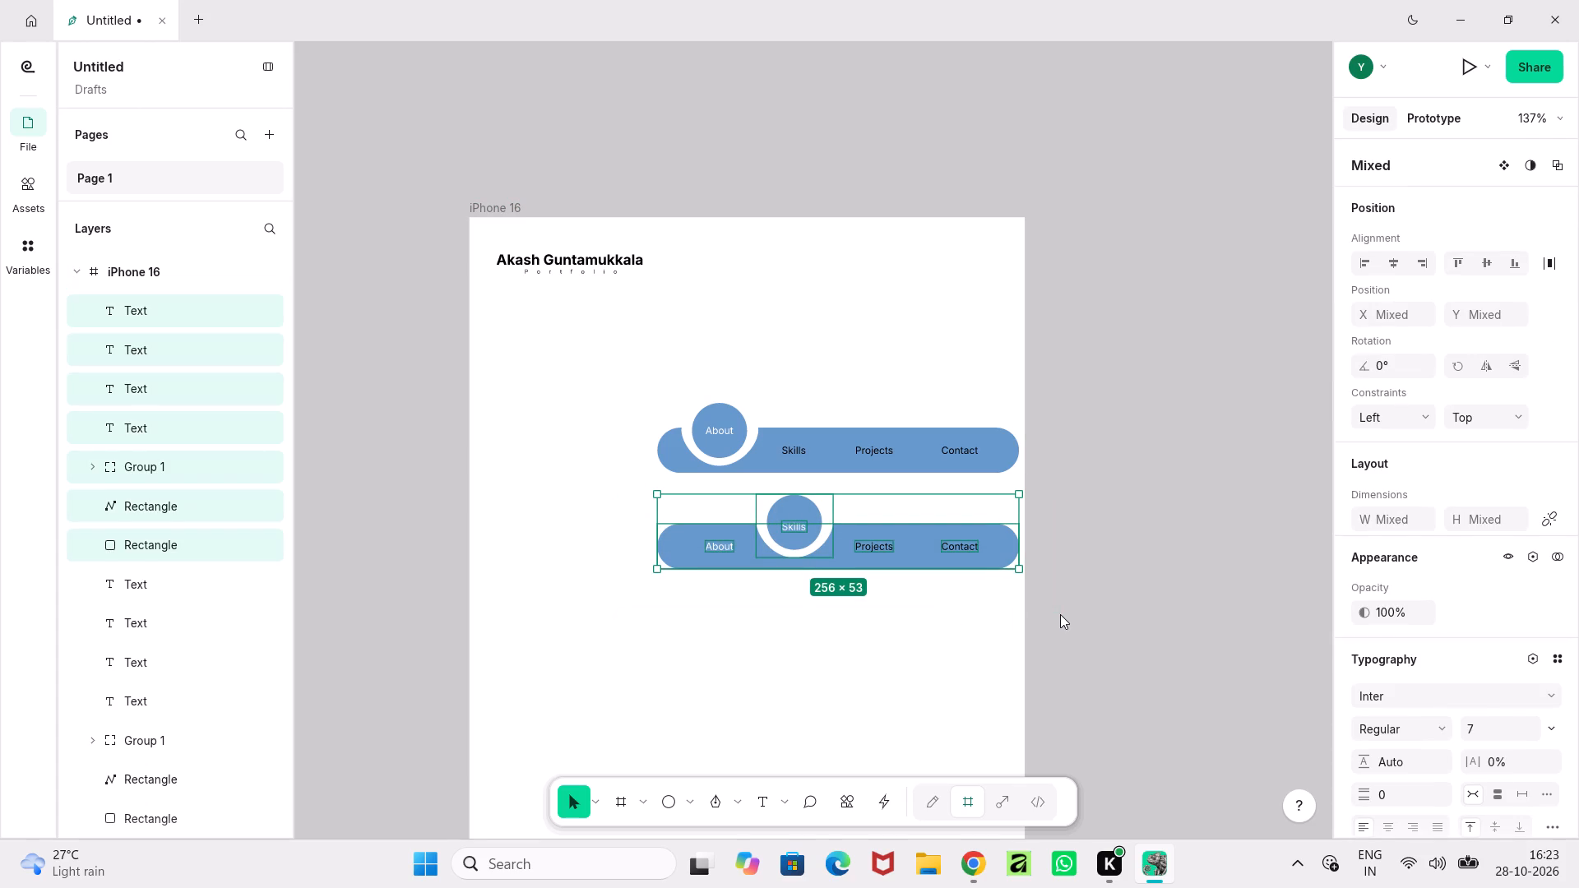
key(ctrl+c)
key(ctrl+v)
middle_drag(1060, 614, 1051, 552)
drag(901, 479, 898, 519)
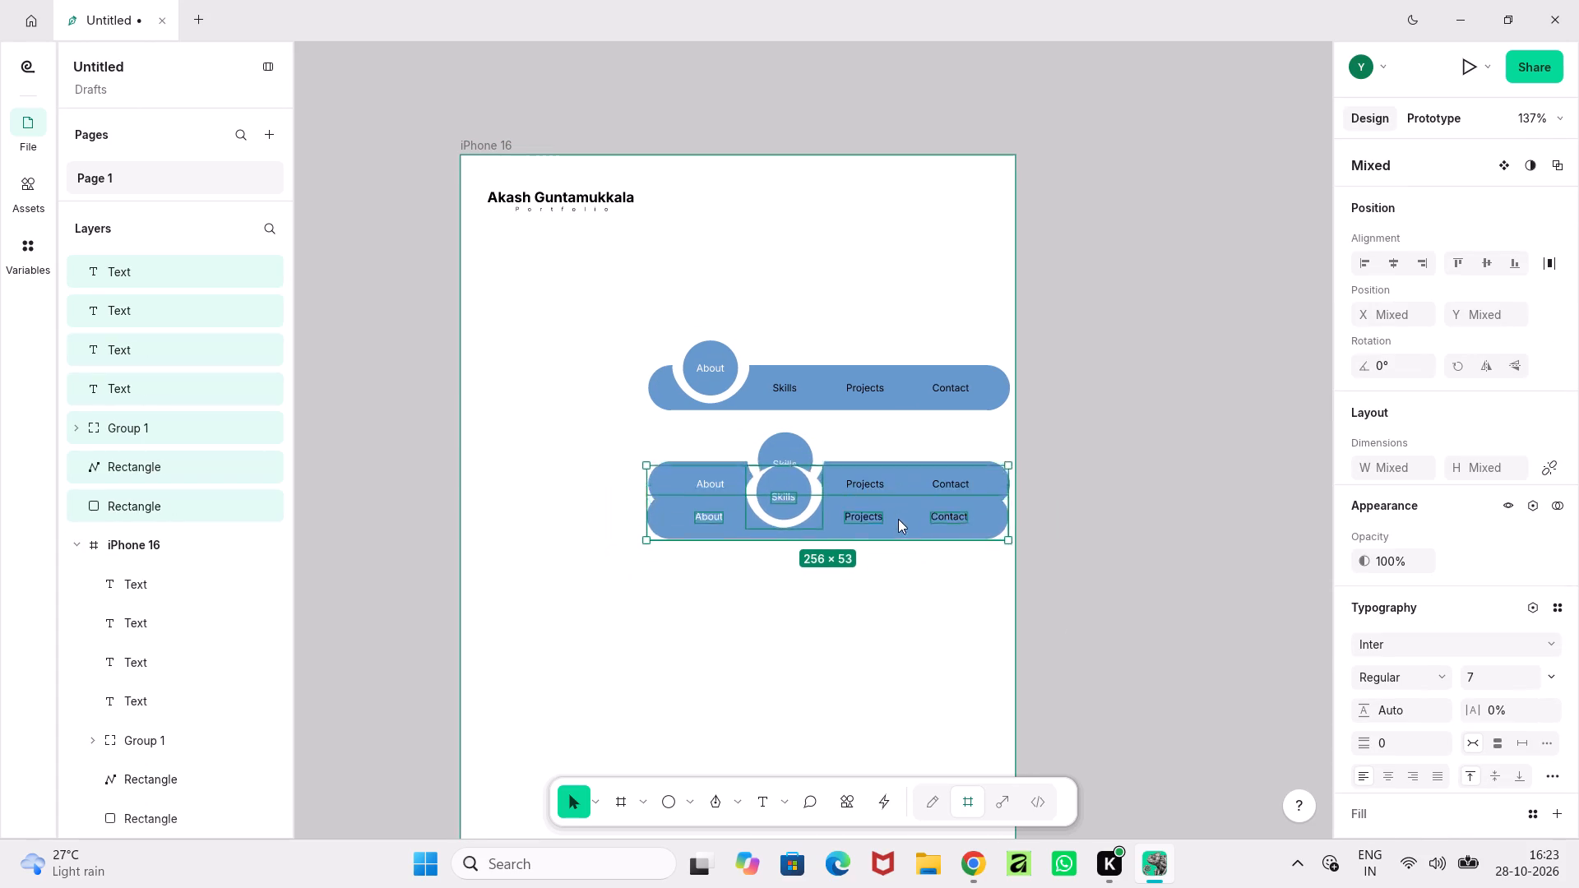
drag(898, 519, 901, 586)
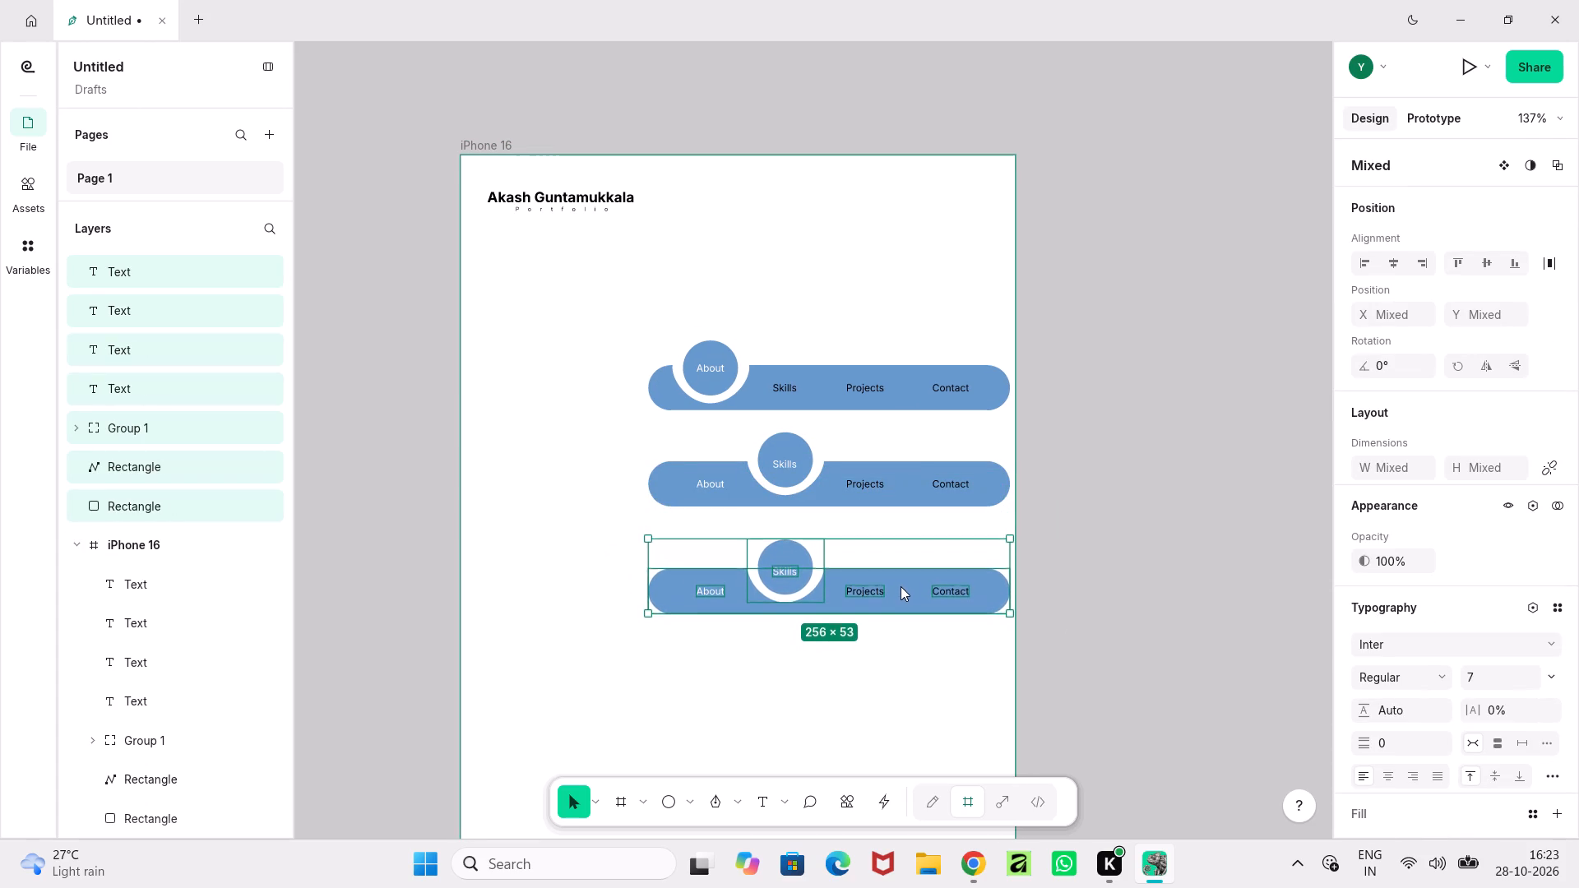
drag(901, 586, 899, 575)
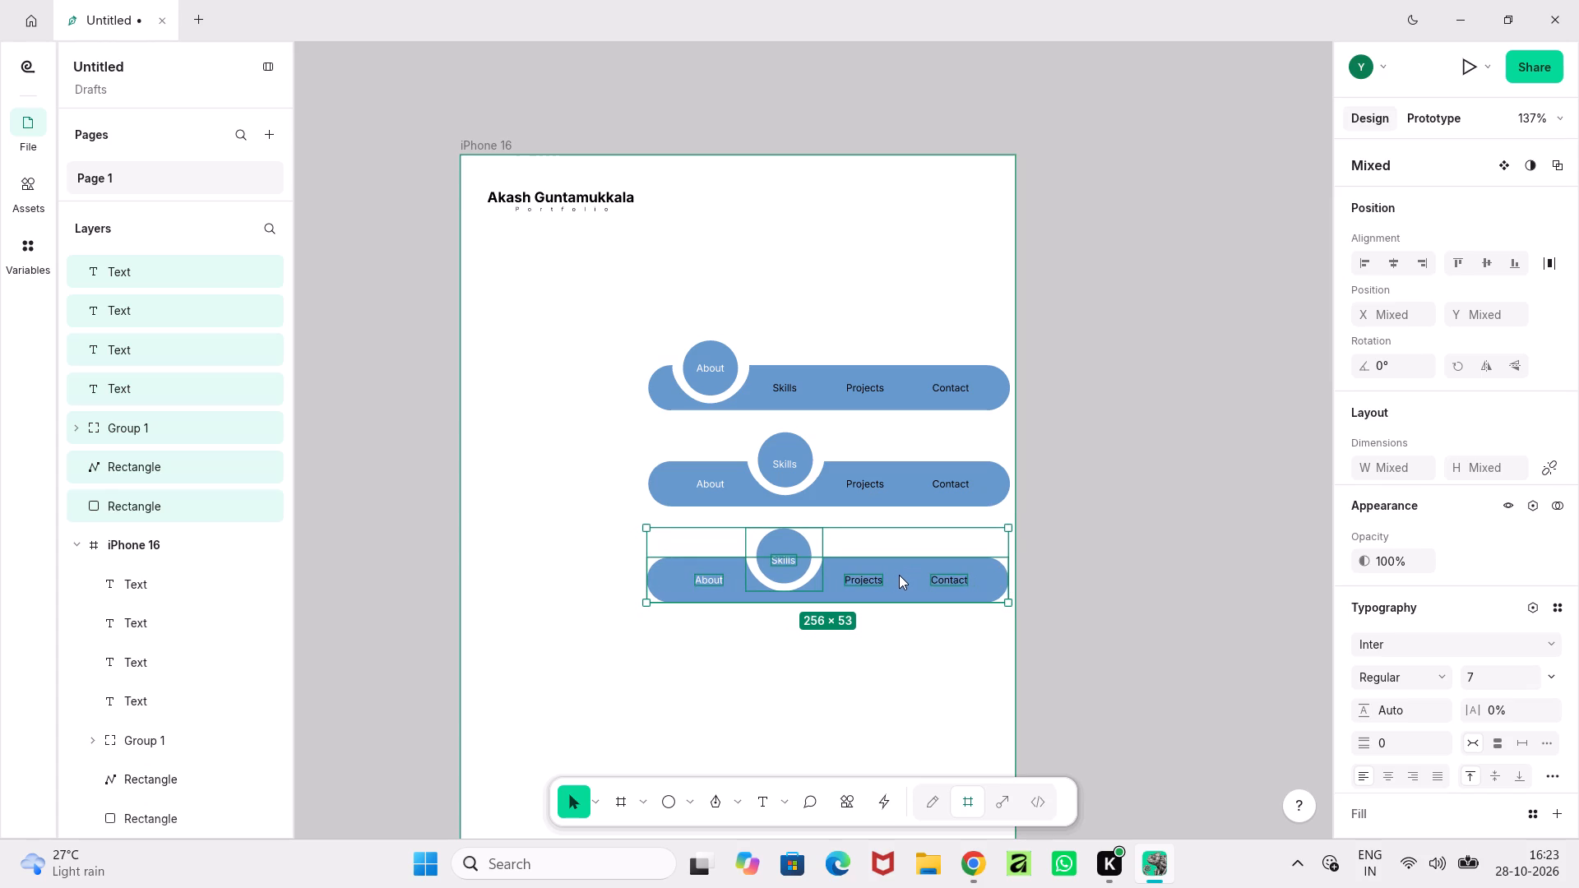
drag(899, 575, 898, 575)
click(1050, 586)
Raise the third bar's Projects label to X 273, Y 283.
ctrl+scroll(1050, 586, up, 4)
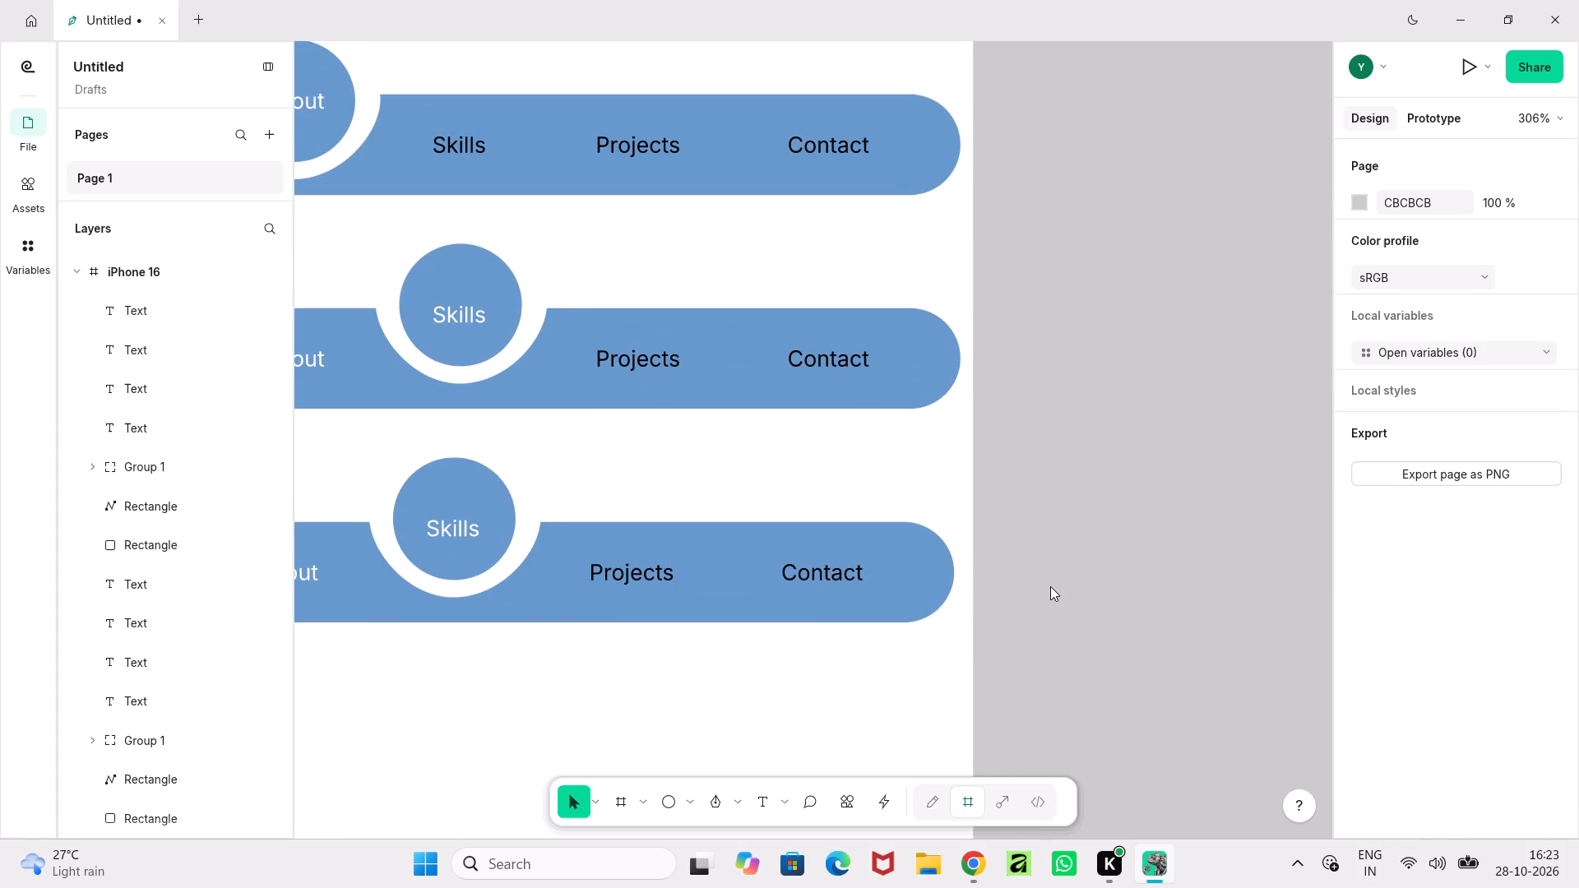
middle_drag(1050, 586, 1083, 591)
ctrl+scroll(1092, 587, up, 2)
middle_drag(1050, 604, 1275, 578)
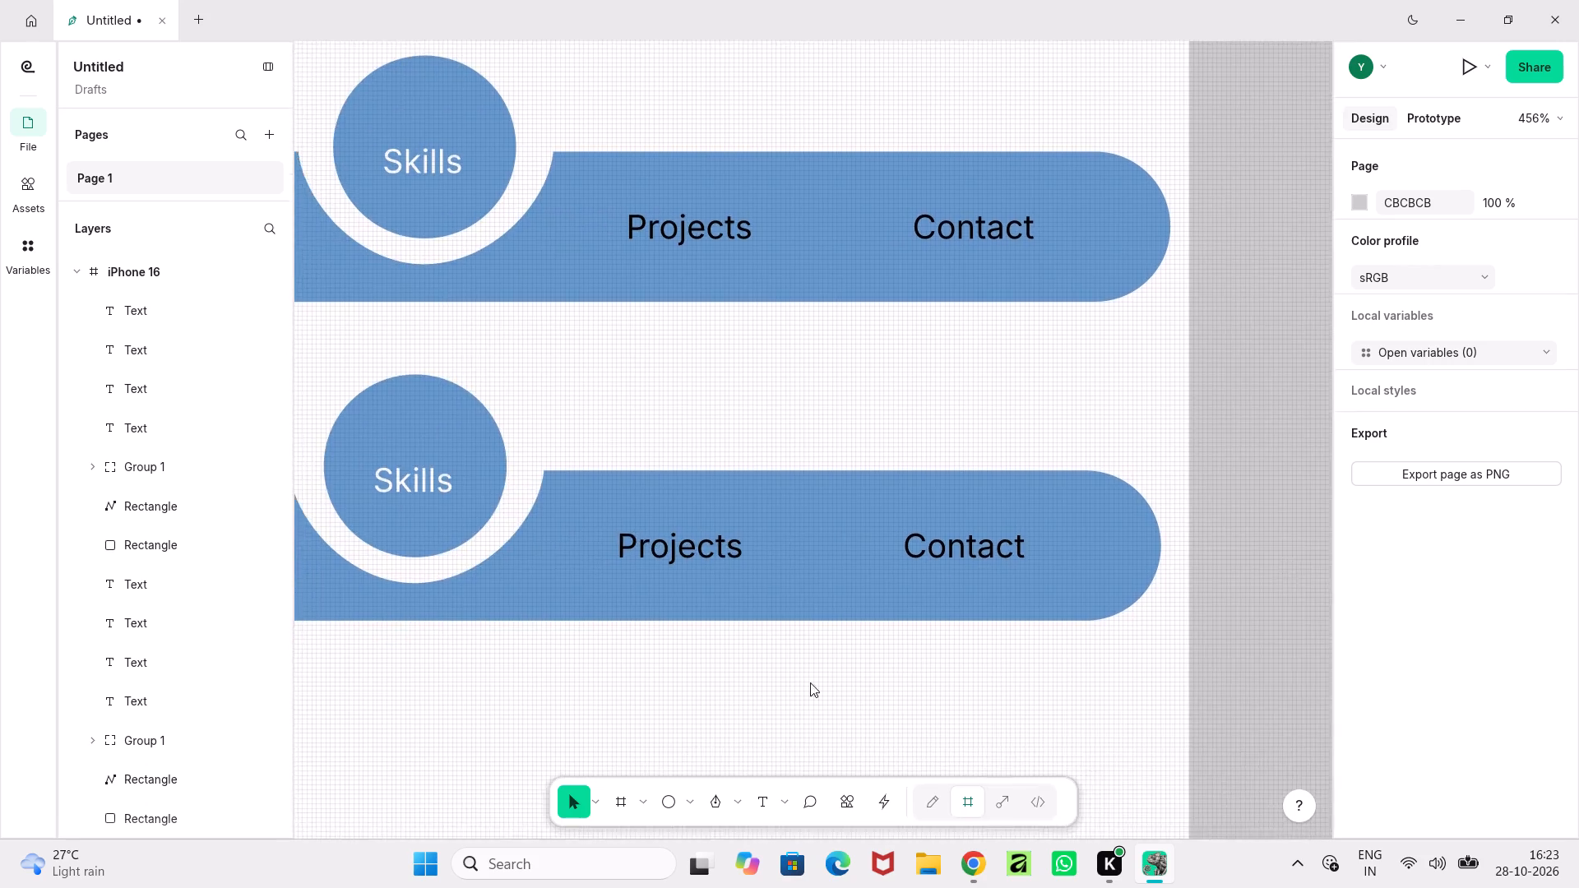
ctrl+scroll(720, 698, down, 2)
middle_drag(718, 700, 803, 765)
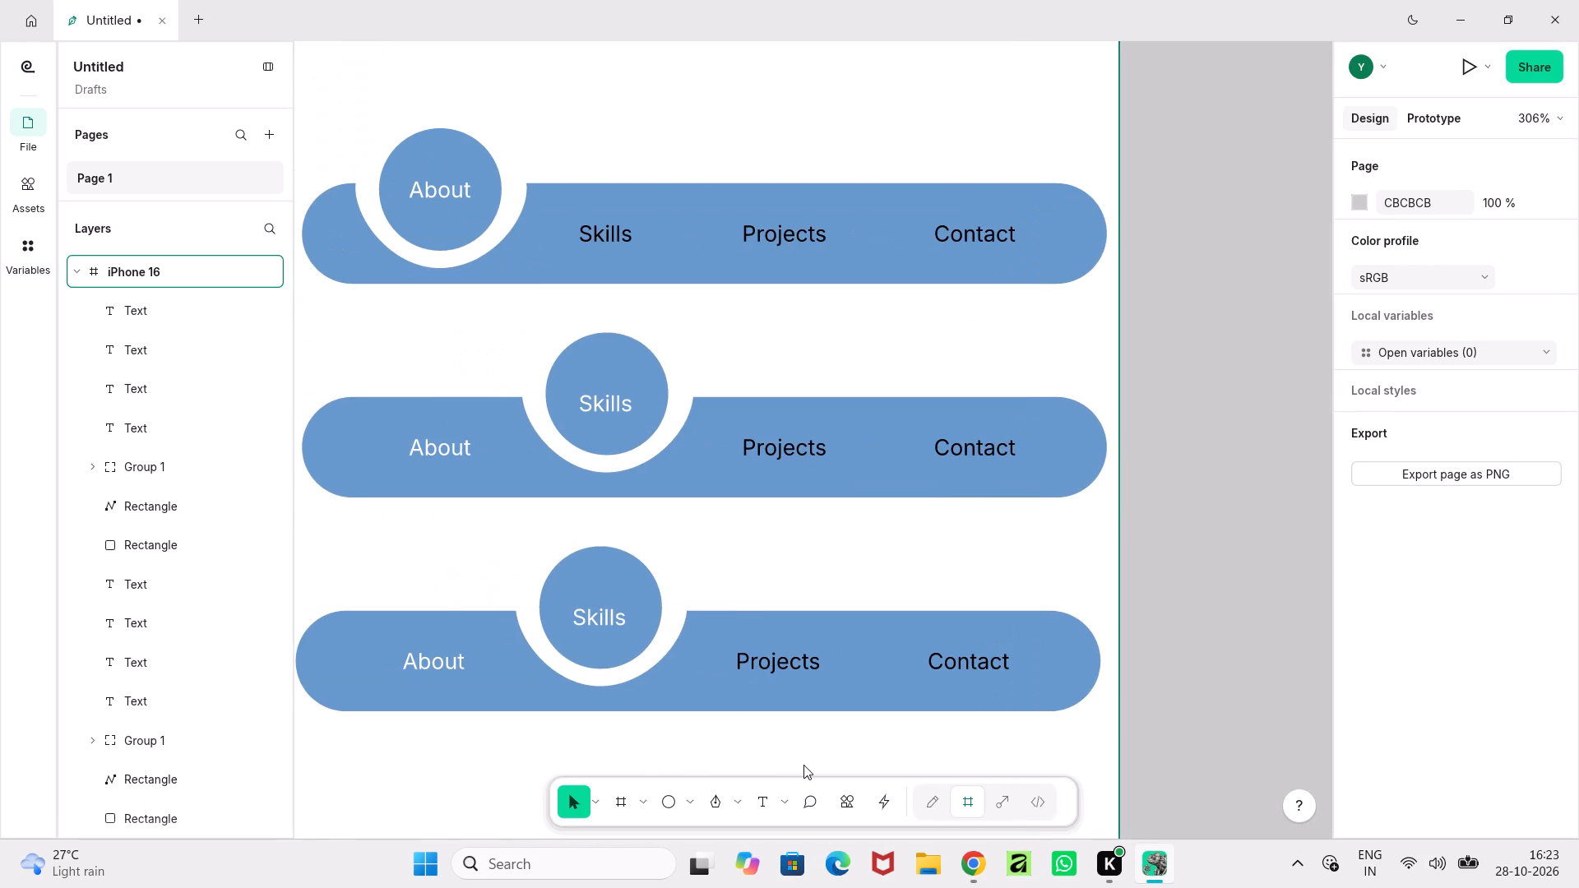
click(766, 672)
drag(779, 664, 780, 622)
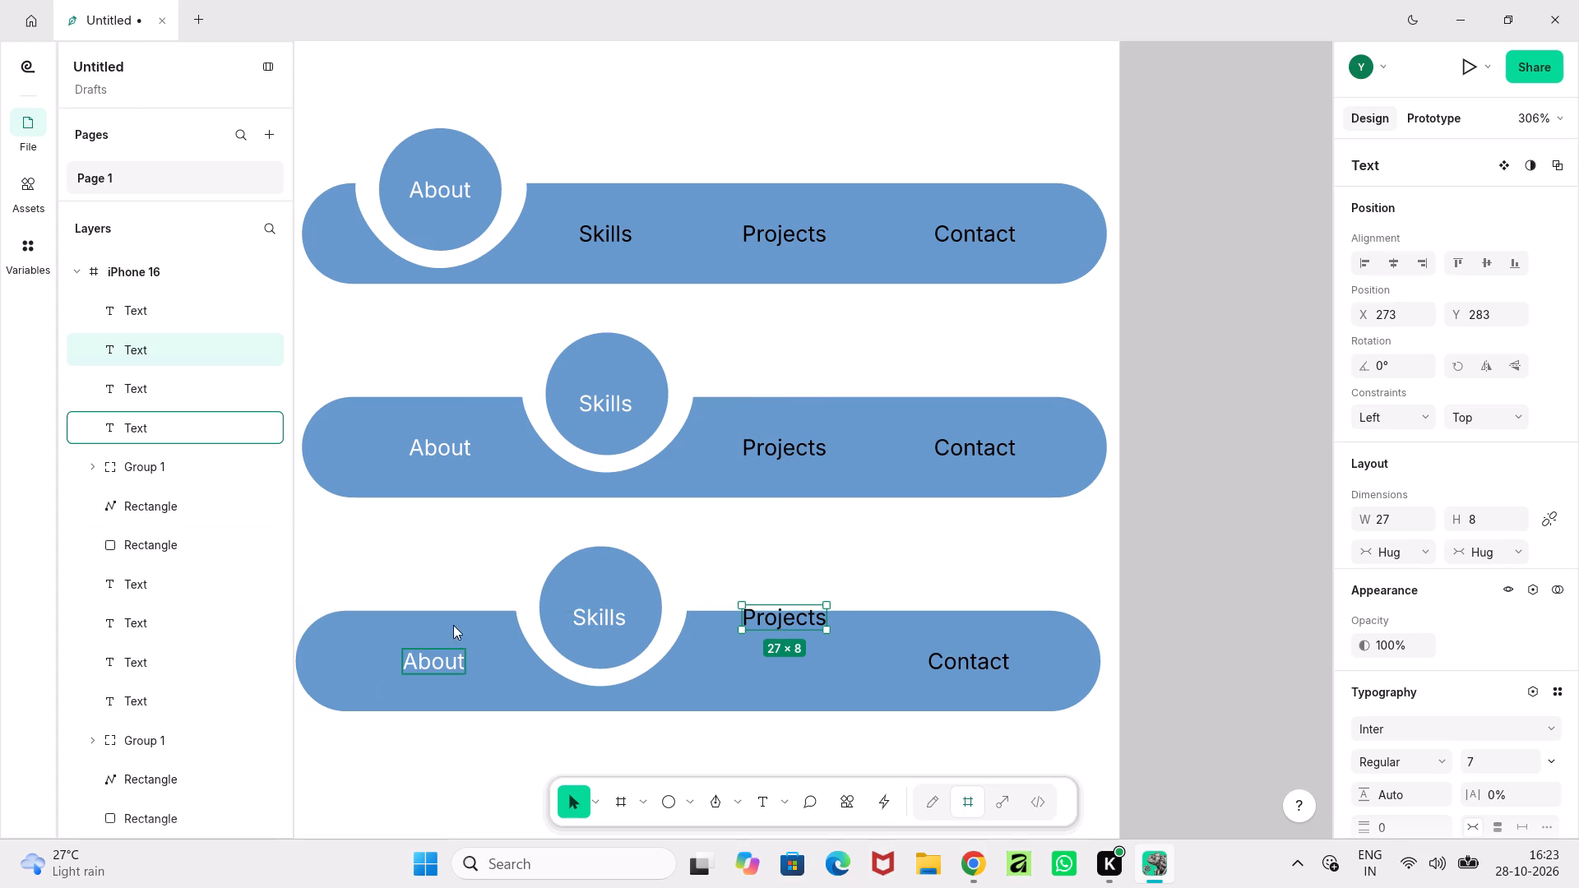
Set the fill of the About labels in the second and third bars to black, 000000.
click(447, 445)
scroll(1424, 683, down, 7)
click(1362, 643)
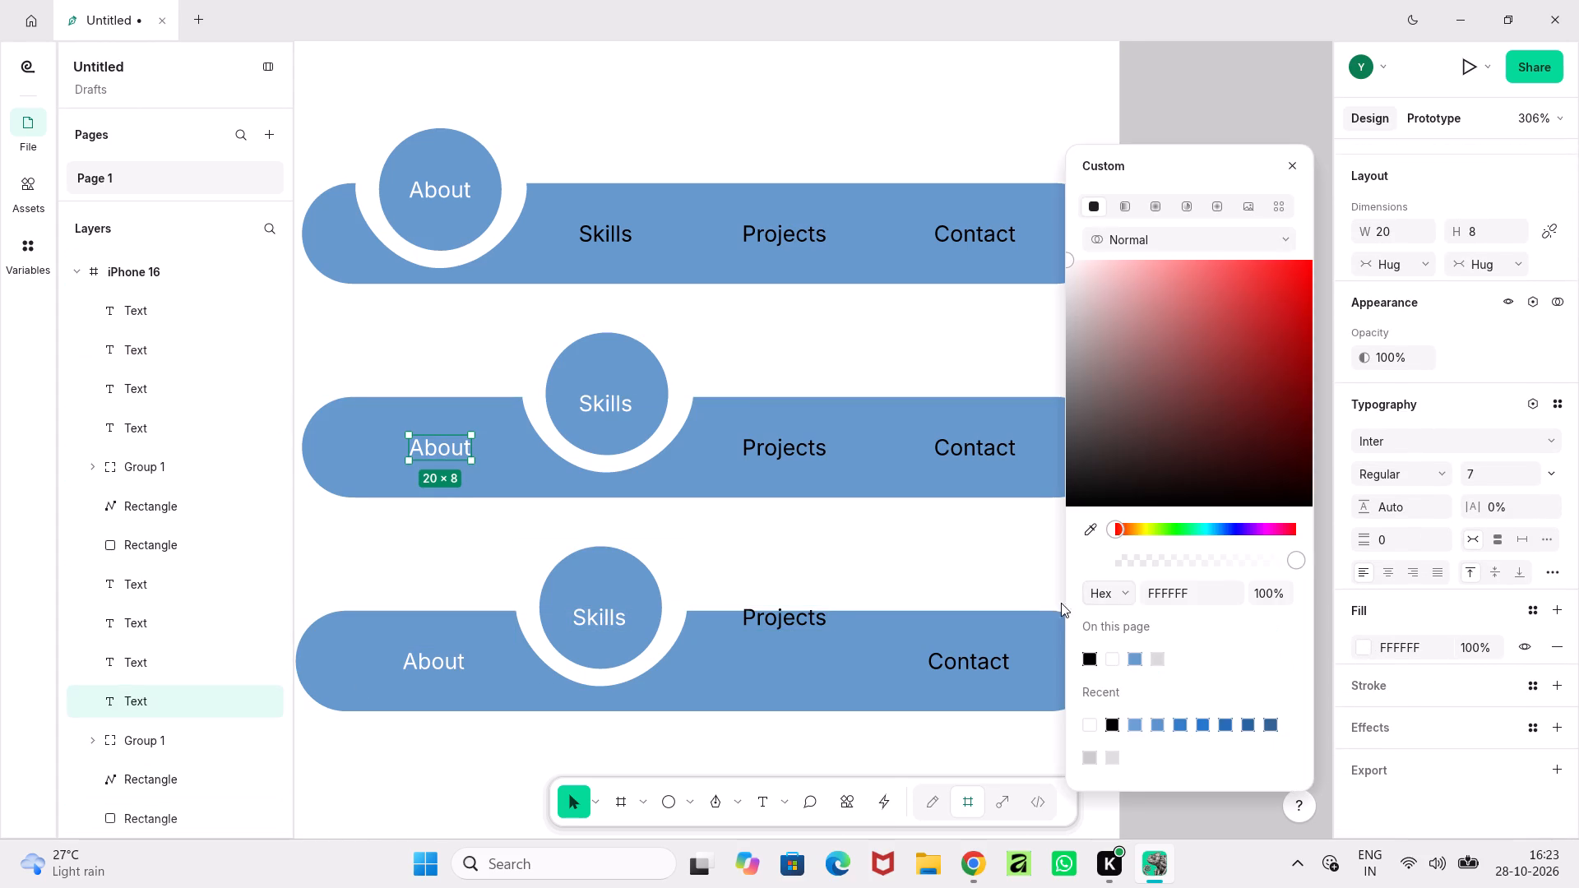
click(1088, 655)
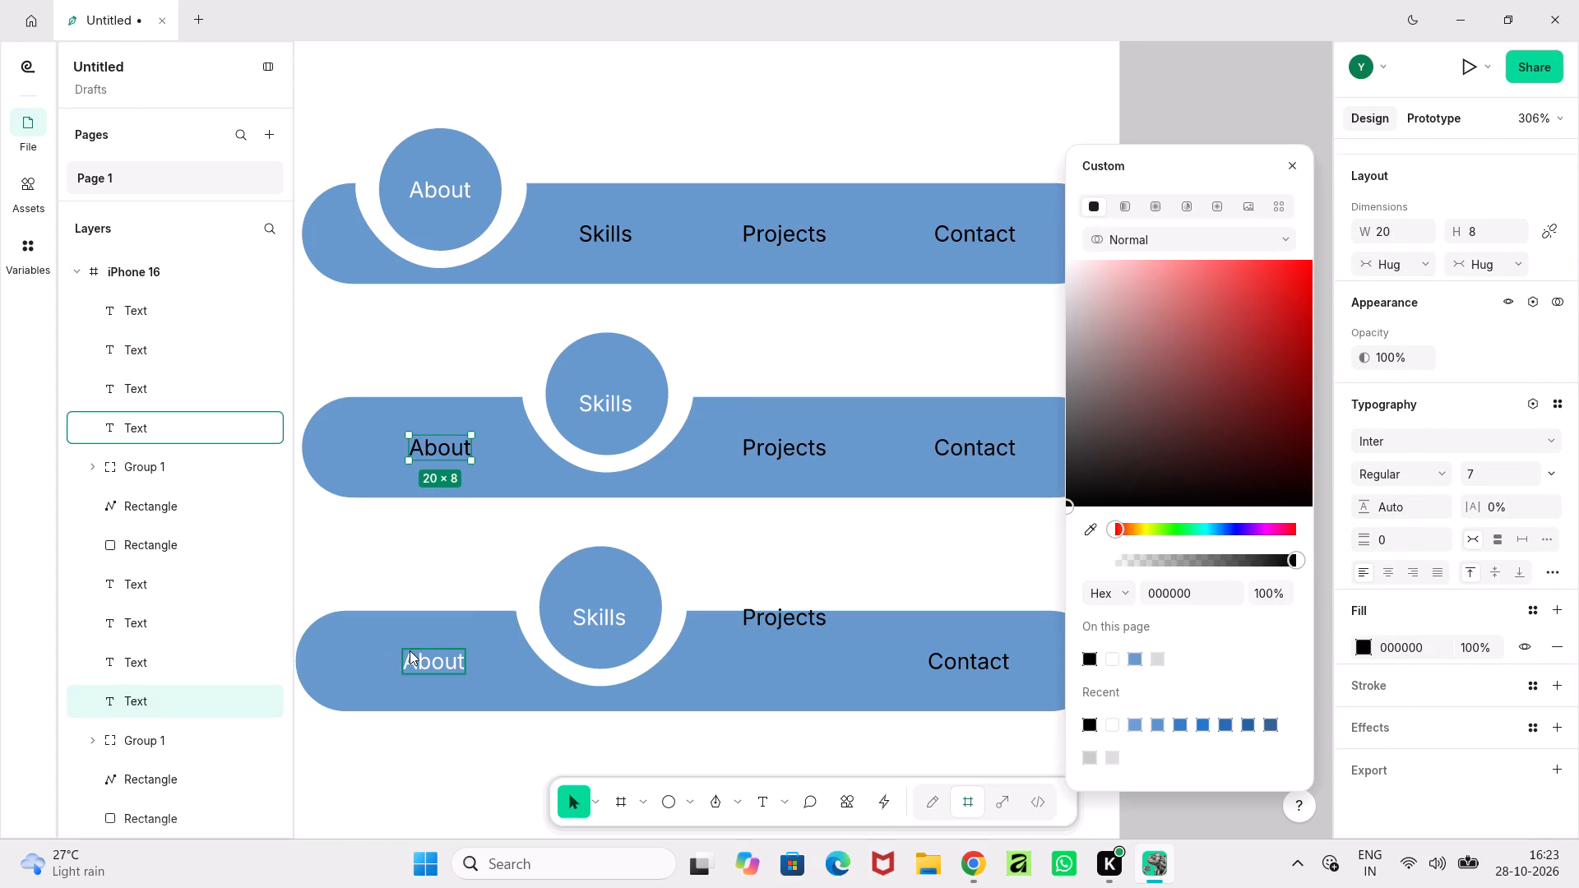
click(410, 650)
click(1359, 651)
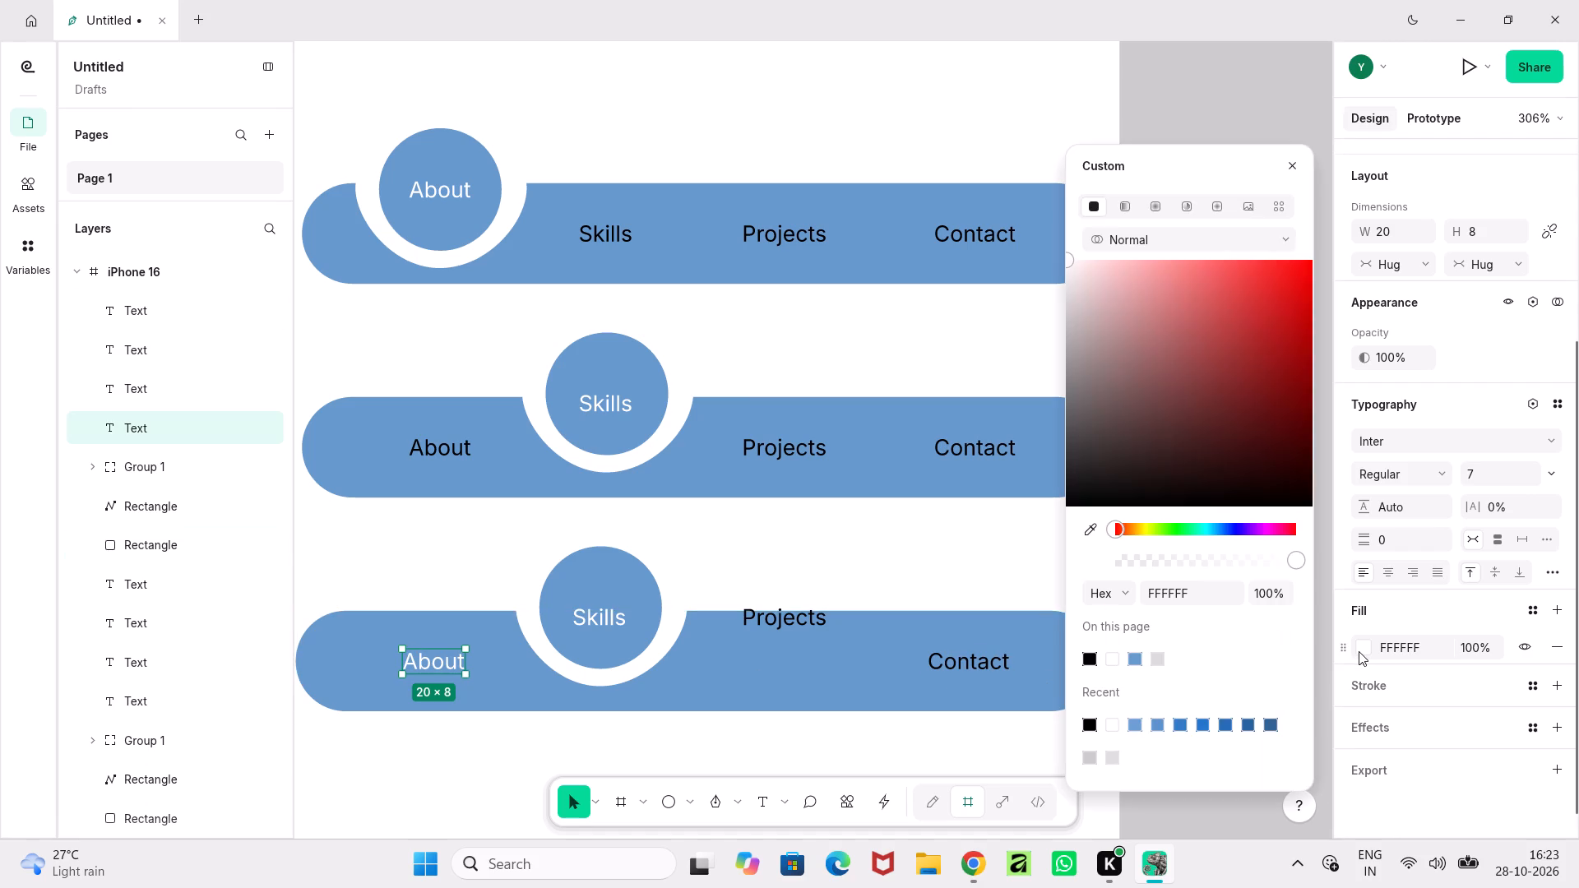
click(1090, 656)
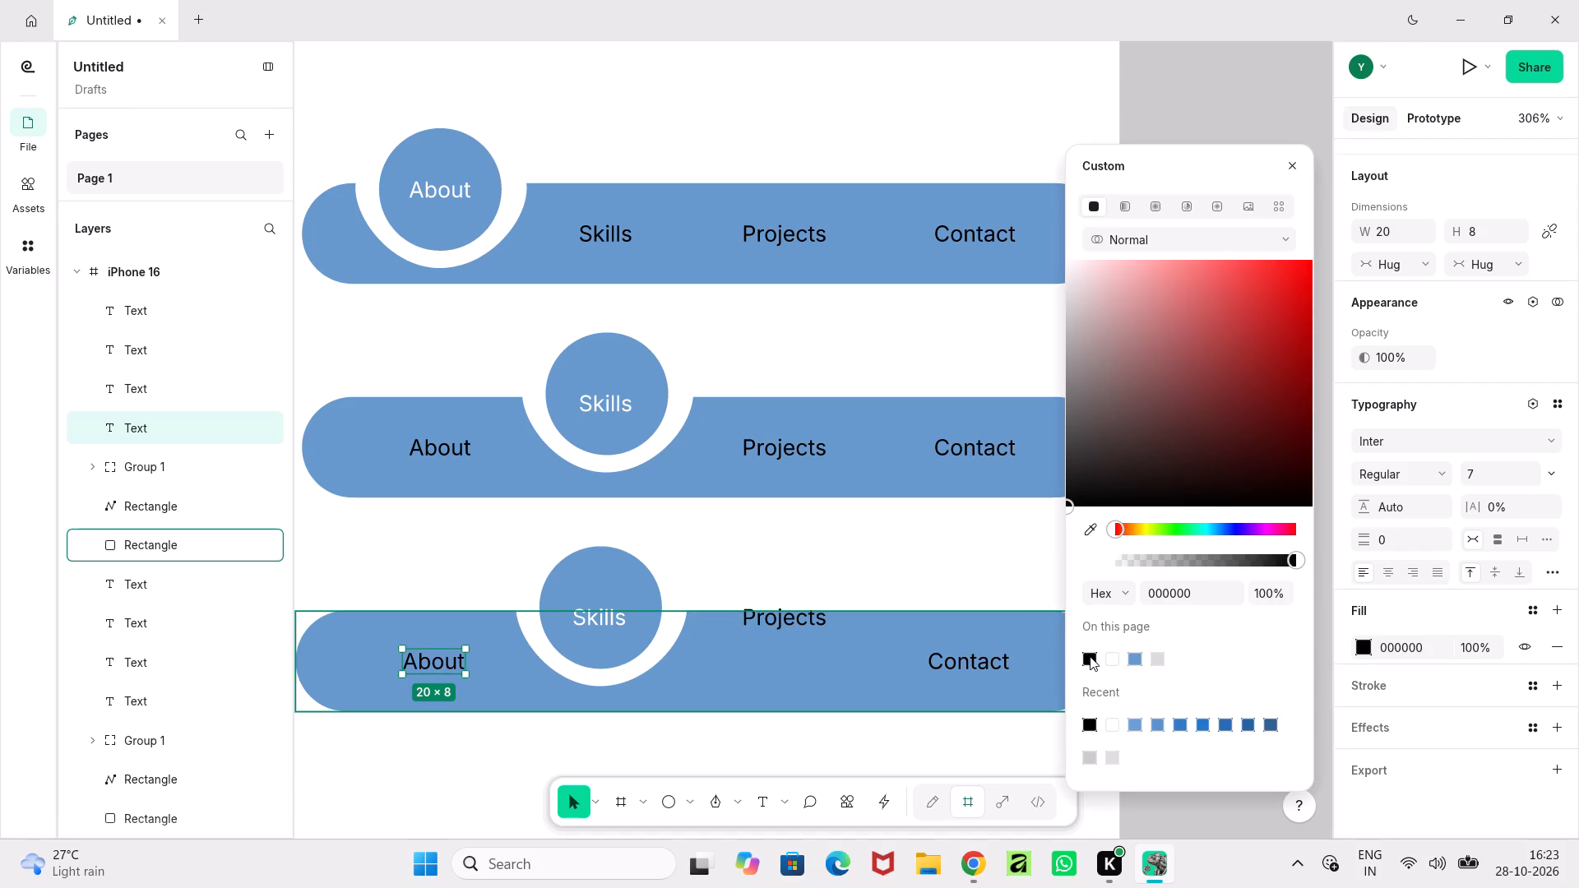
Set the third bar's raised Projects label to a white fill, FFFFFF.
click(779, 608)
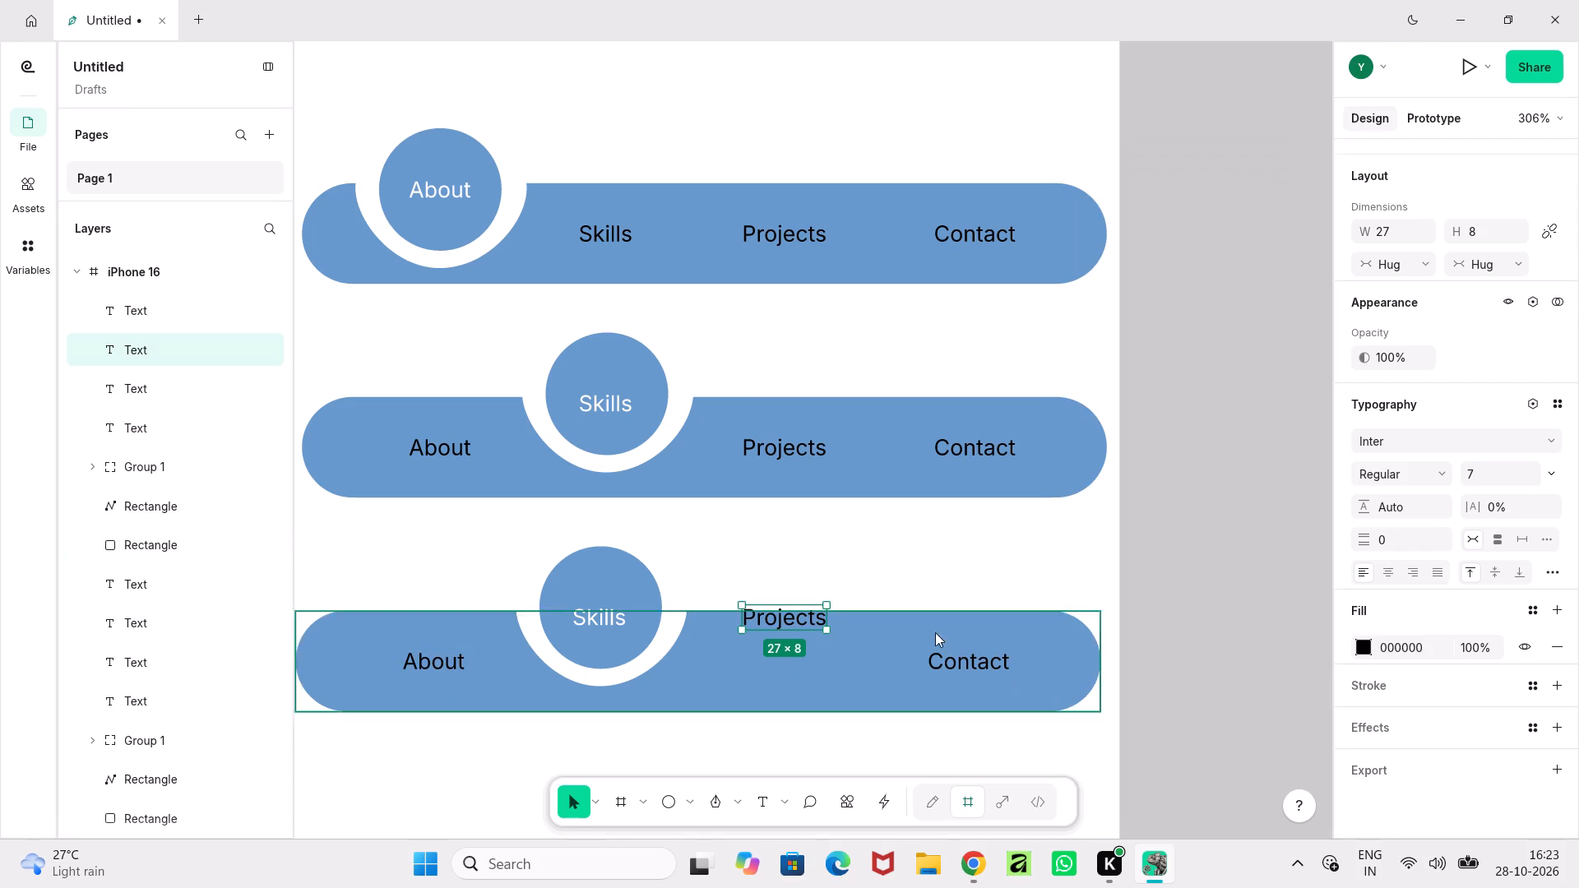
click(1363, 654)
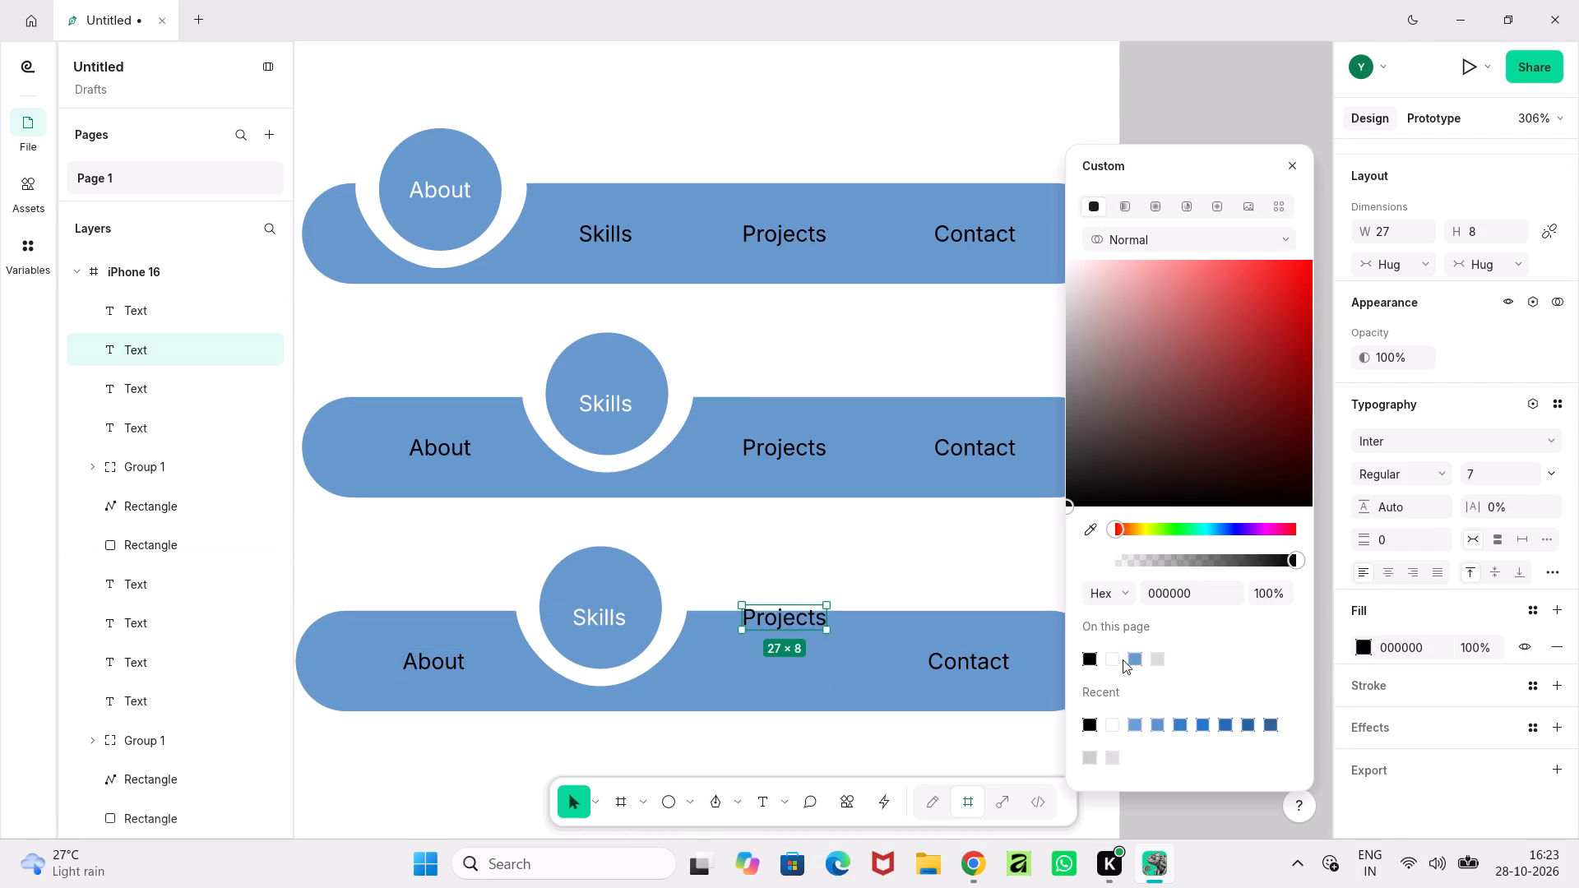
click(1115, 657)
Lower the third bar's Skills label into line with About and Contact, and set its fill to black, 000000.
click(608, 625)
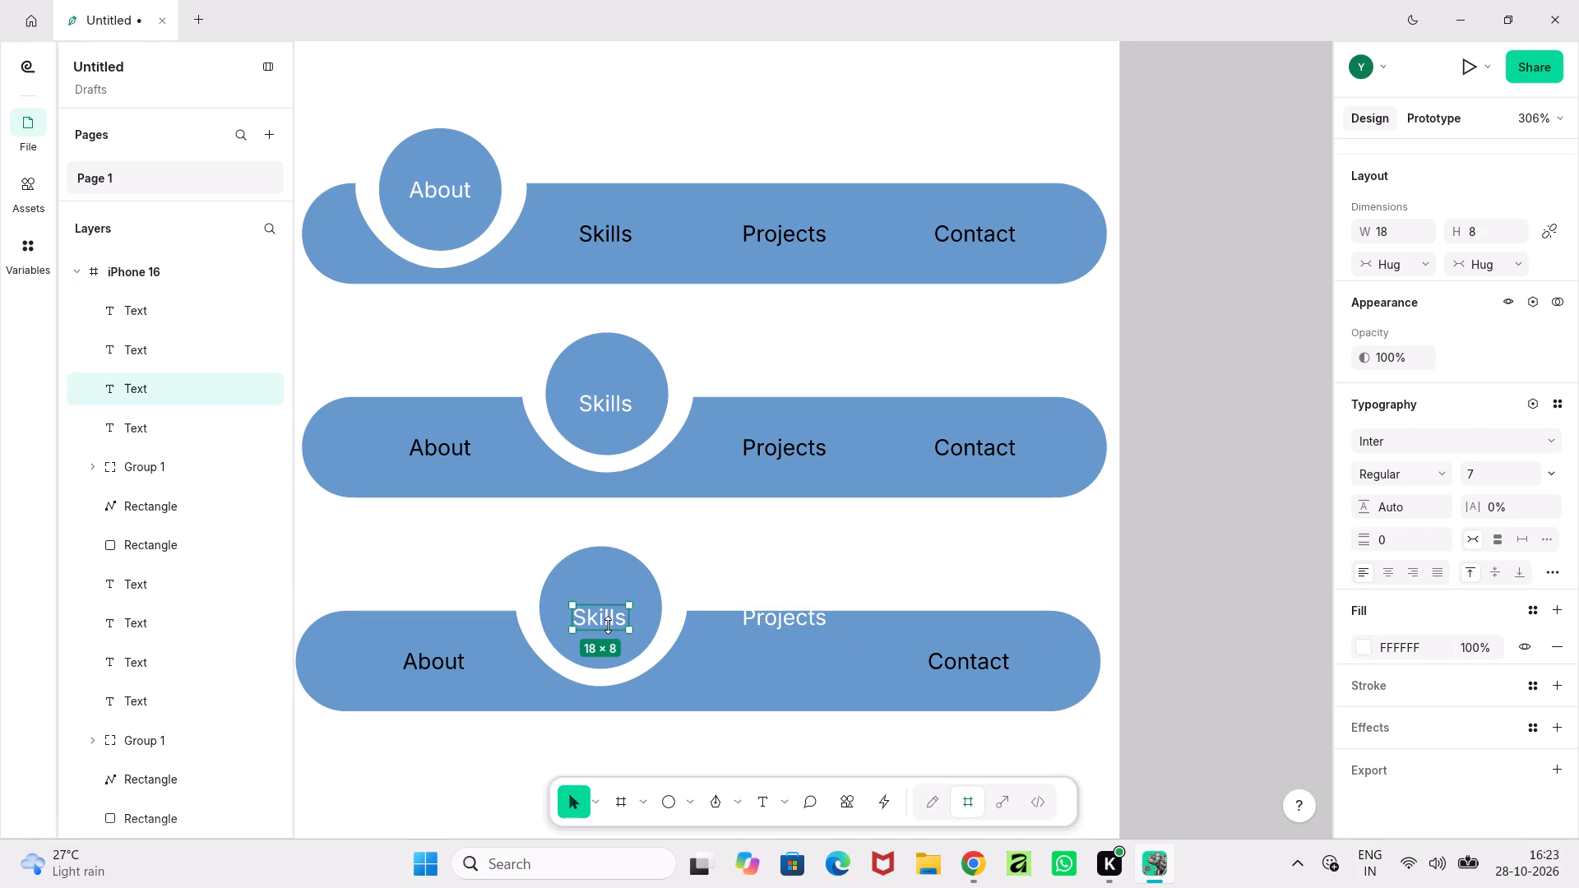
drag(612, 612, 614, 654)
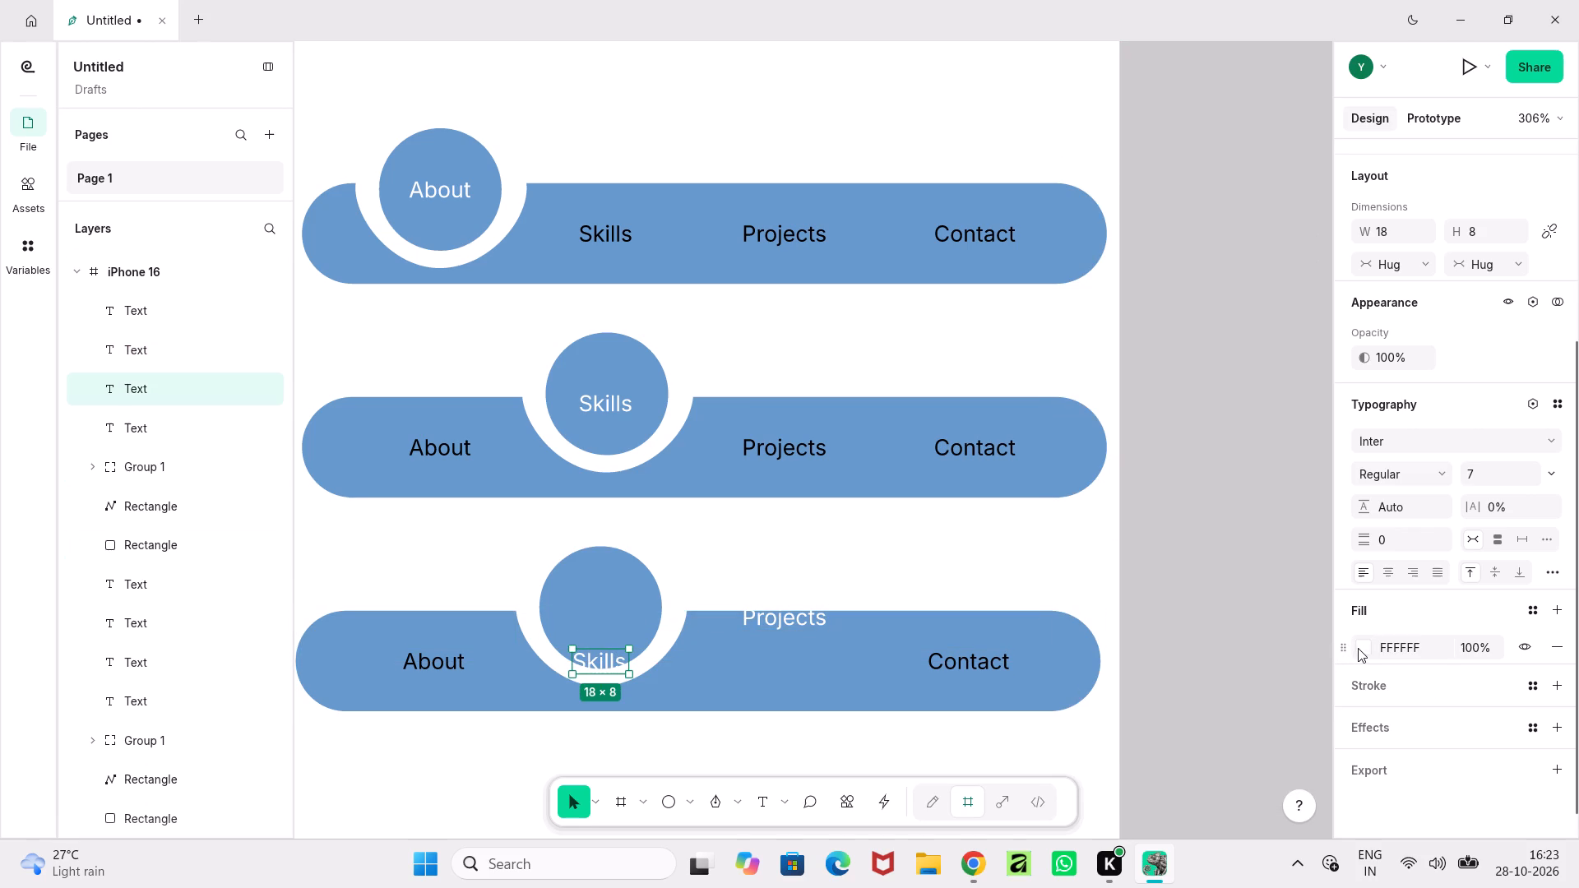
click(1358, 648)
click(1094, 656)
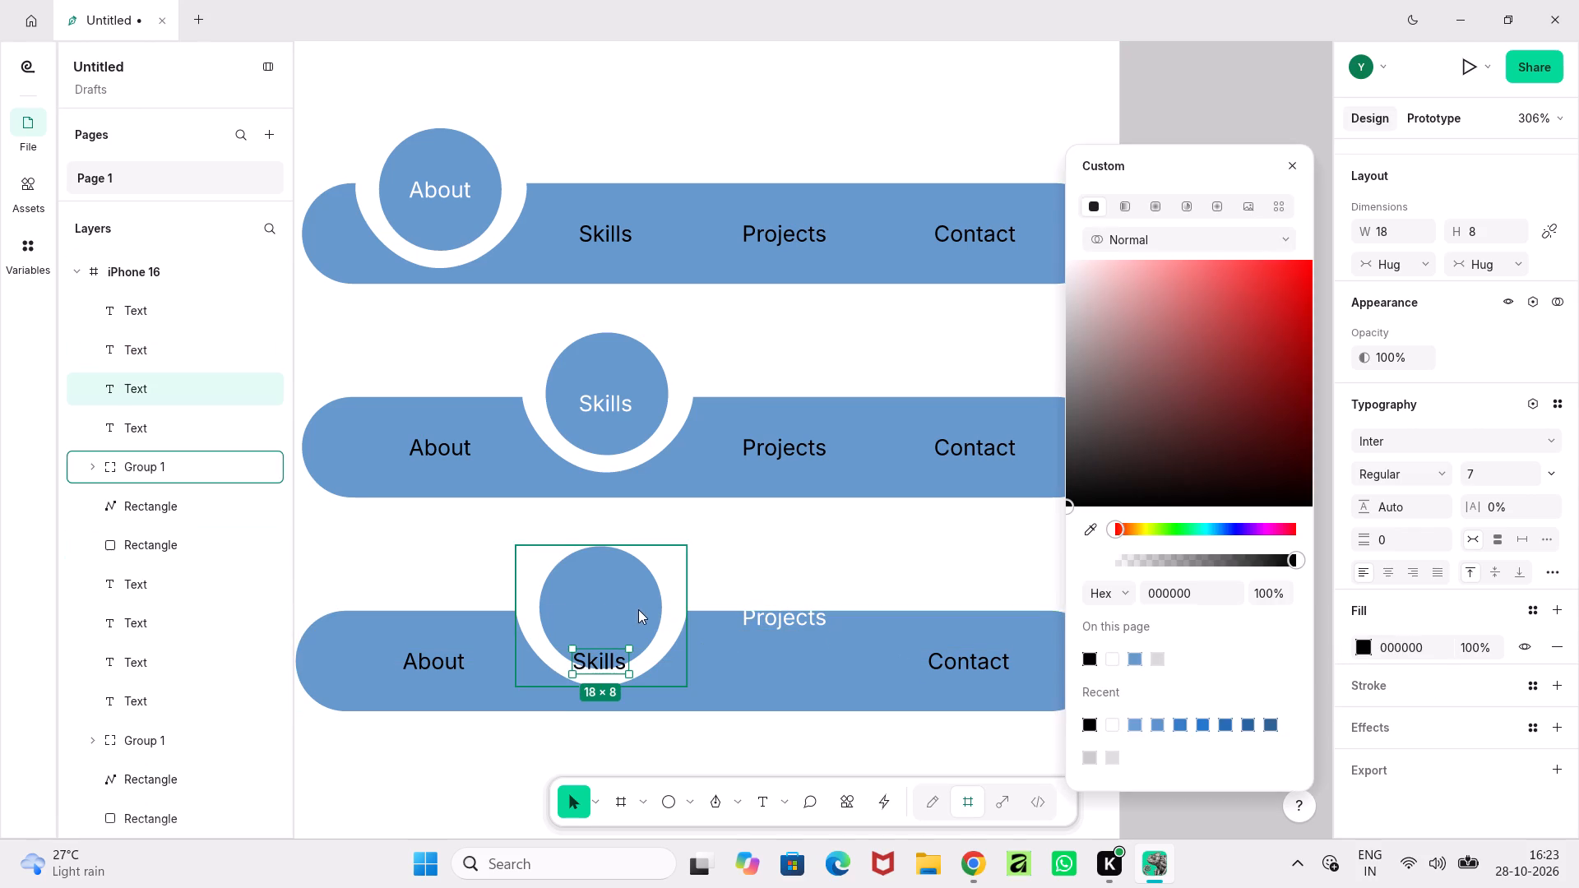
Move the third bar's circle group along the bar to X 259, Y 264, behind the raised Projects label.
click(630, 608)
shift+drag(630, 608, 730, 603)
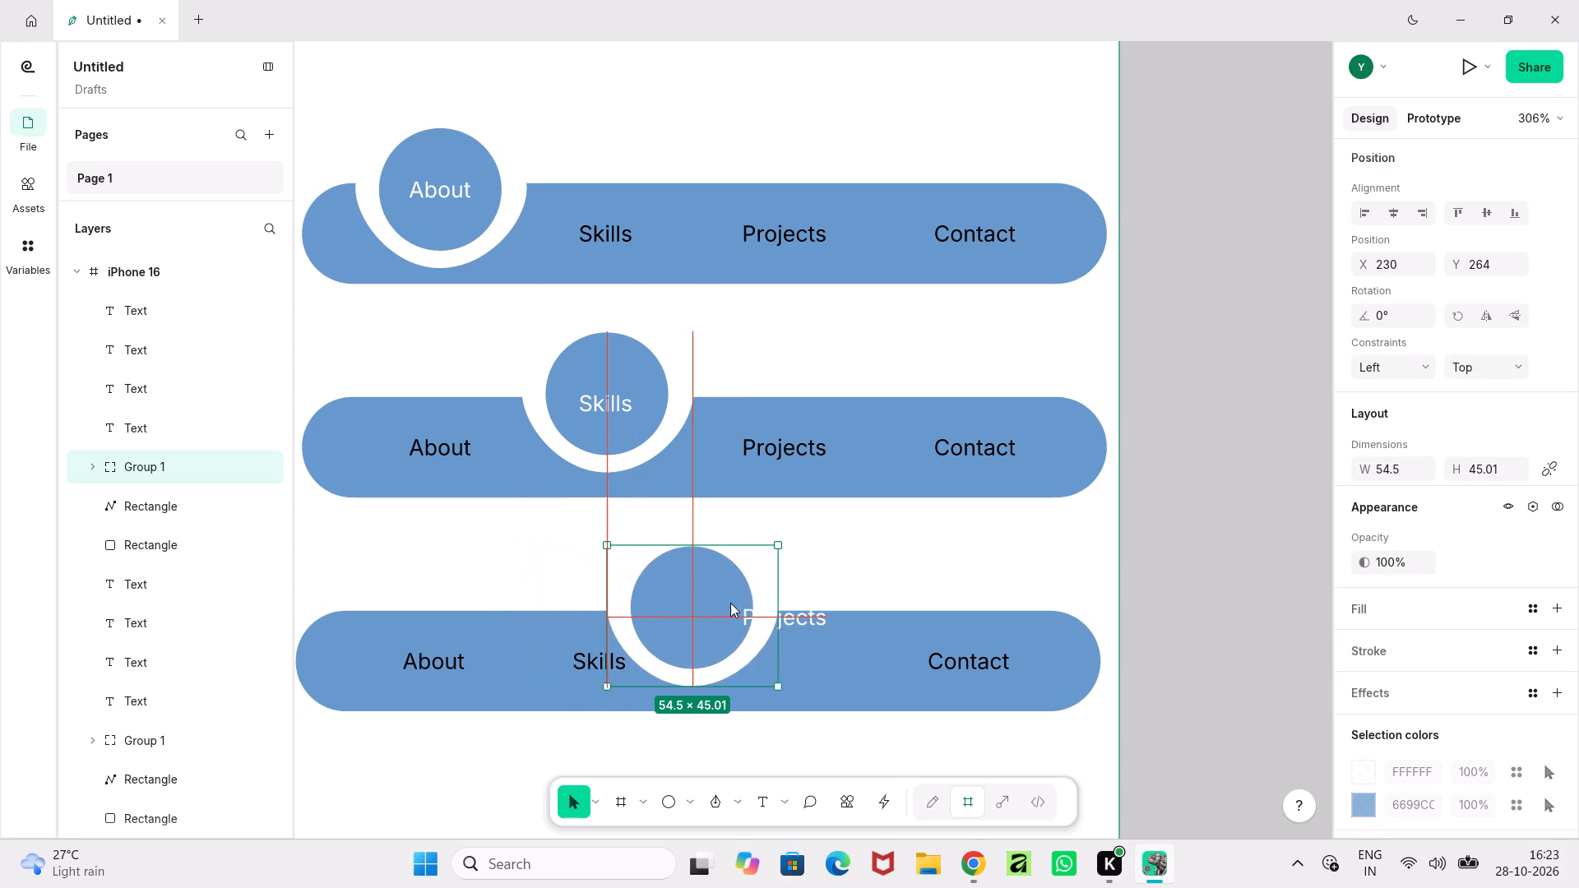
shift+drag(730, 603, 811, 603)
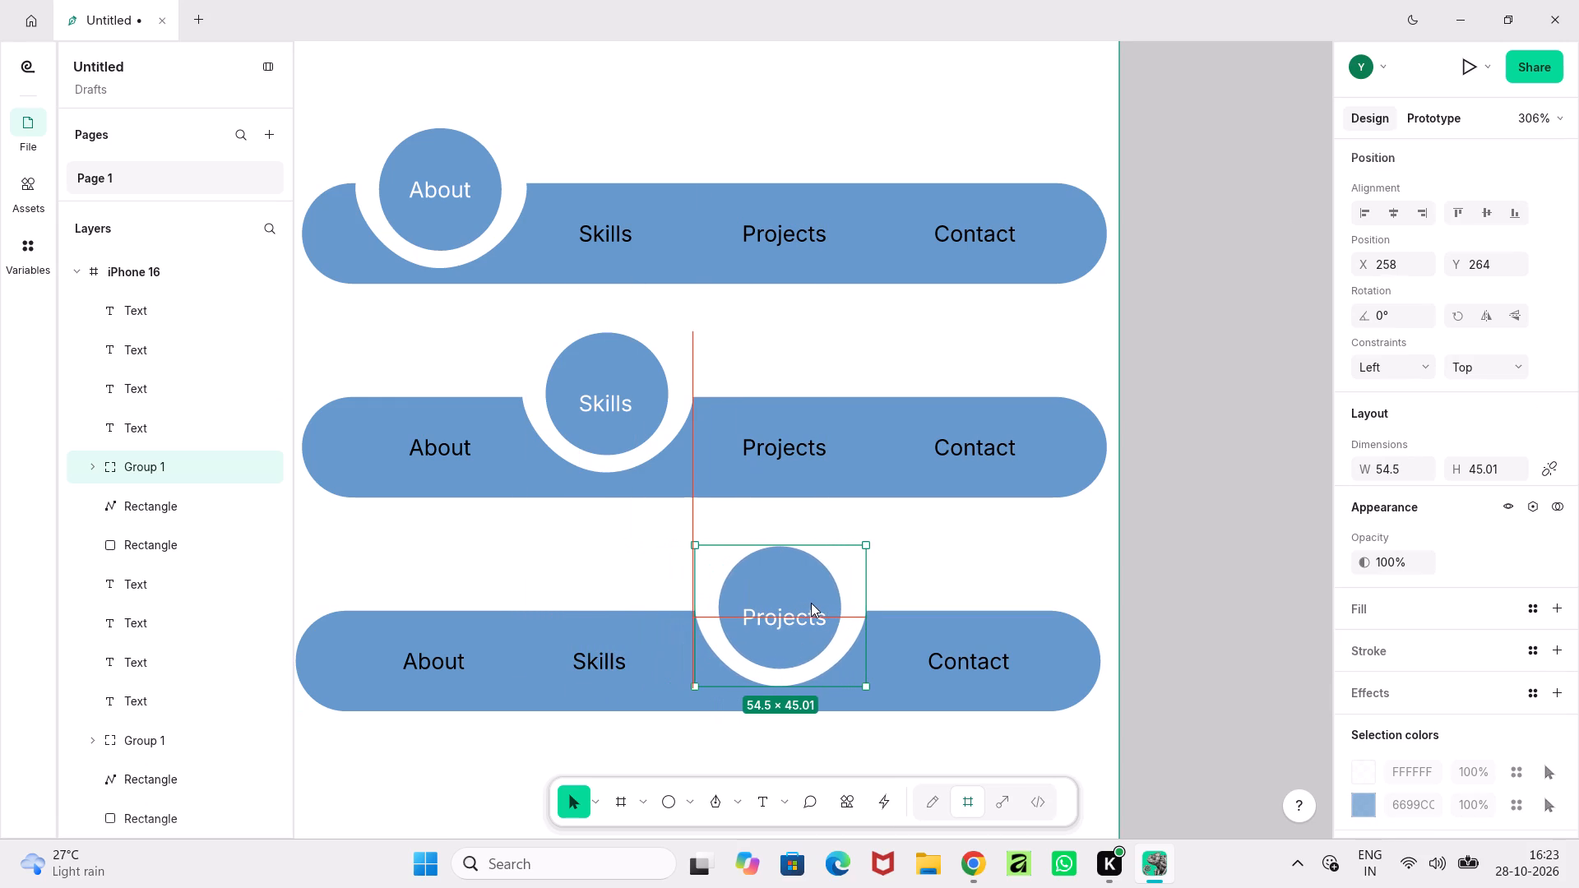
shift+drag(811, 603, 813, 603)
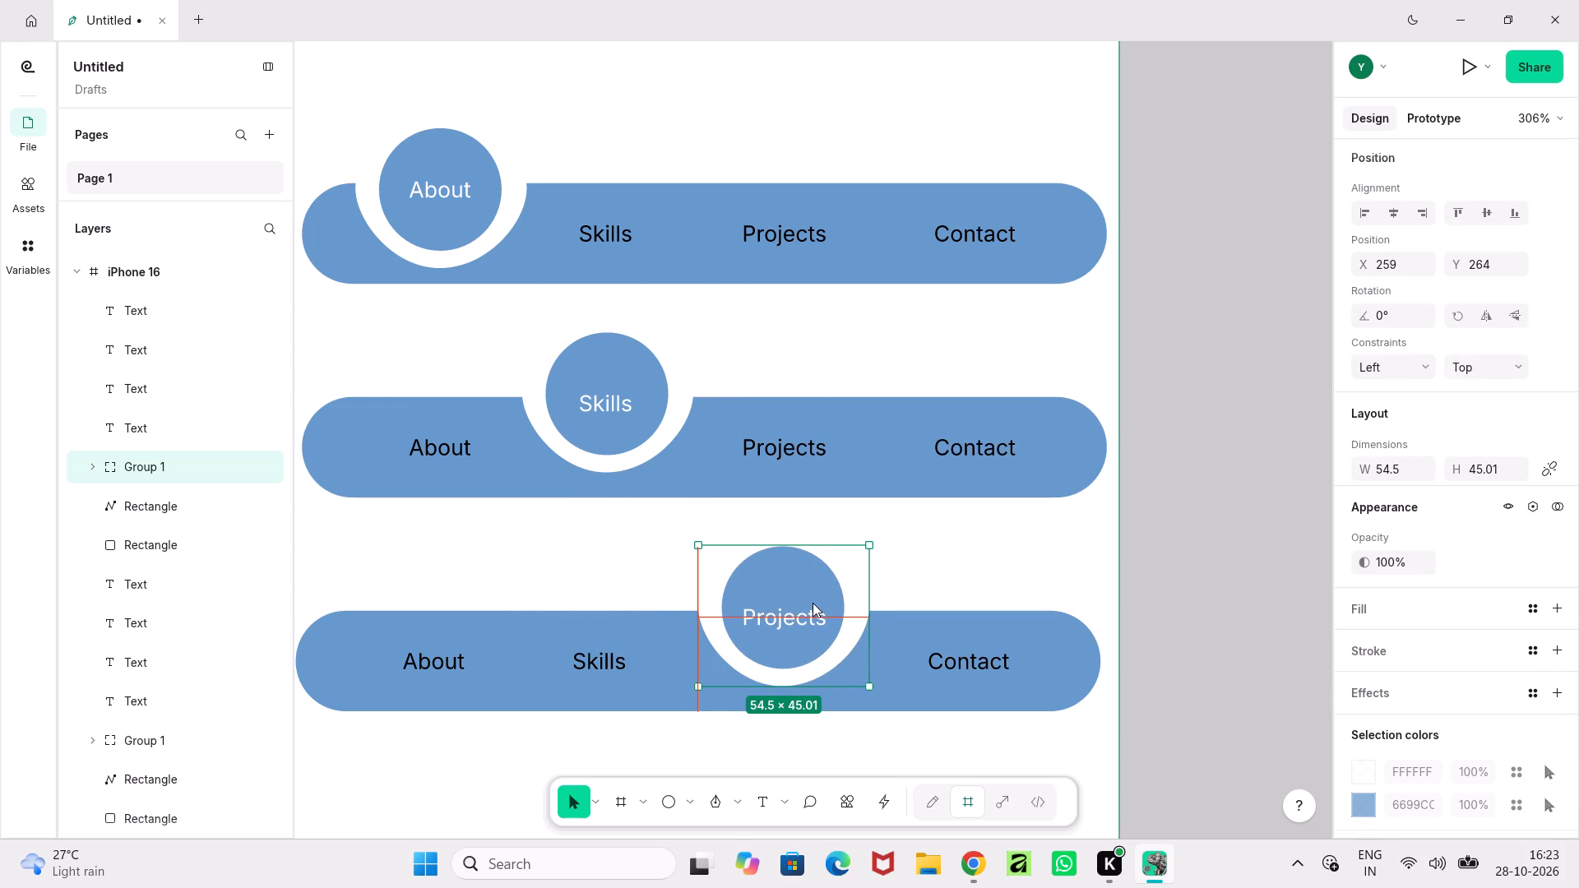
shift+drag(813, 603, 814, 604)
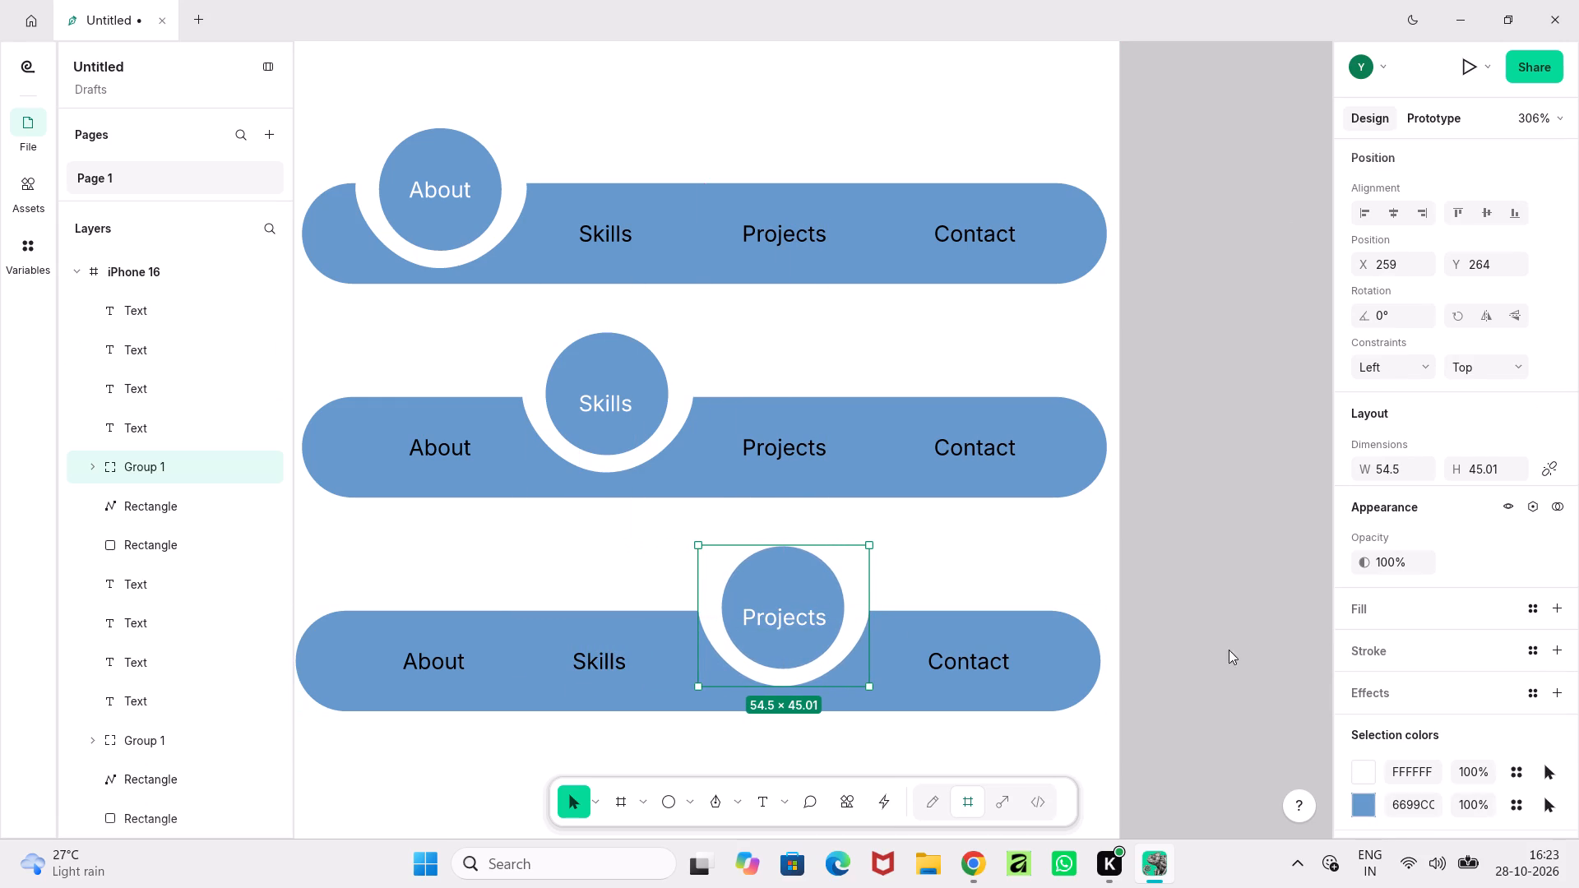
click(1201, 658)
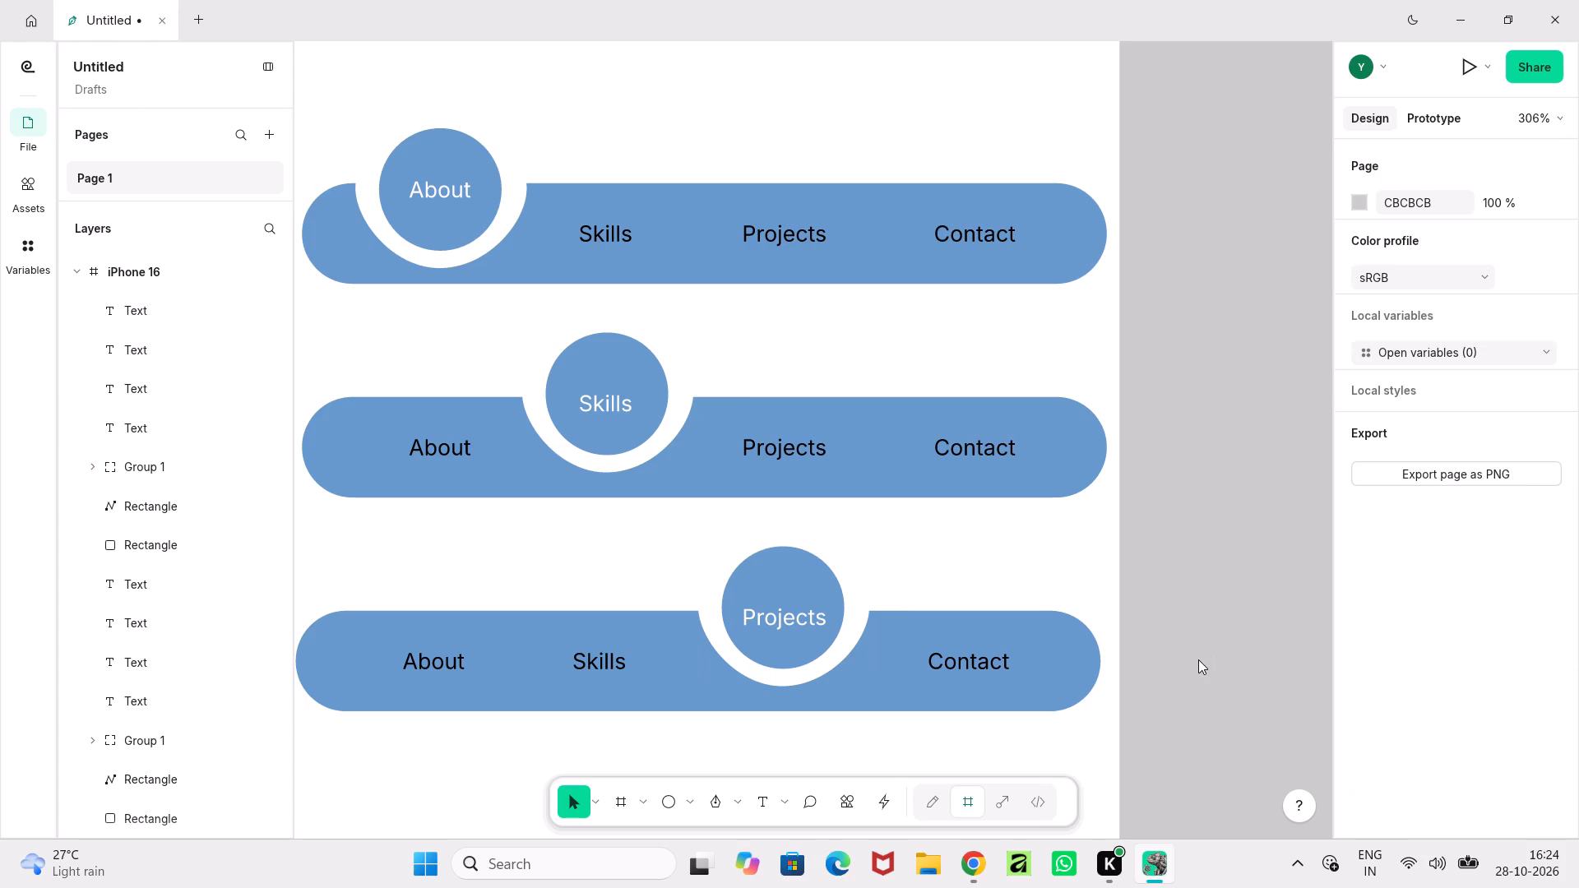
Lower the second bar's circle group slightly to Y 200, so the circle centres on the Skills label.
ctrl+scroll(1198, 659, down, 1)
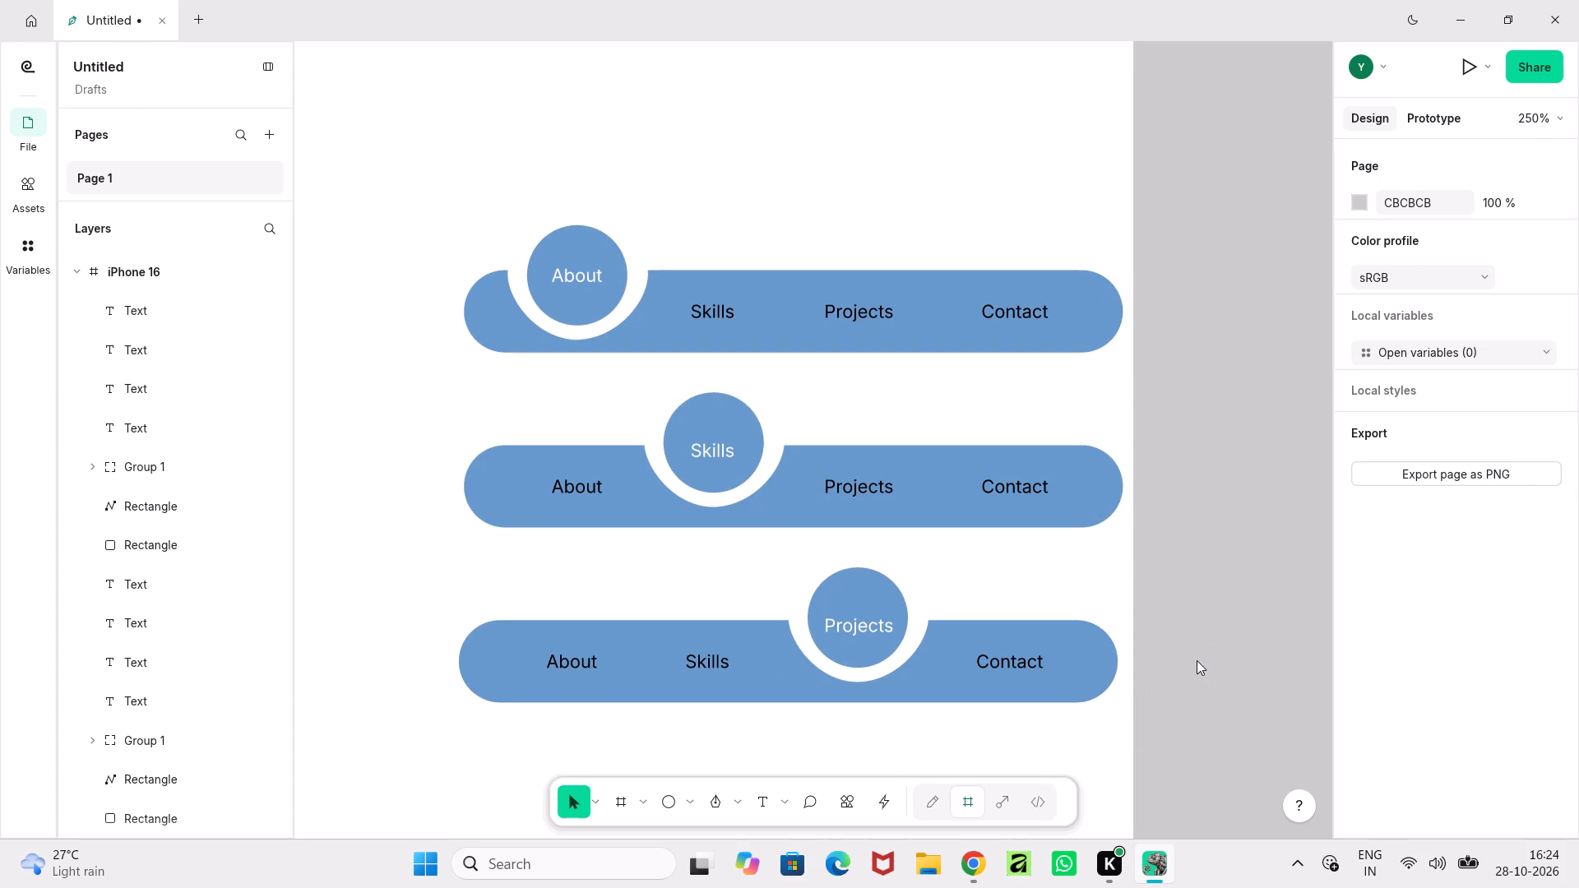
click(739, 399)
click(734, 408)
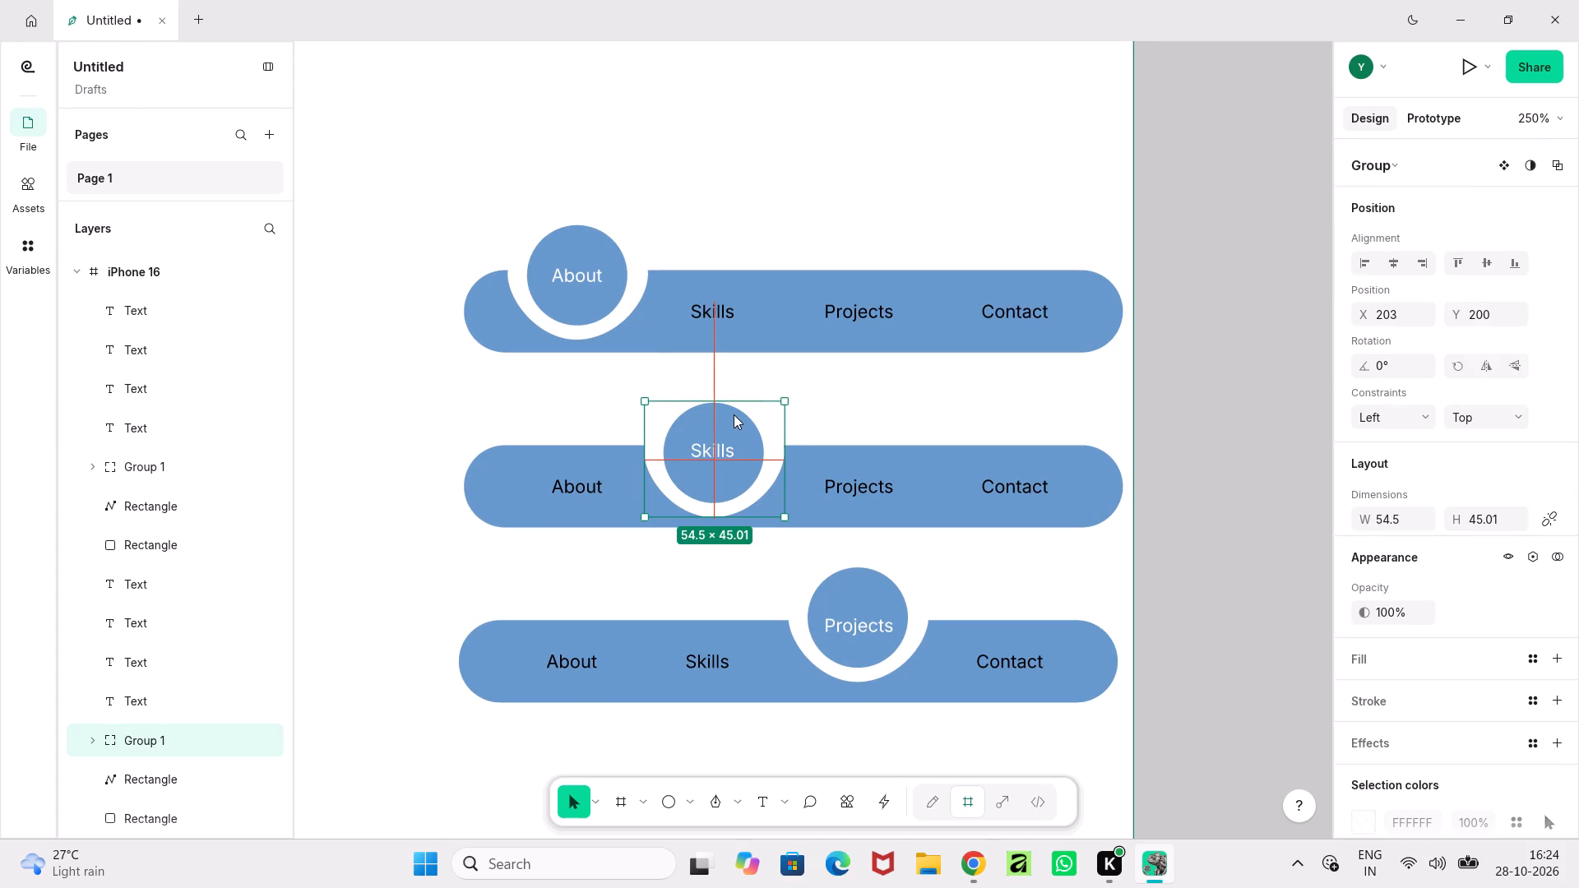
click(1121, 474)
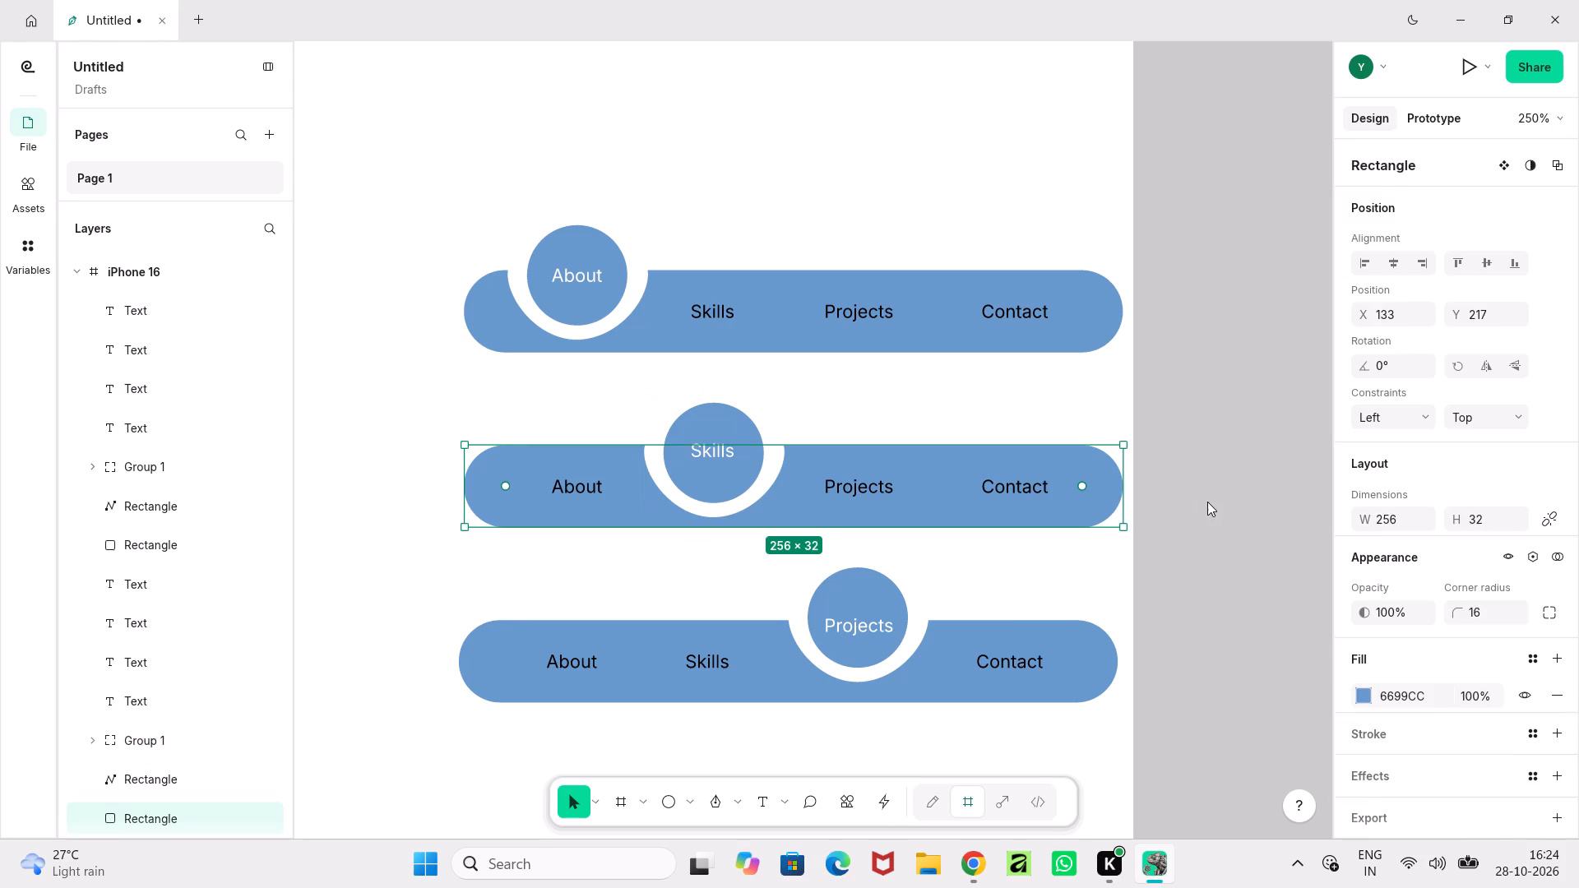
click(1210, 502)
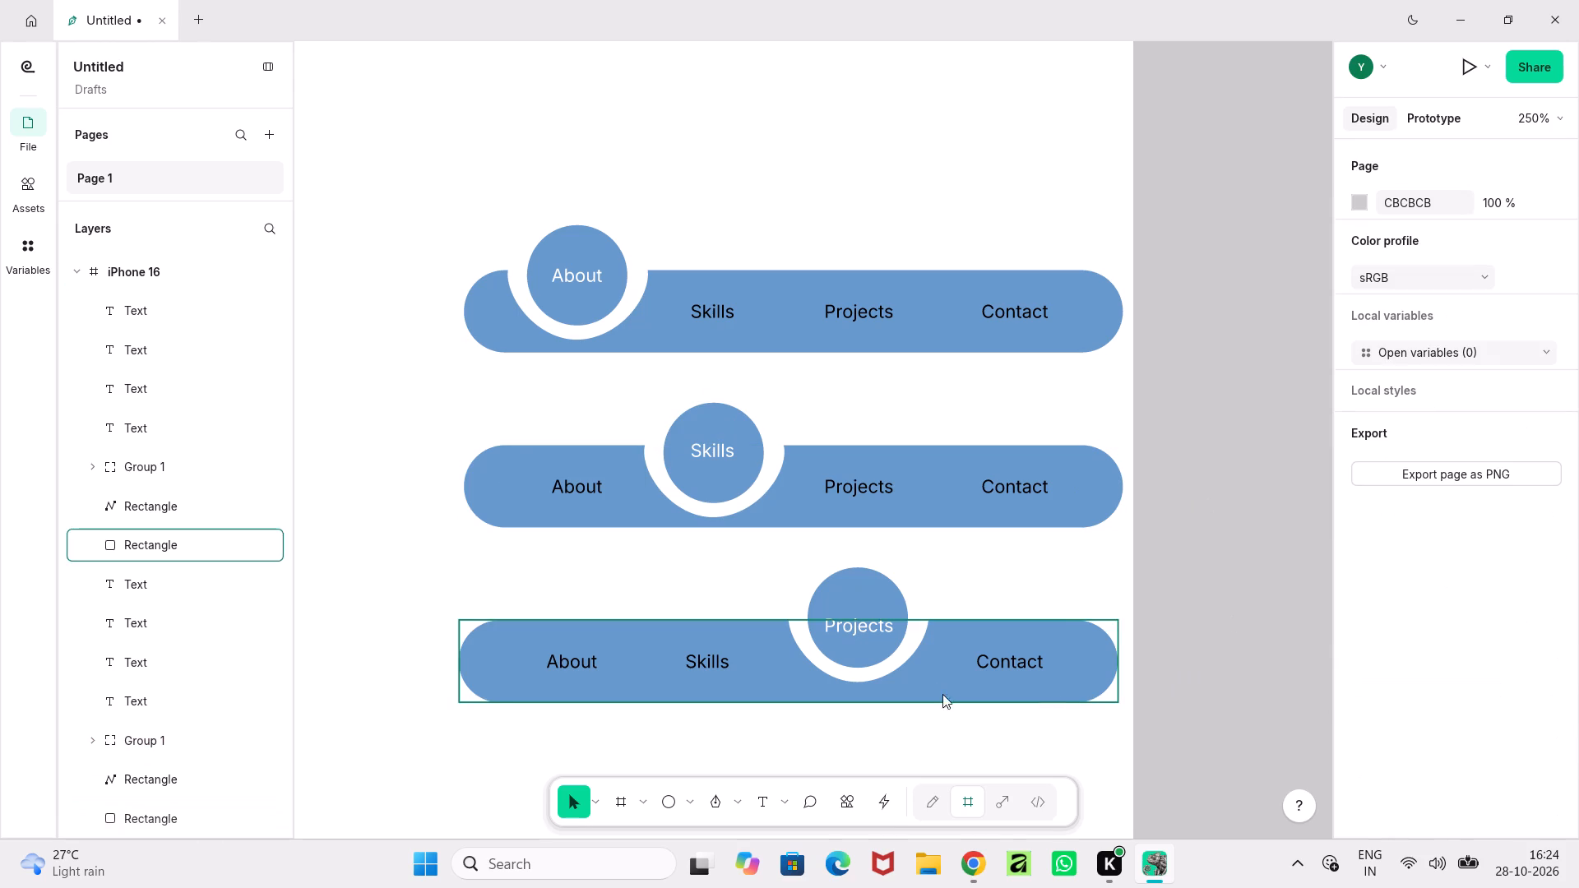
Lower the third bar's circle group slightly so the circle centres on the Projects label.
click(892, 599)
drag(897, 596, 897, 604)
click(1186, 620)
Duplicate the whole third navigation bar and place the copy directly below it as a fourth bar with similar spacing.
ctrl+scroll(1186, 620, down, 1)
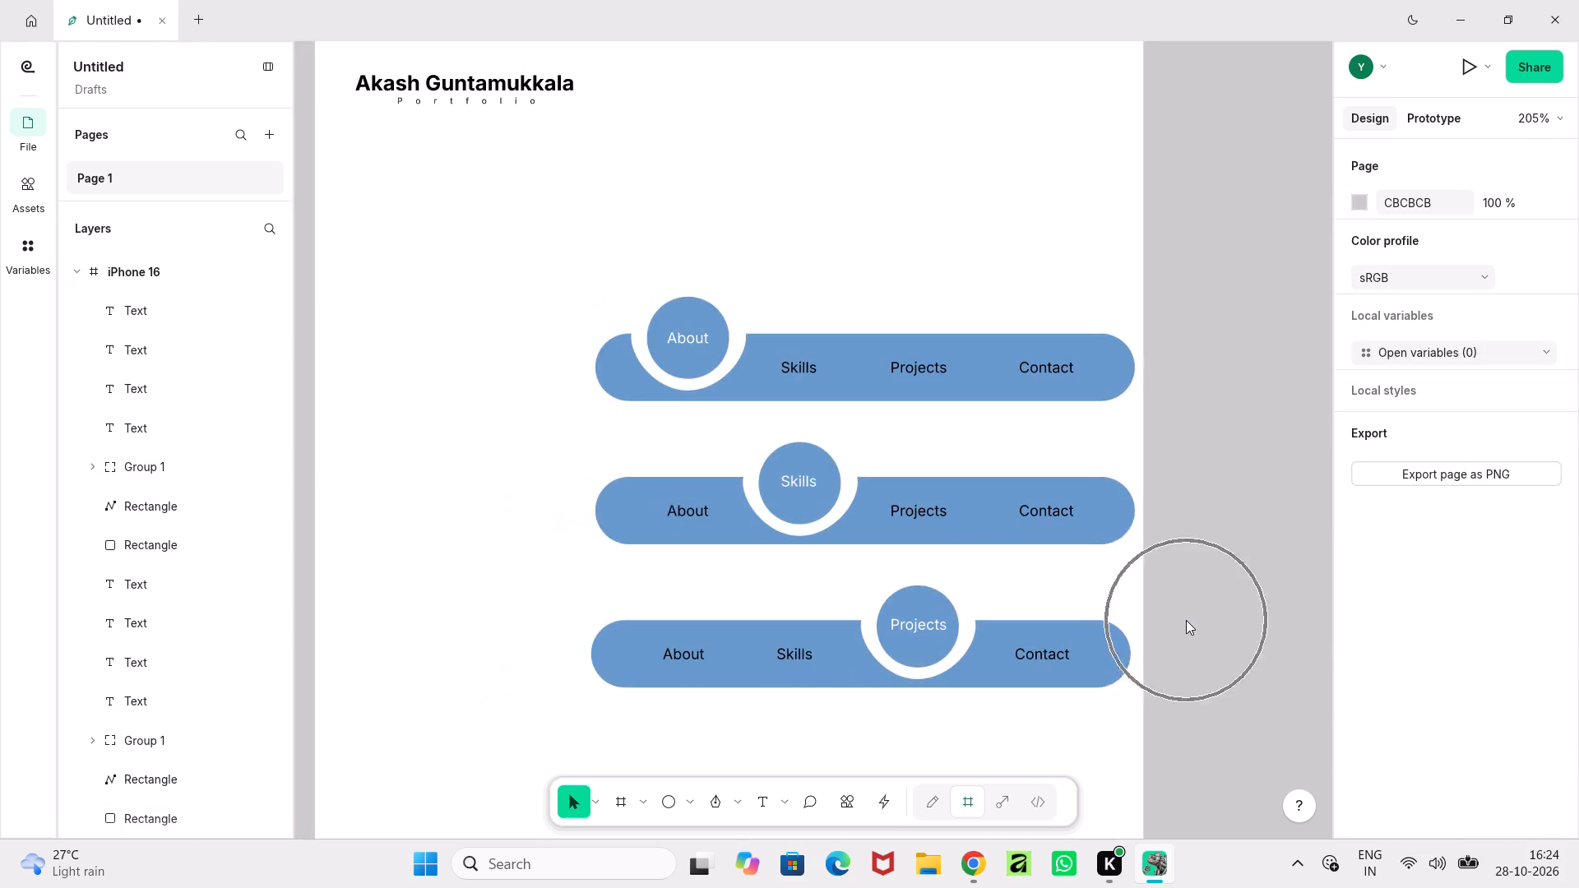
middle_drag(1186, 620, 1129, 542)
ctrl+scroll(1121, 534, down, 2)
ctrl+scroll(1139, 580, up, 1)
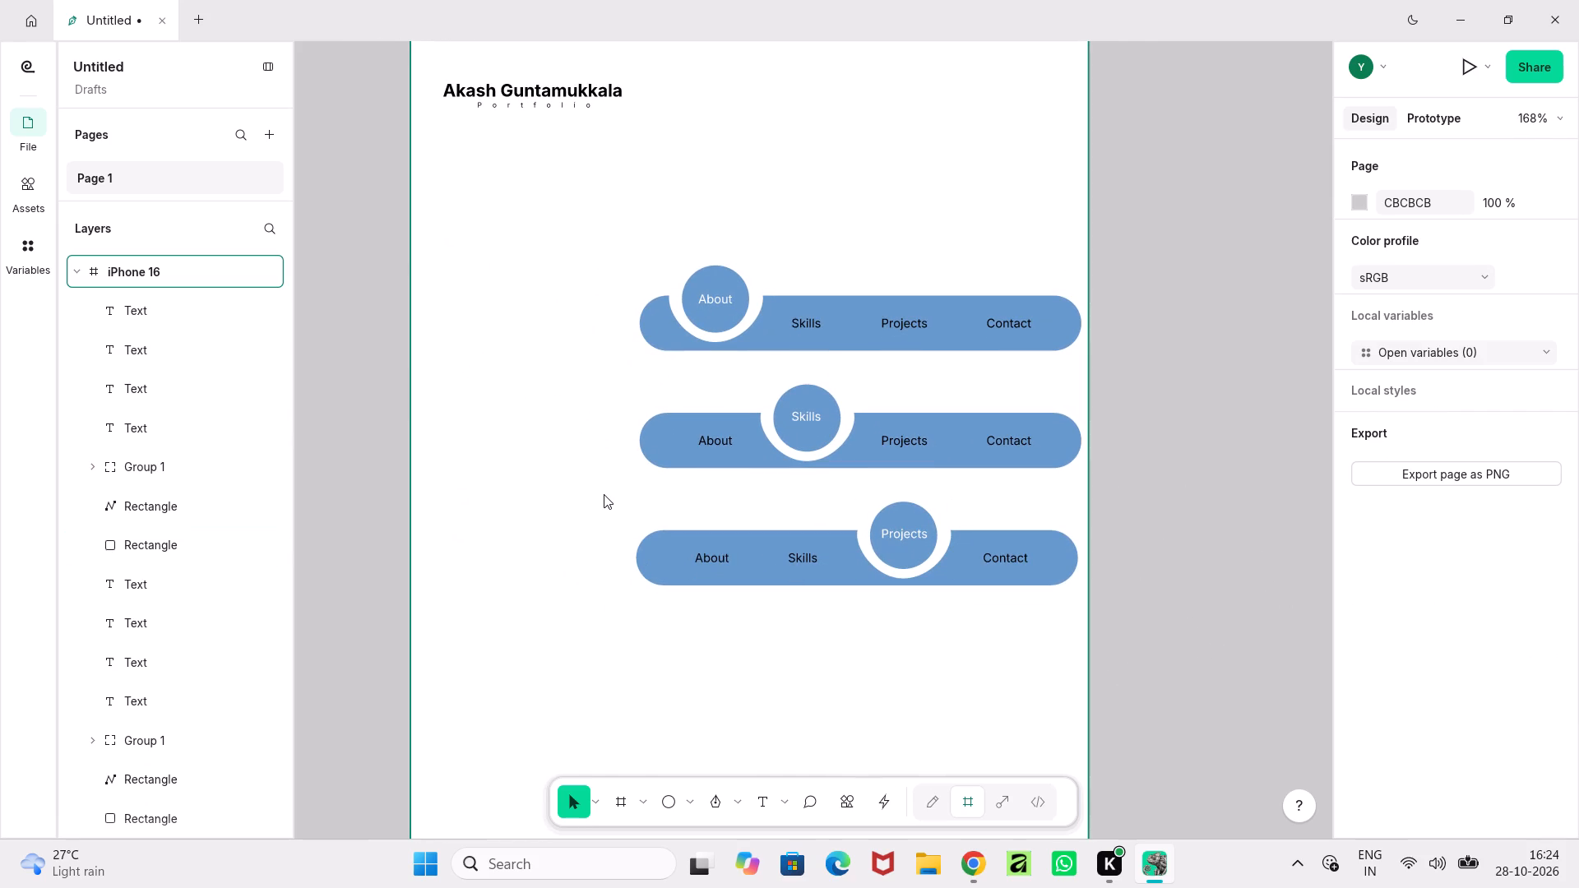
drag(604, 494, 1138, 619)
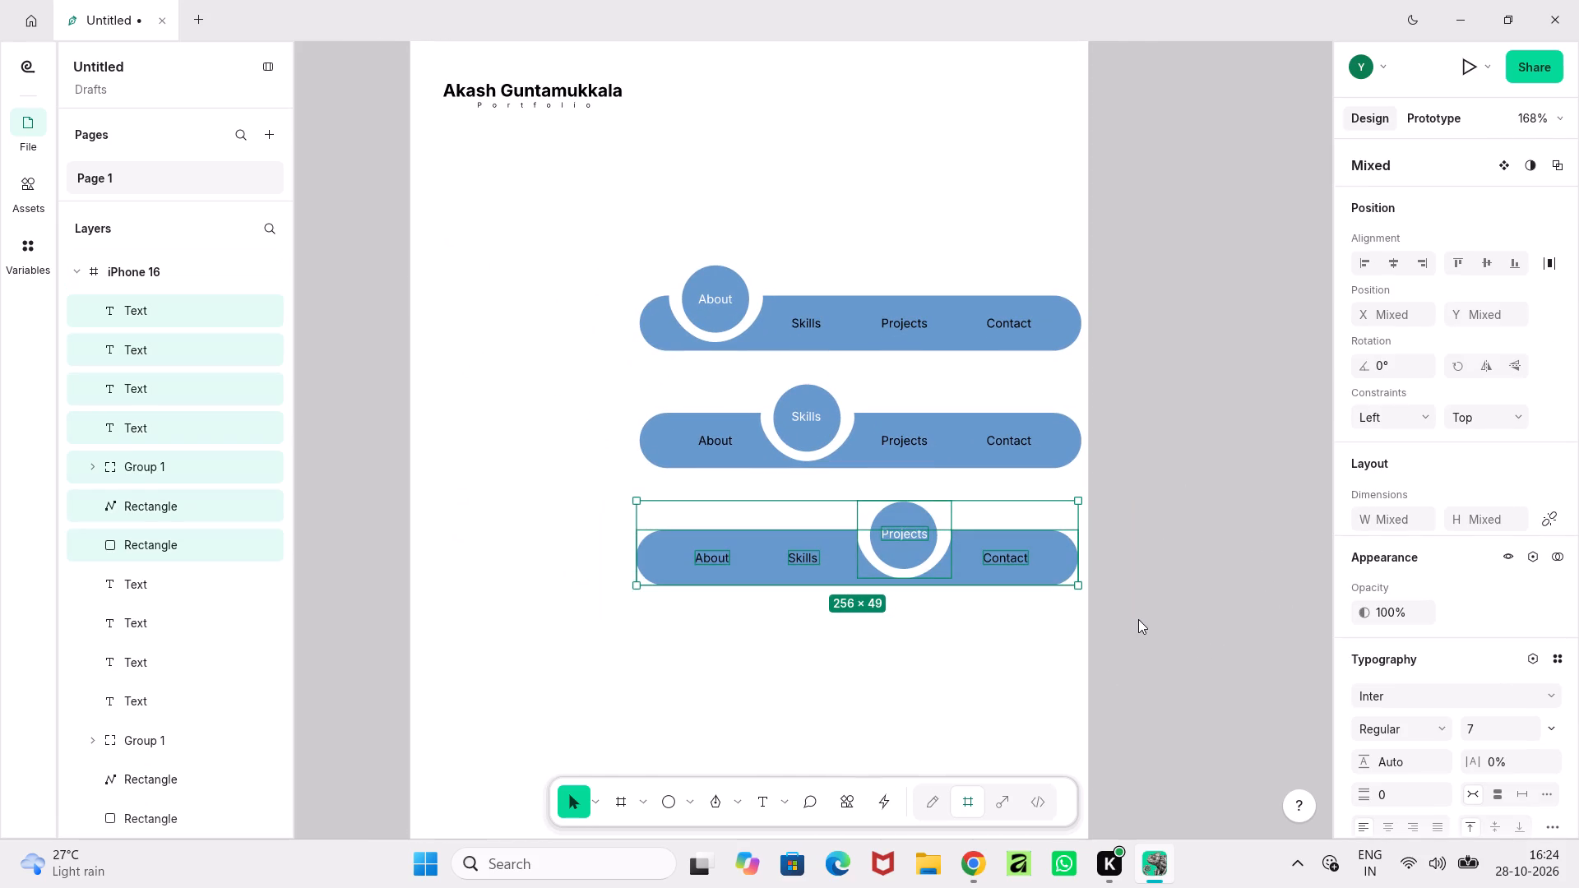
key(ctrl+c)
key(ctrl+v)
drag(989, 555, 989, 566)
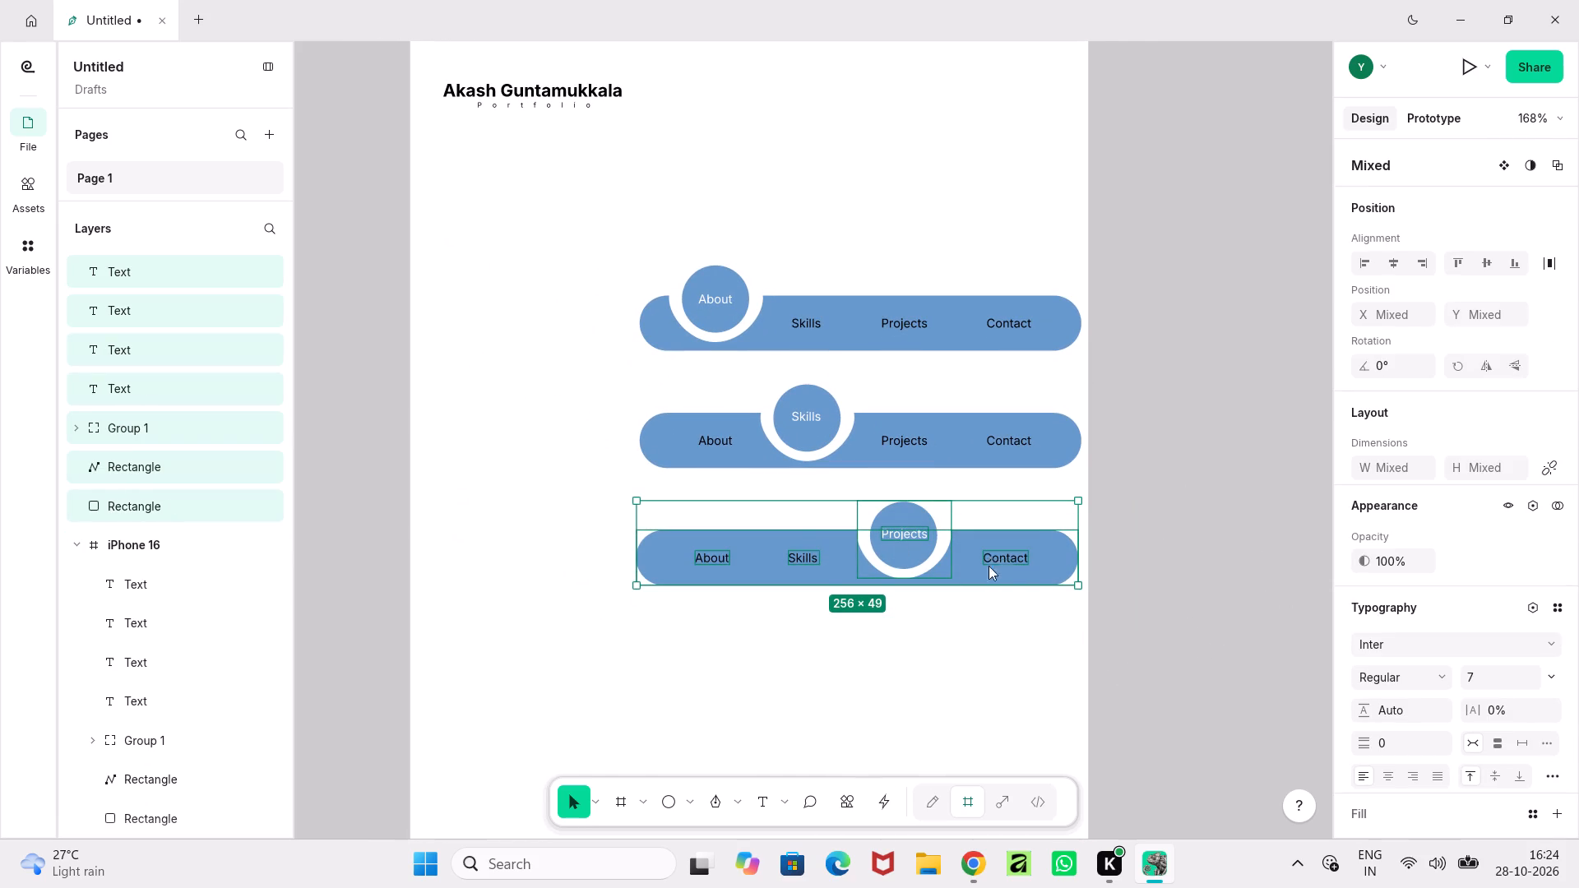
drag(989, 566, 985, 678)
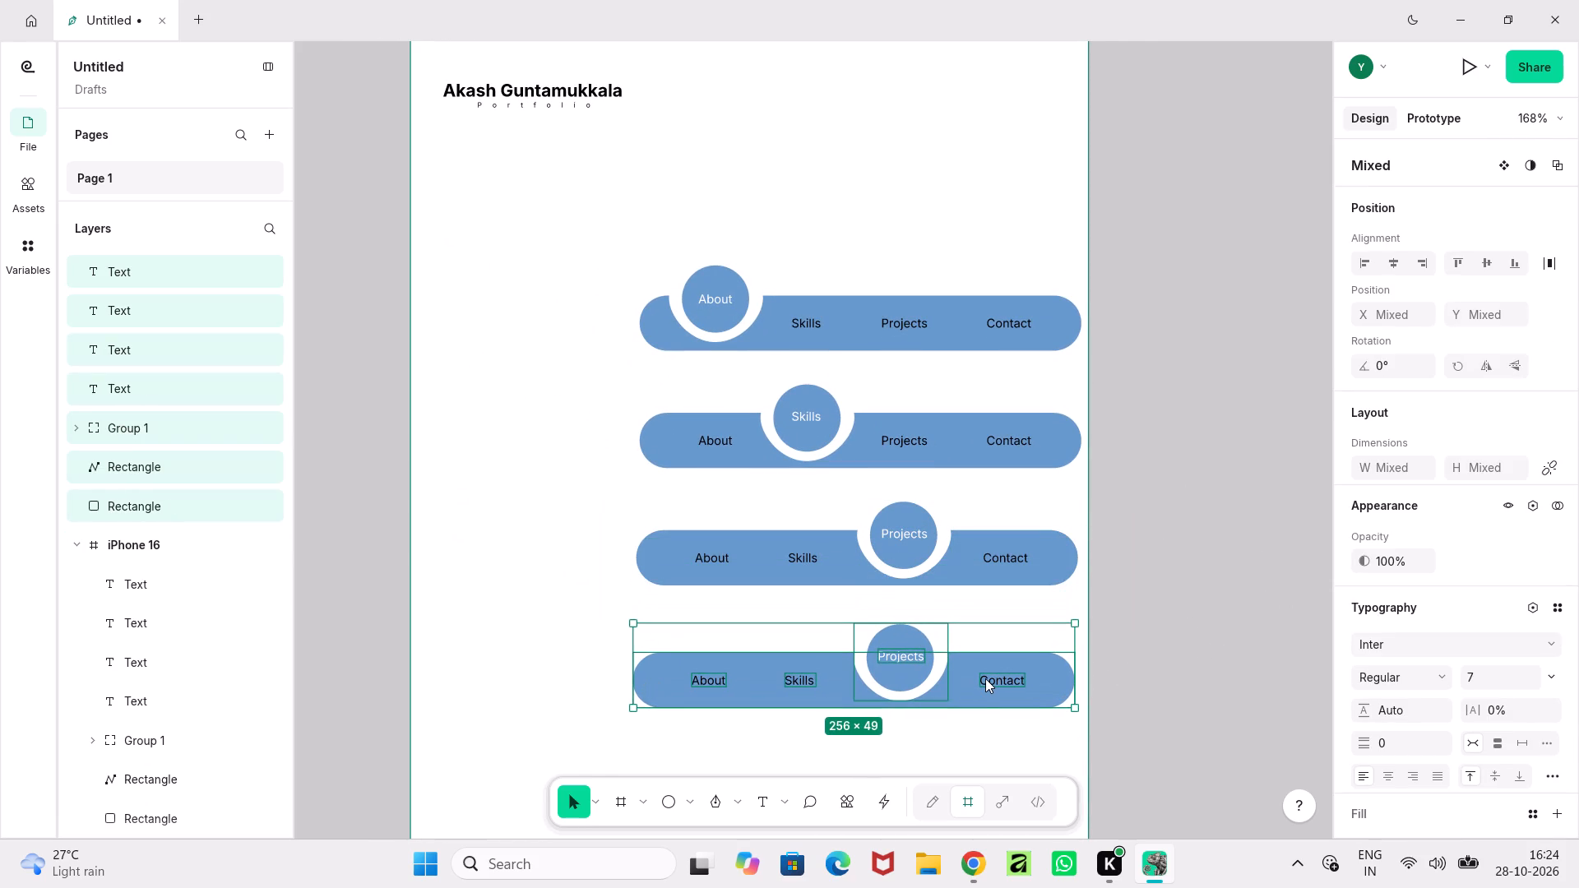
drag(985, 678, 989, 674)
click(1186, 664)
Raise the fourth bar's Contact label straight up to X 332, Y 352, level with the raised Projects label.
ctrl+scroll(1186, 666, up, 3)
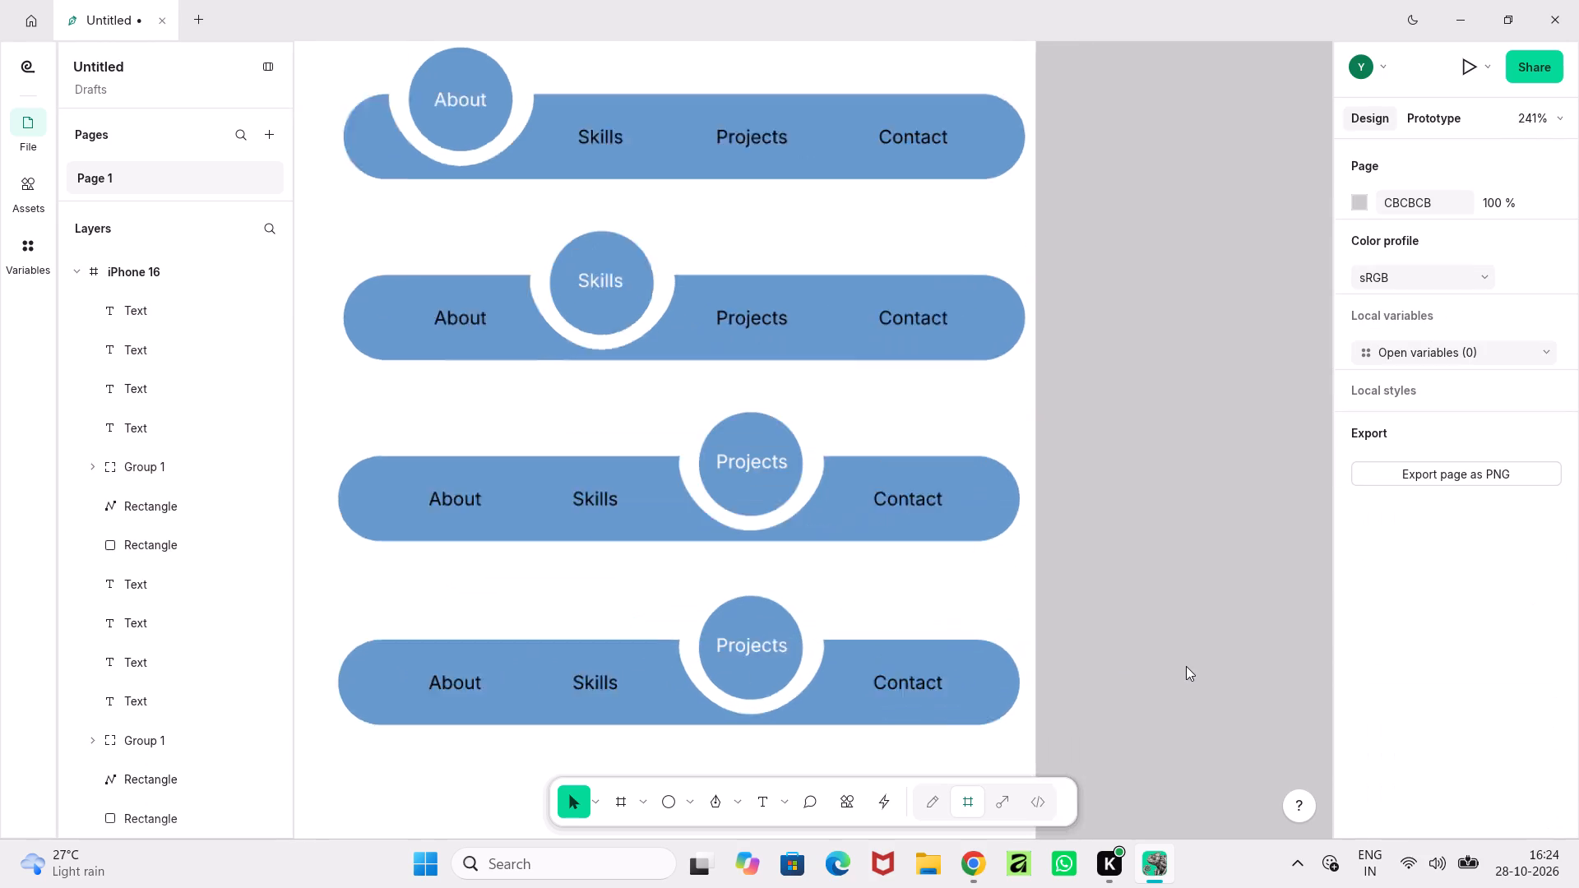
middle_drag(1165, 678, 1293, 594)
click(1013, 604)
drag(999, 605, 996, 559)
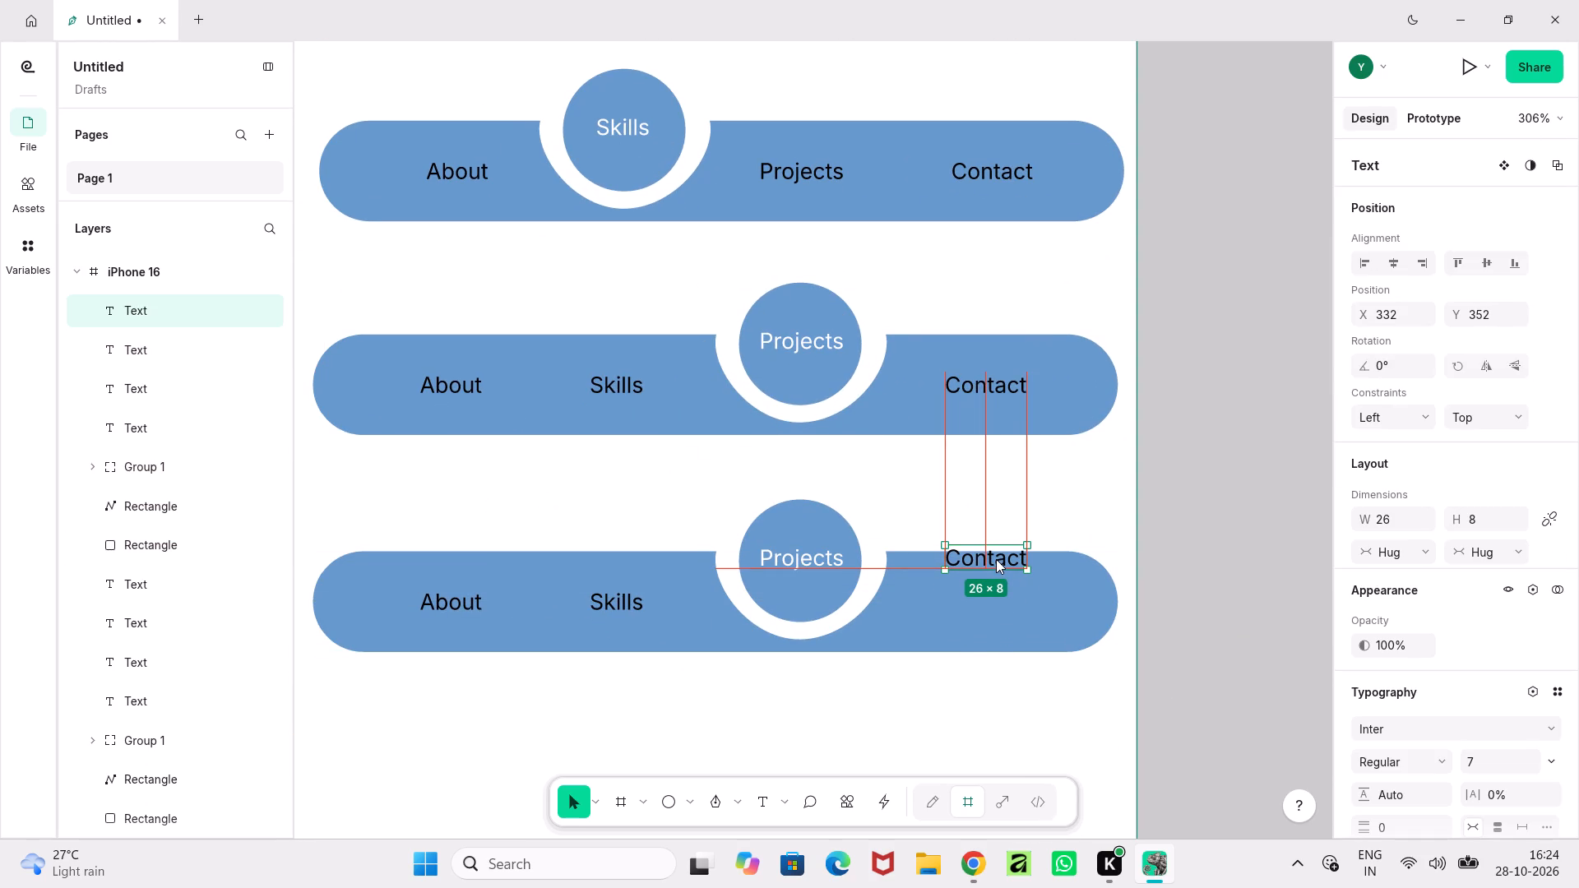
drag(996, 559, 994, 561)
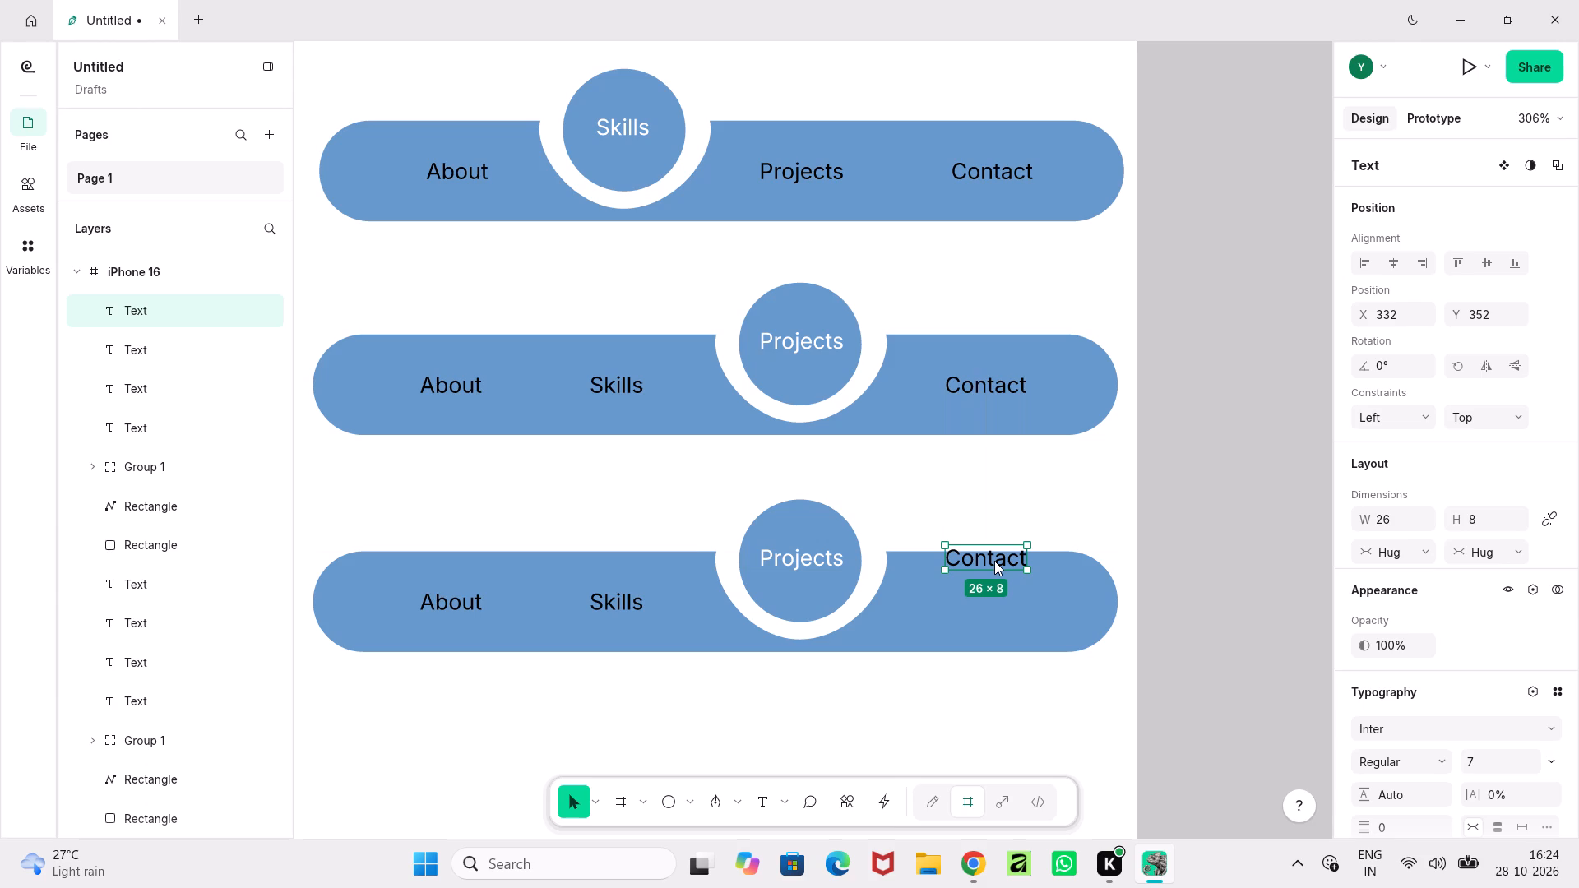
Set the fourth bar's Projects label to a black fill, 000000, and lower it into line with About and Skills.
click(816, 562)
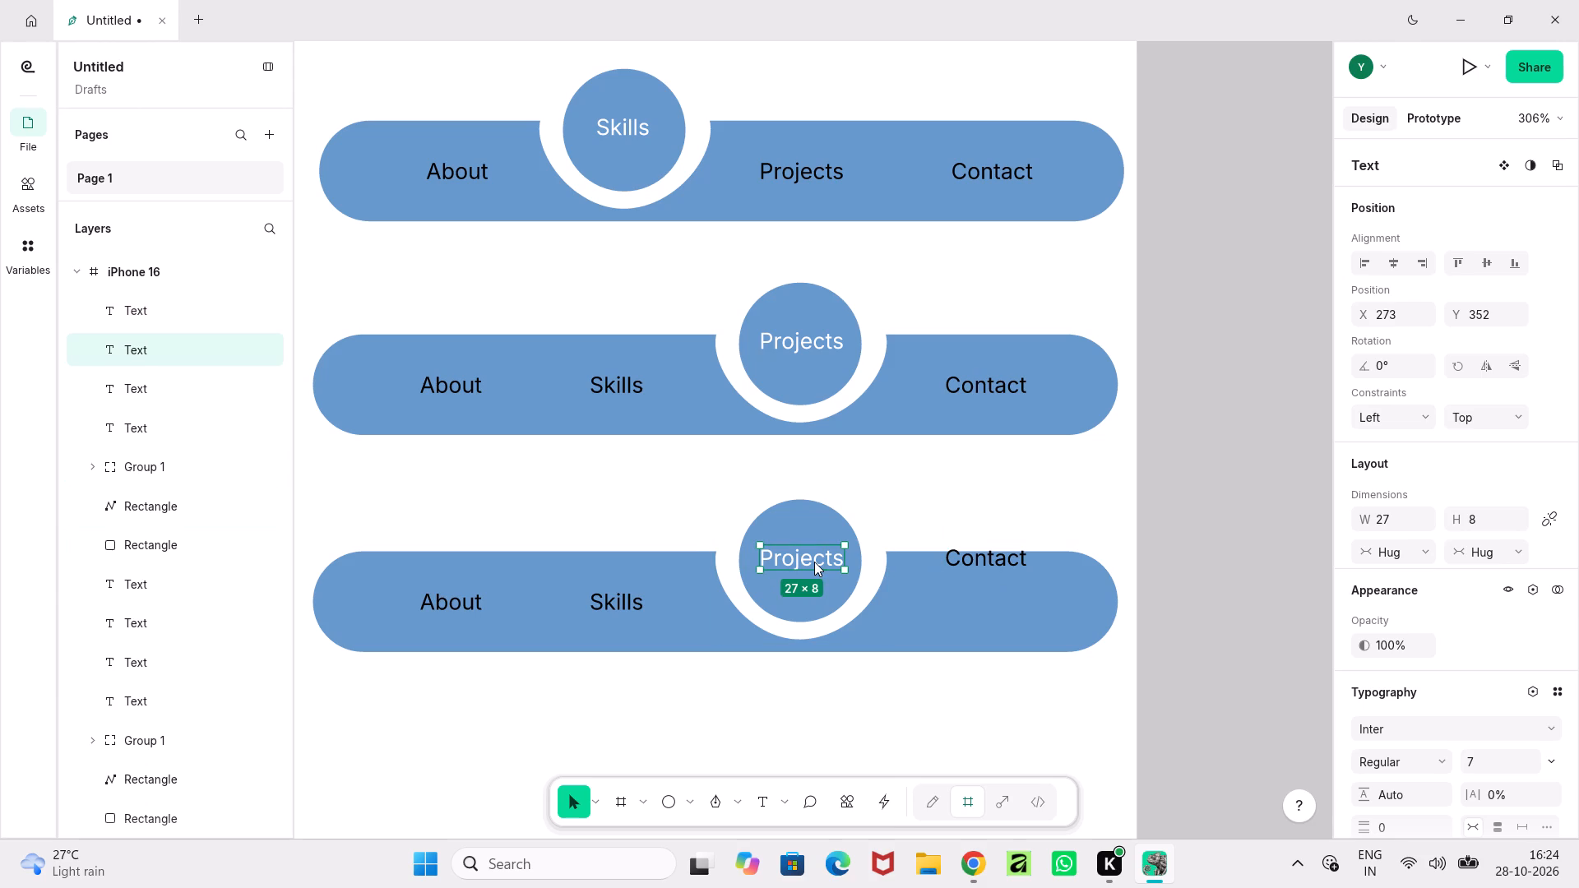
scroll(1362, 754, down, 5)
click(1360, 729)
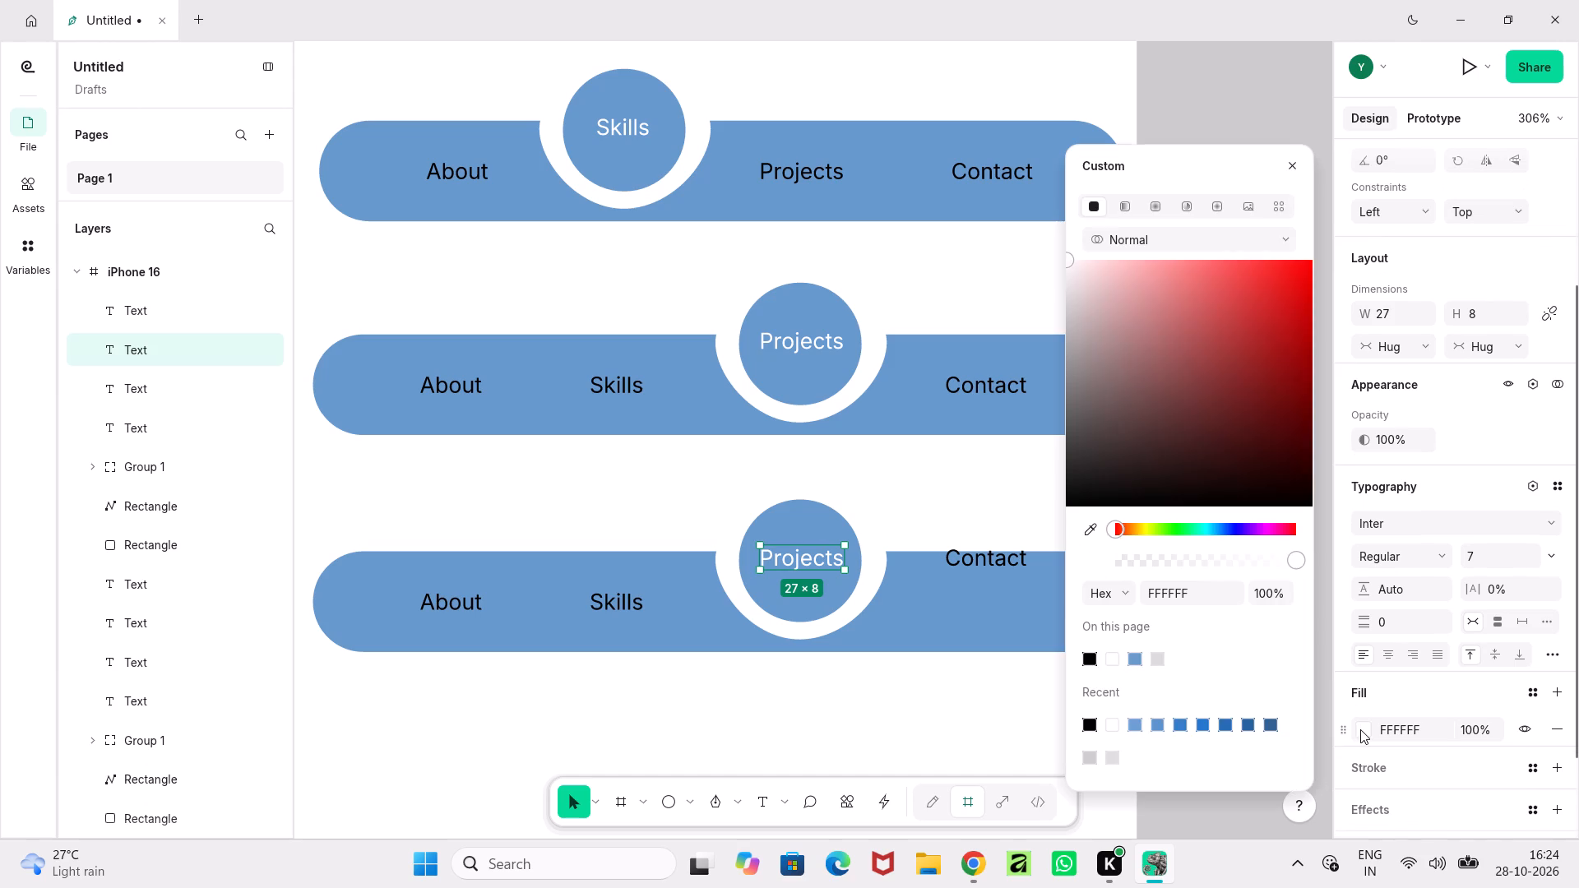
click(1086, 658)
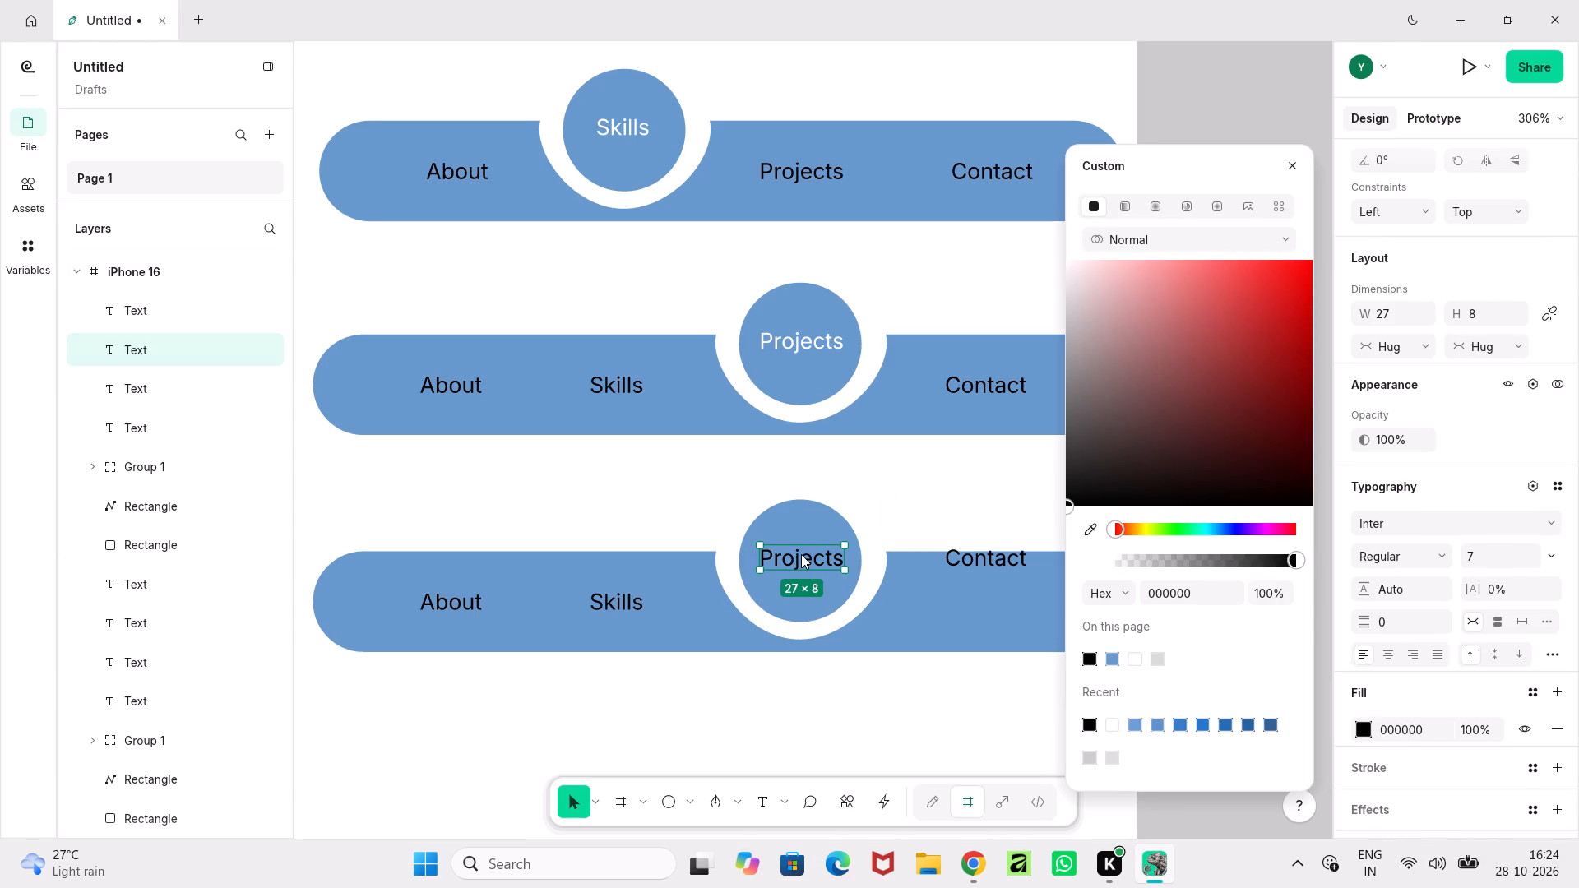
drag(801, 554, 800, 586)
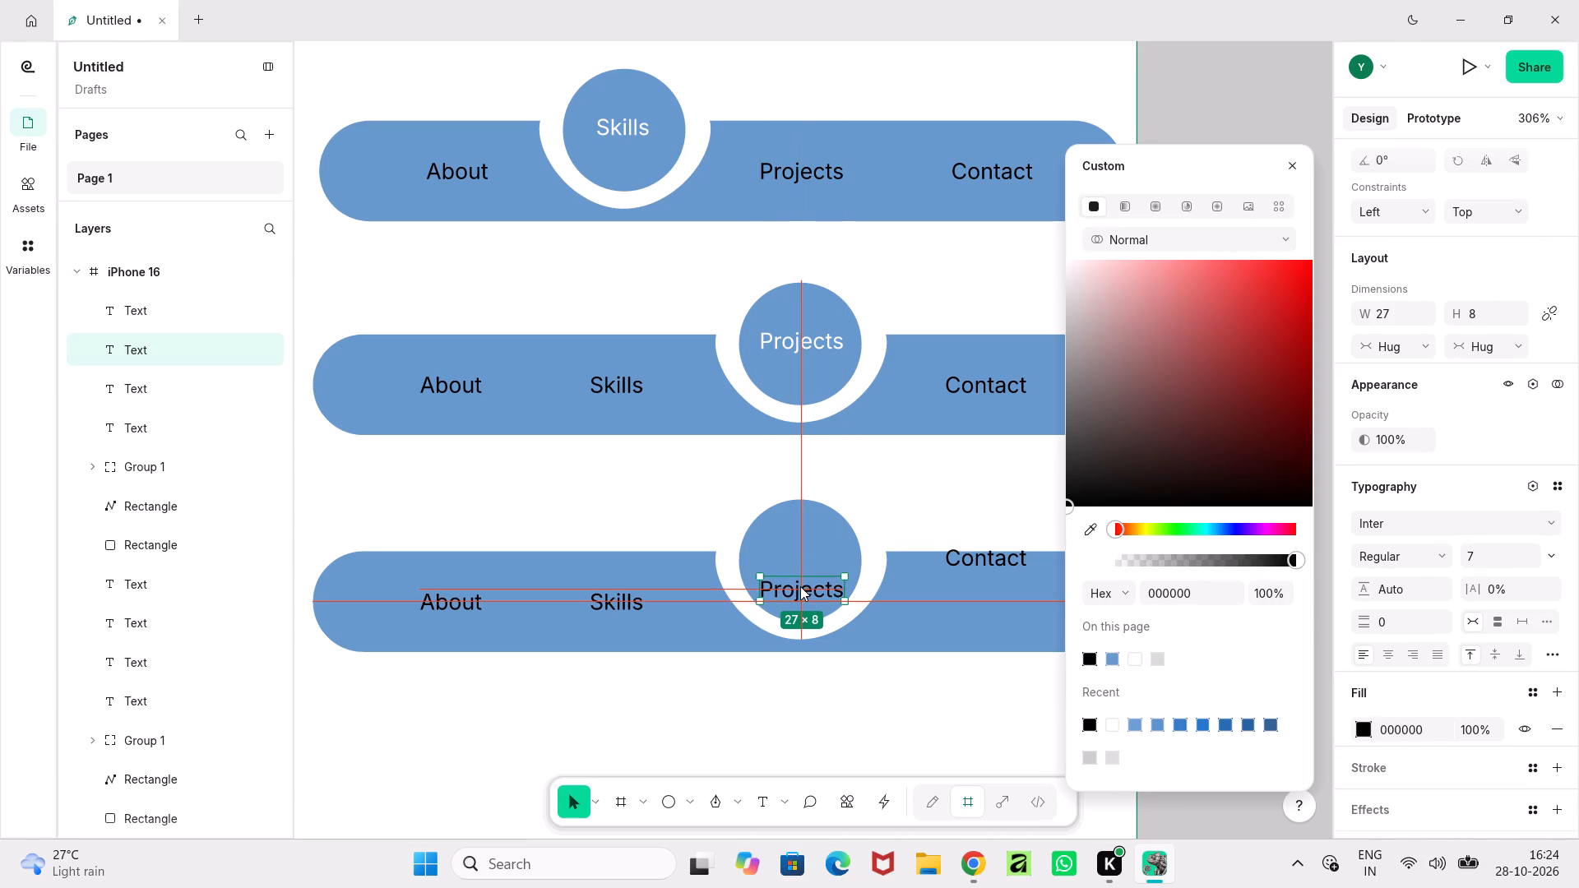
drag(800, 586, 795, 594)
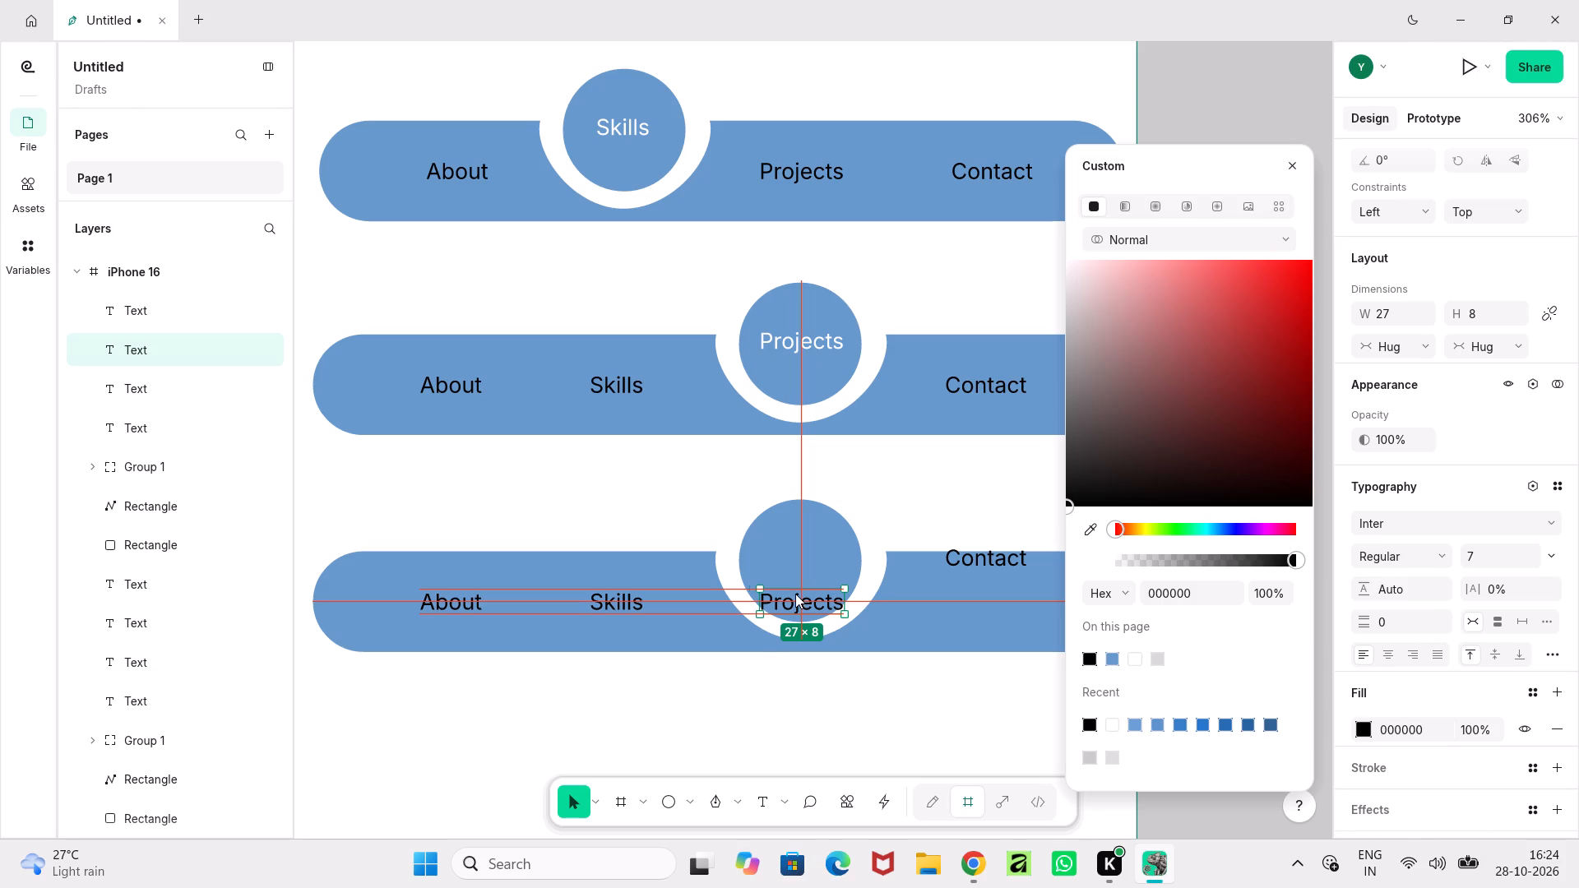
drag(795, 594, 796, 594)
drag(796, 594, 803, 594)
Set the fourth bar's raised Contact label to a white fill.
click(971, 560)
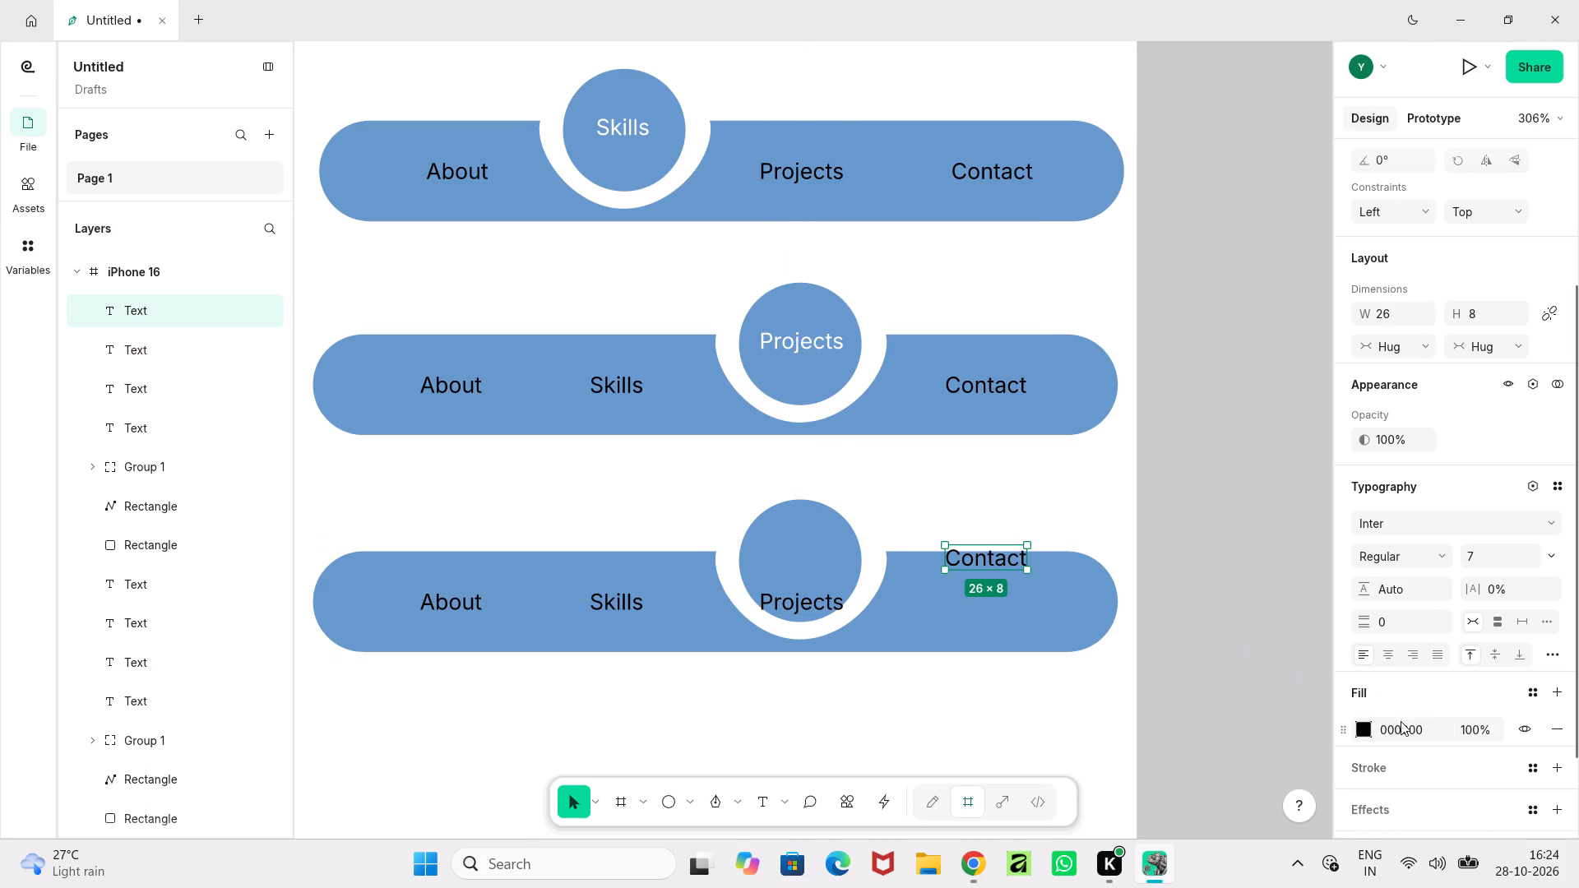
click(1357, 729)
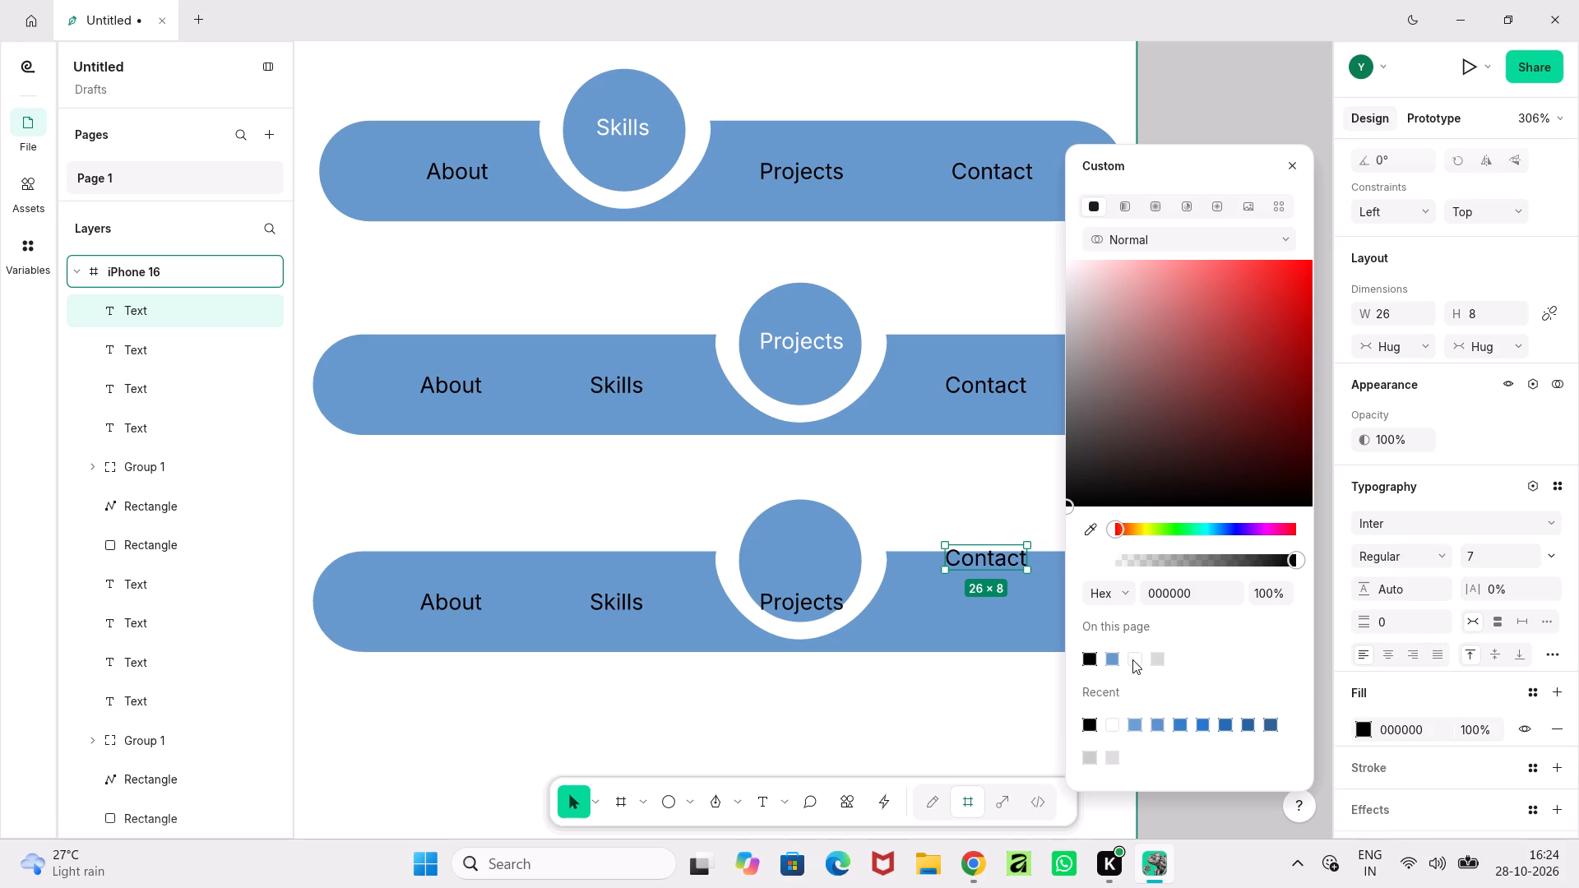
click(1132, 659)
Move the fourth bar's circle group along the bar so it sits centred behind the raised Contact label.
click(803, 557)
shift+drag(803, 557, 823, 557)
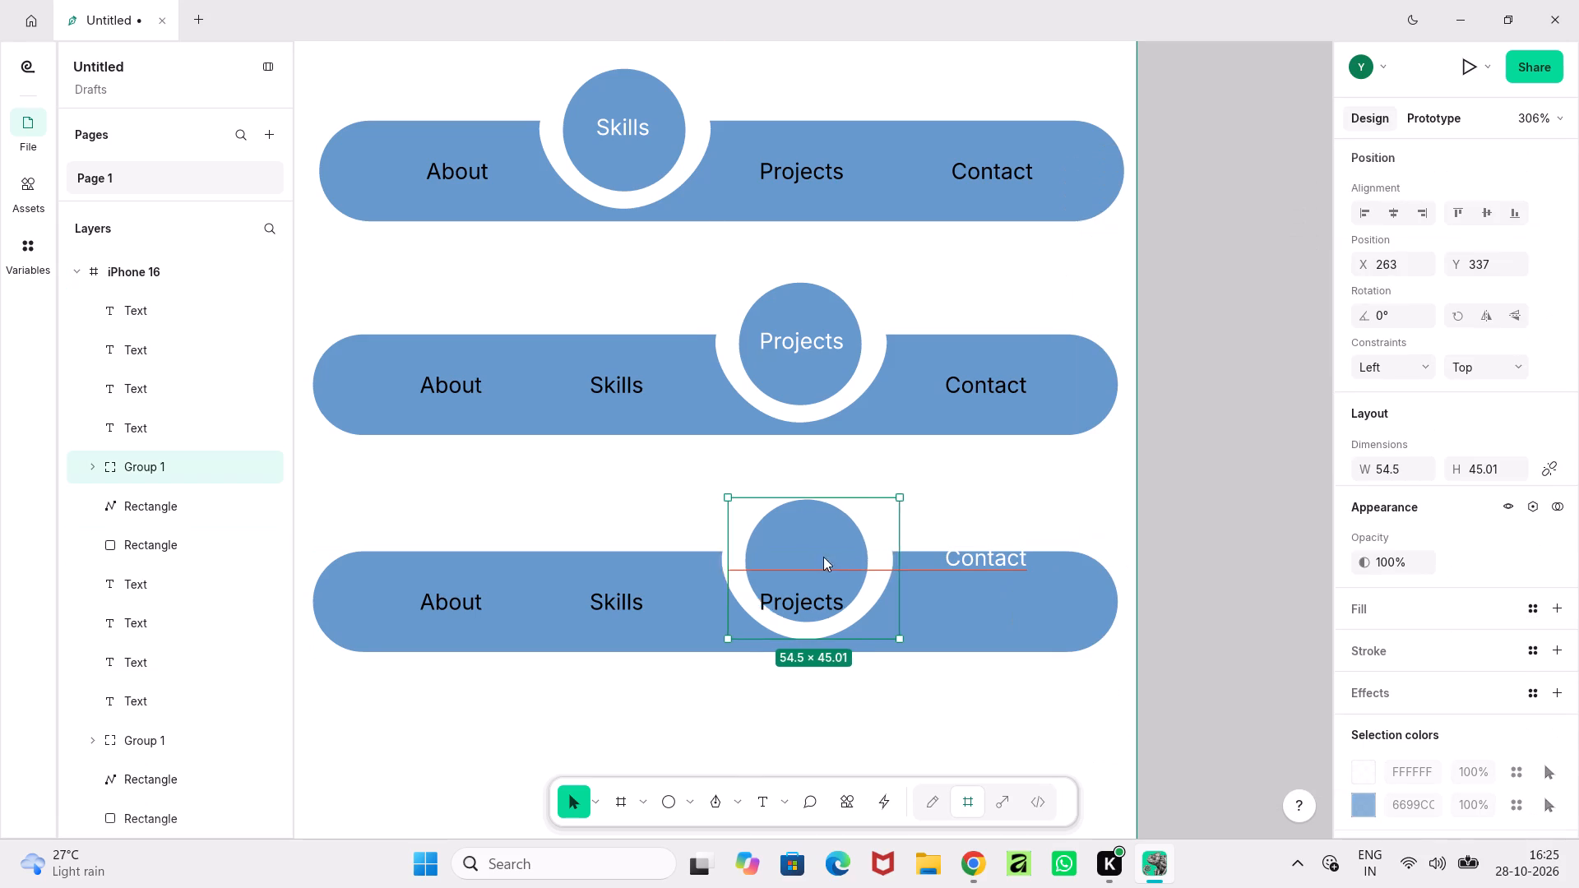
shift+drag(823, 557, 939, 557)
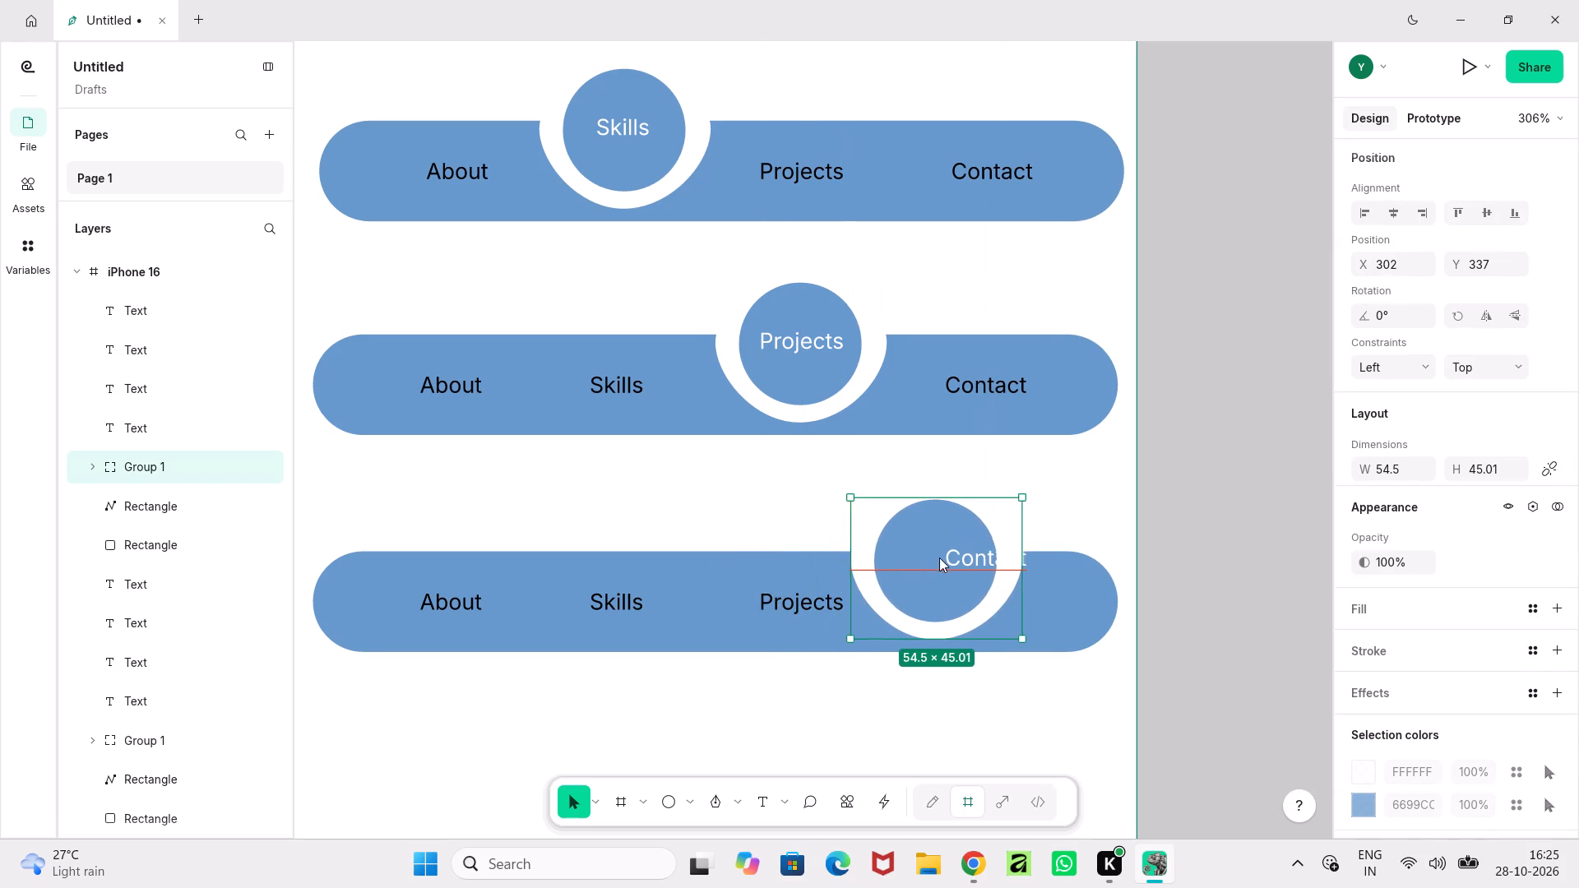
shift+drag(939, 557, 988, 563)
click(1177, 589)
Wrap all elements of the first navigation bar, the About variant, in a frame.
ctrl+scroll(1177, 589, down, 3)
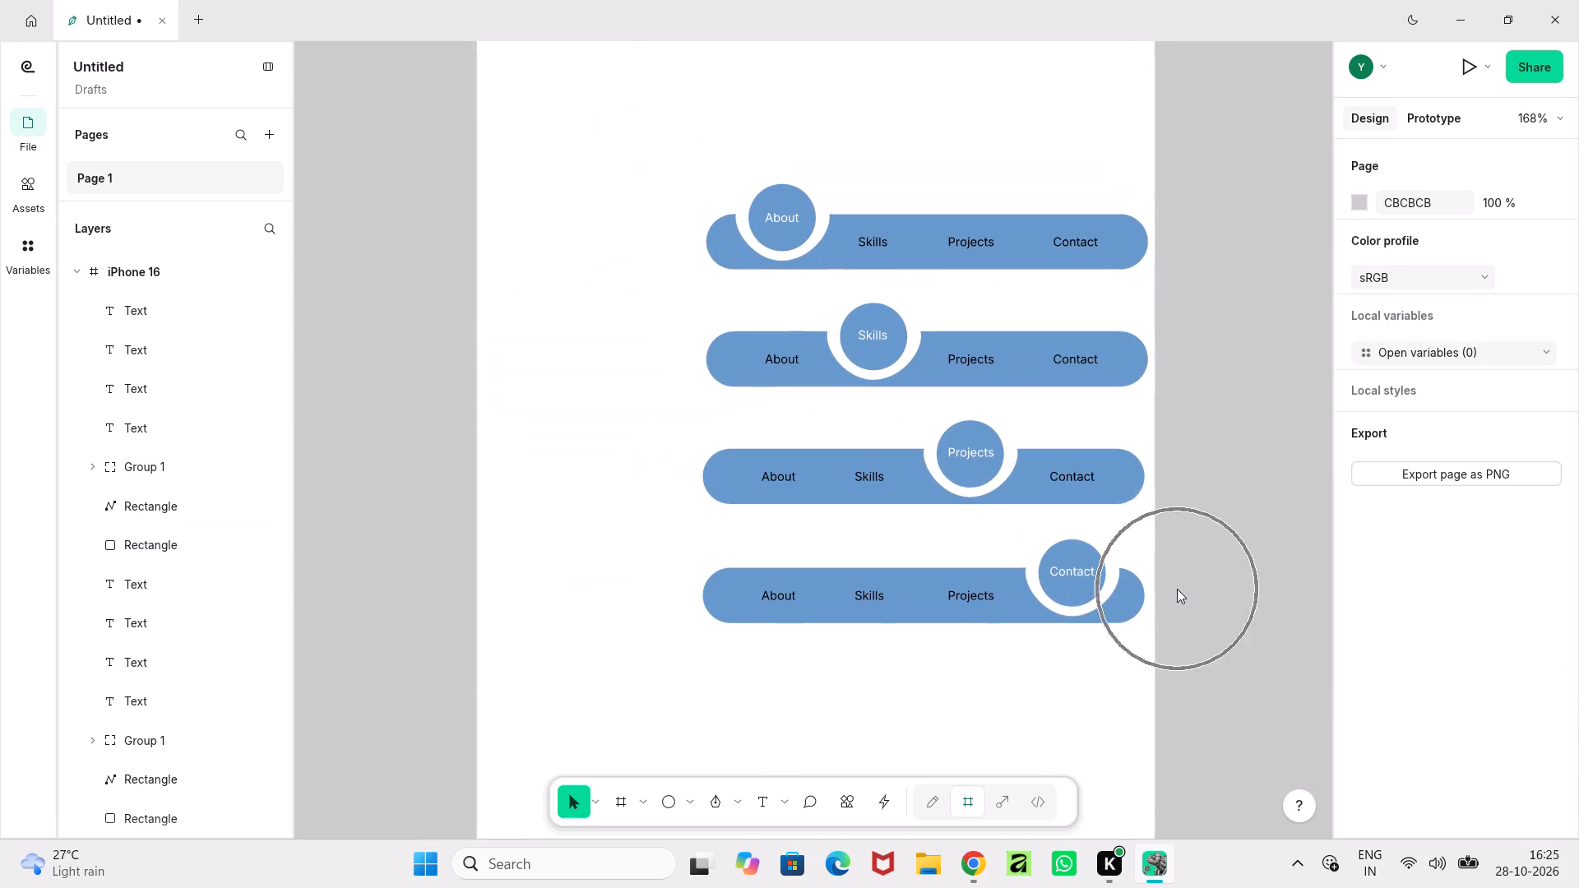
middle_drag(1177, 589, 1152, 630)
middle_drag(1152, 631, 1081, 649)
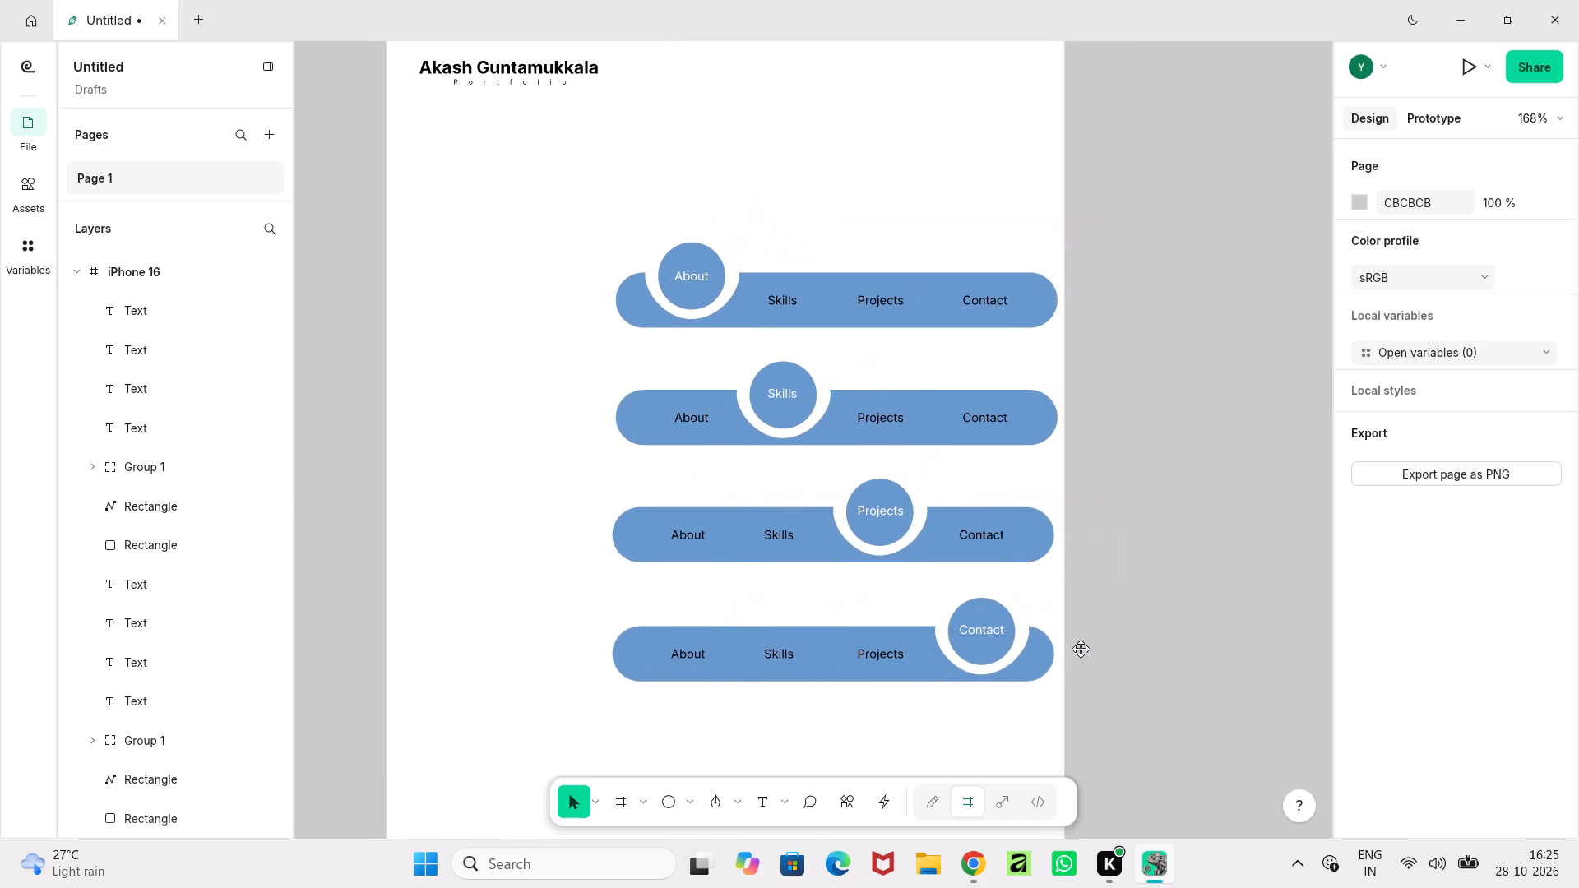
middle_drag(1081, 649, 1080, 649)
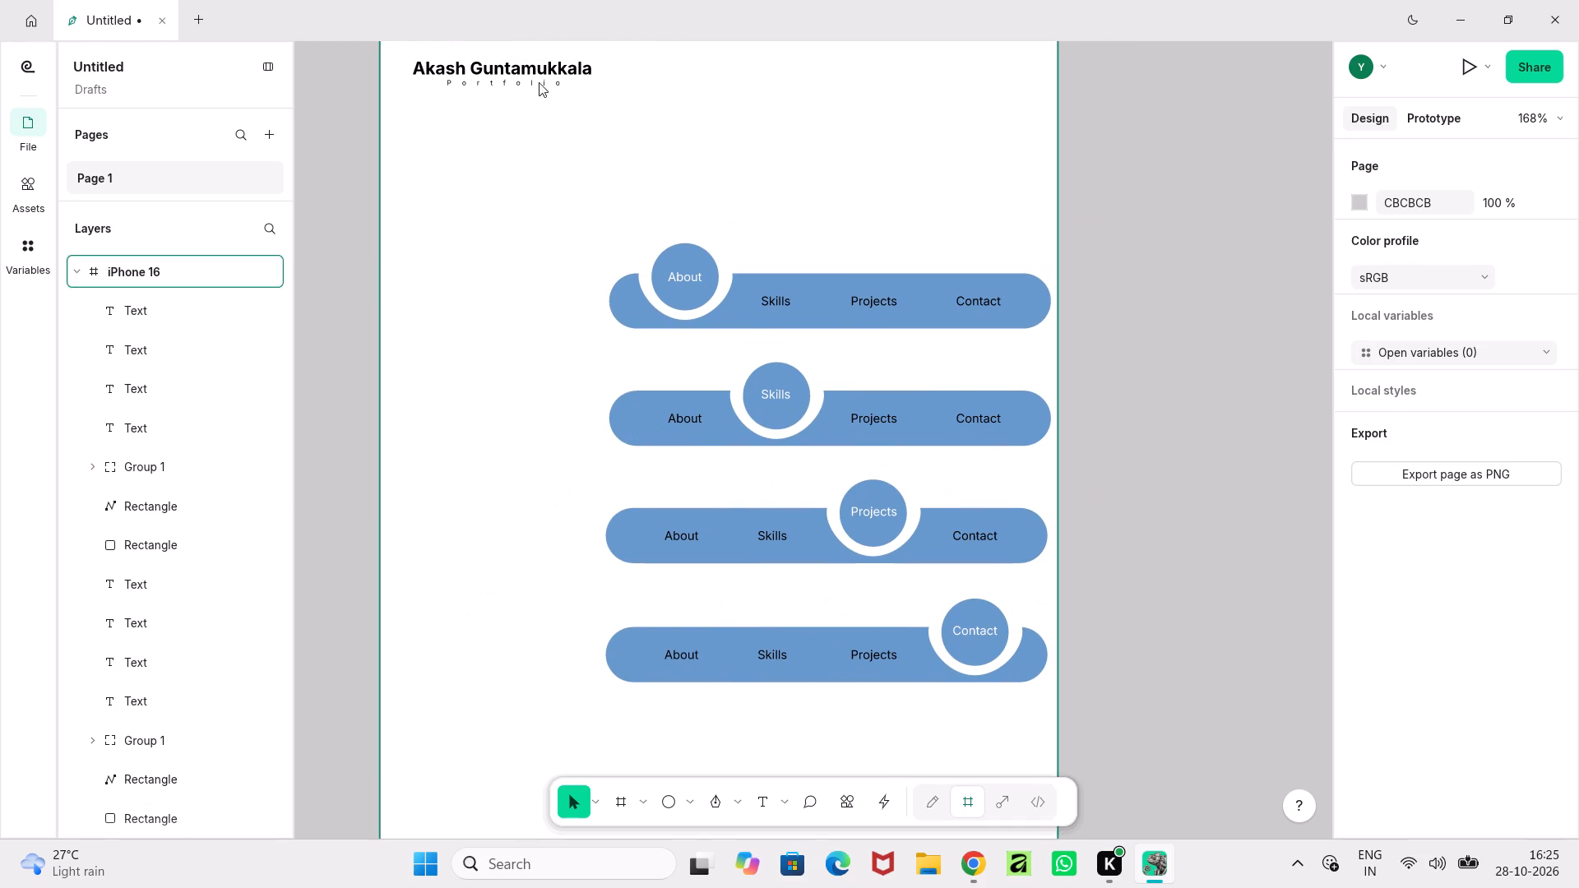
drag(552, 218, 1078, 340)
right_click(1078, 340)
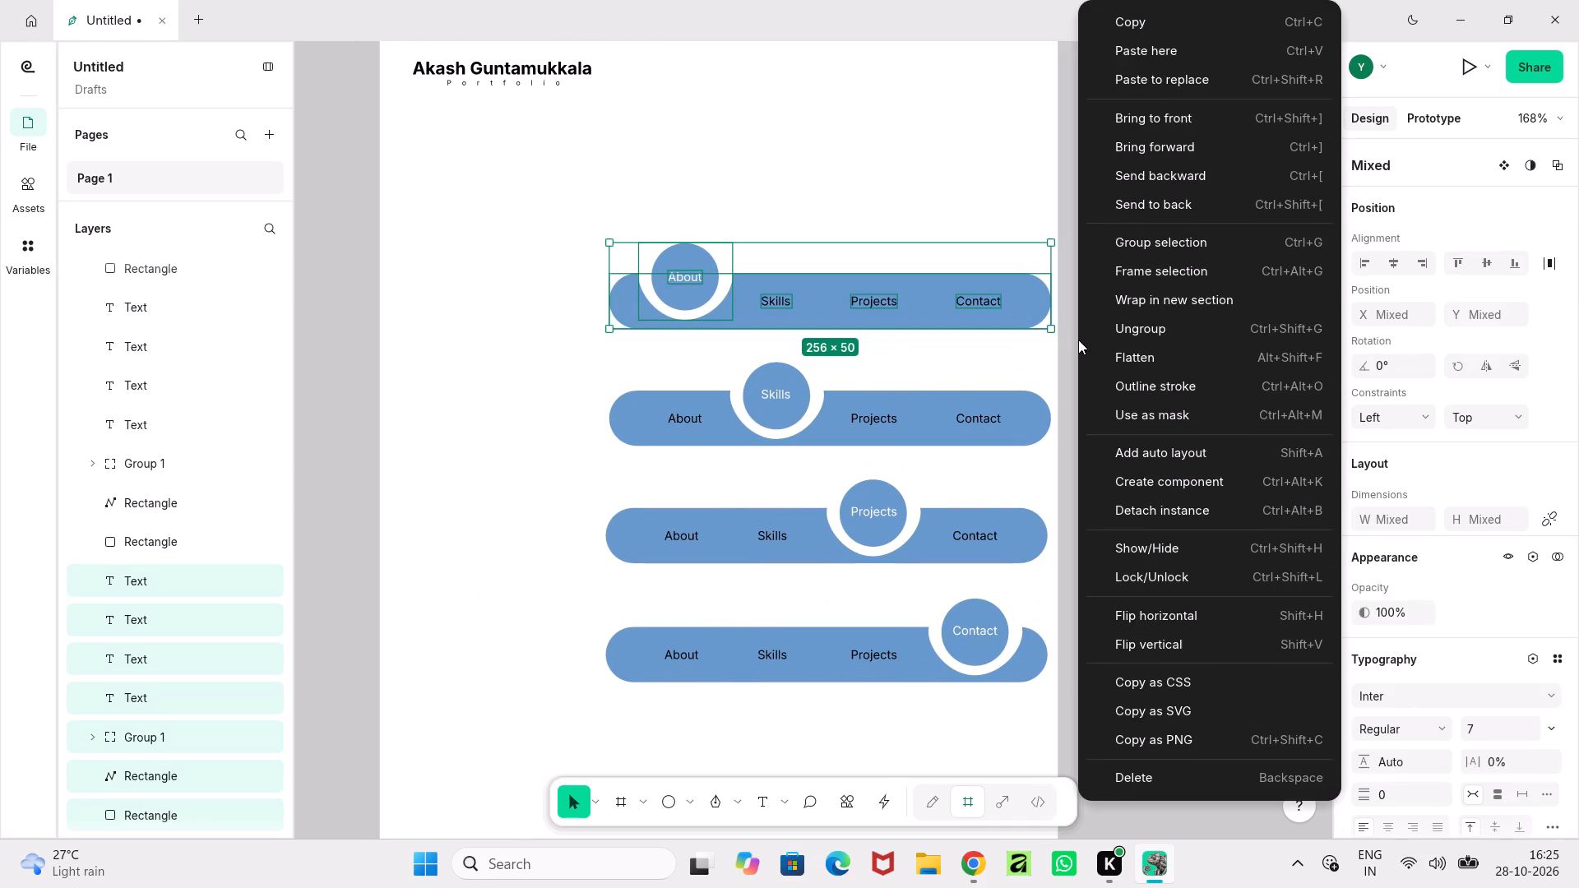
click(1174, 317)
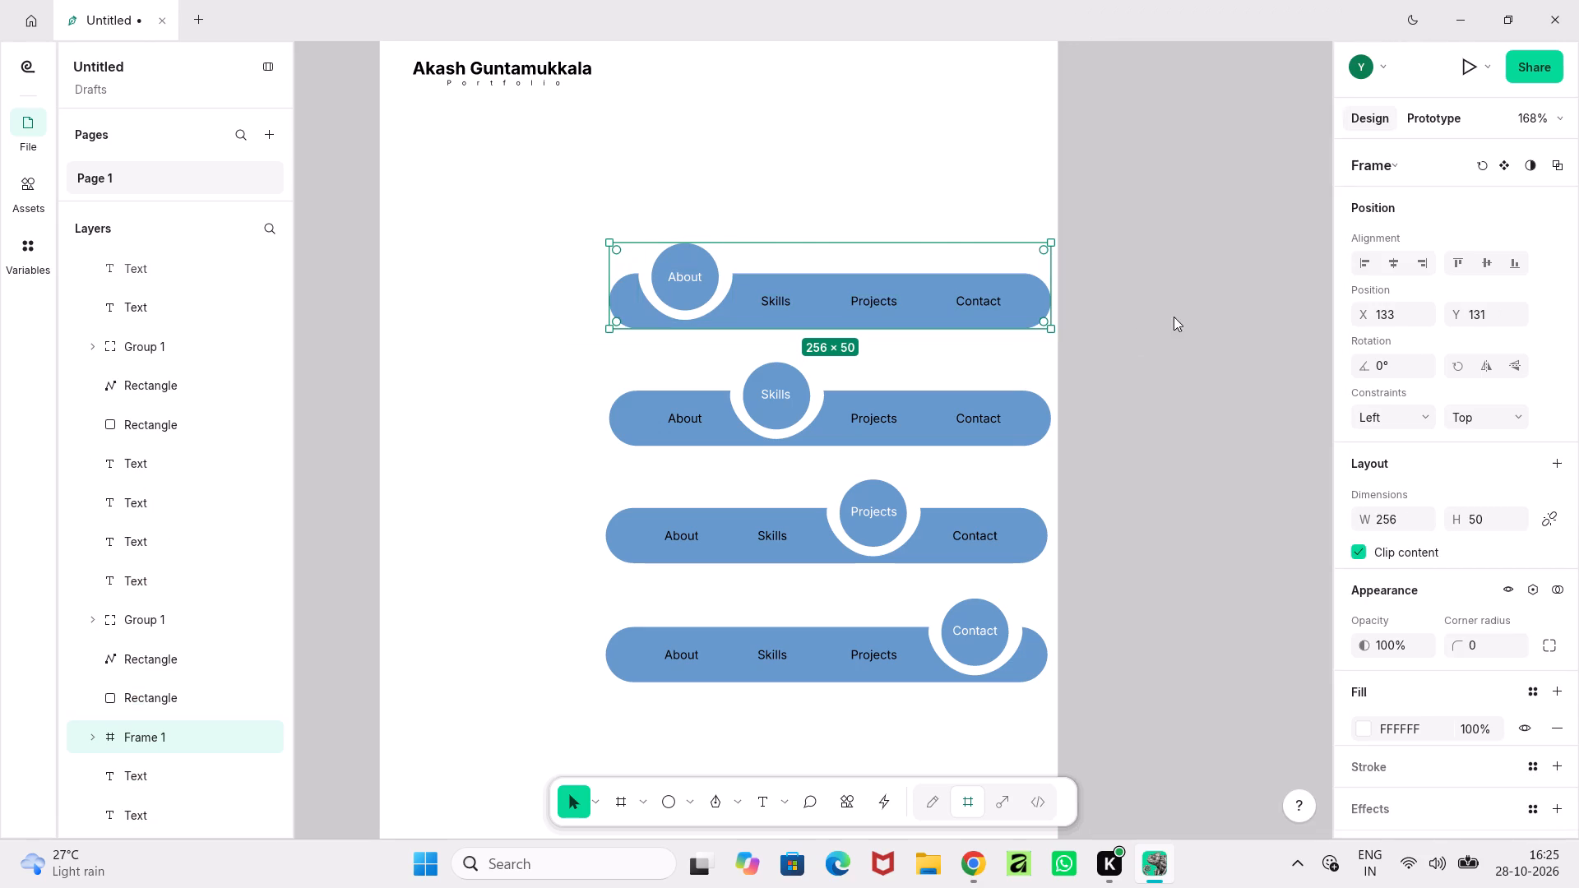
Wrap all elements of the second navigation bar, the Skills variant, in a frame.
click(553, 368)
drag(561, 358, 1072, 444)
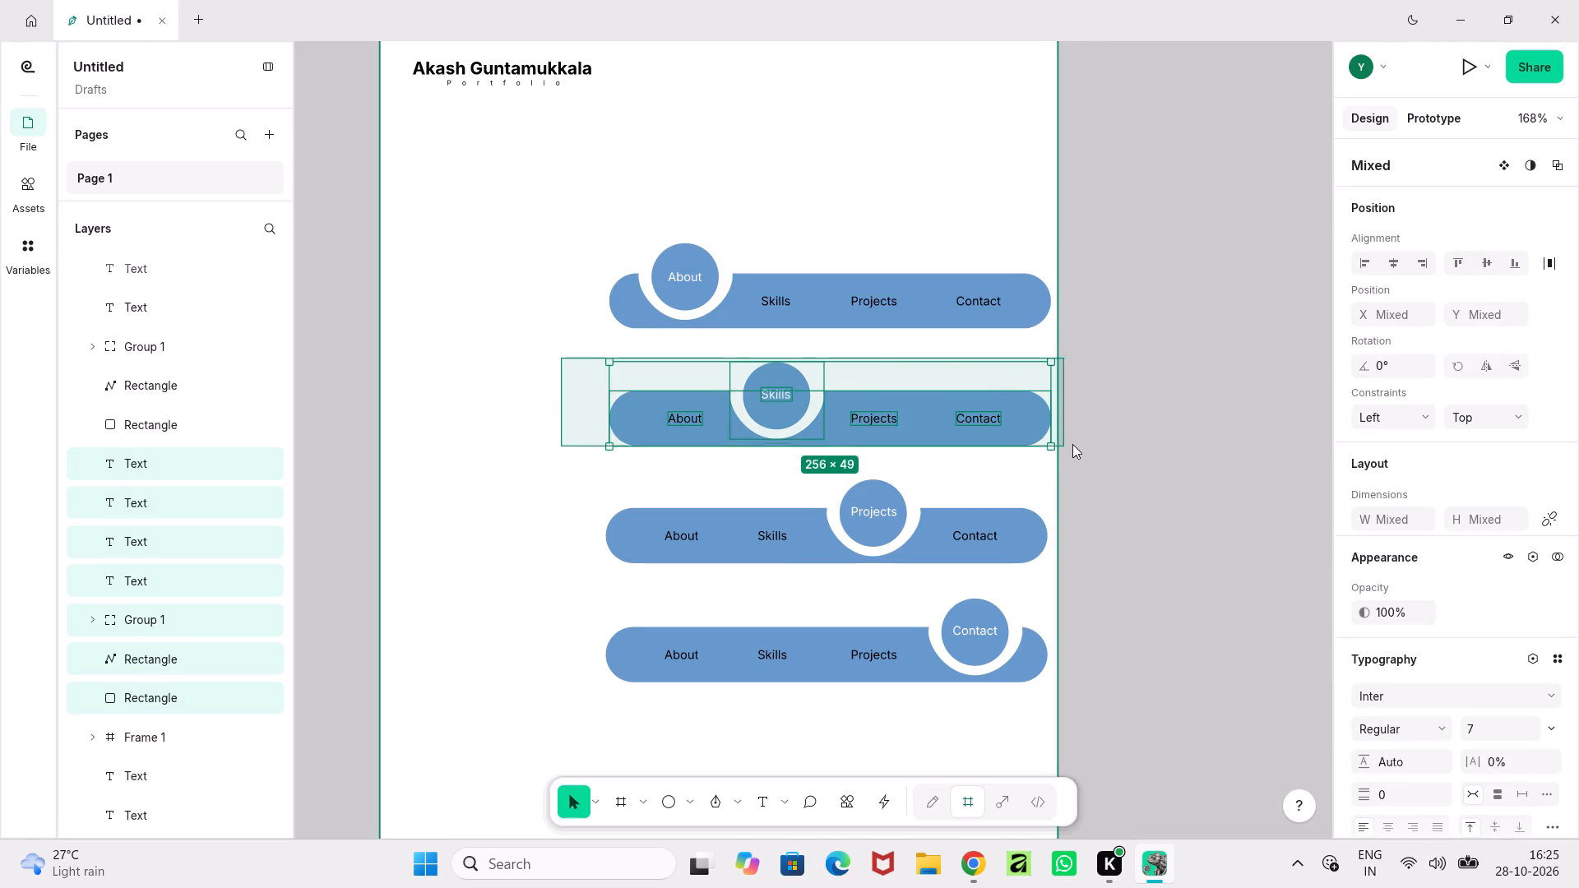
drag(1072, 444, 1118, 458)
right_click(1088, 404)
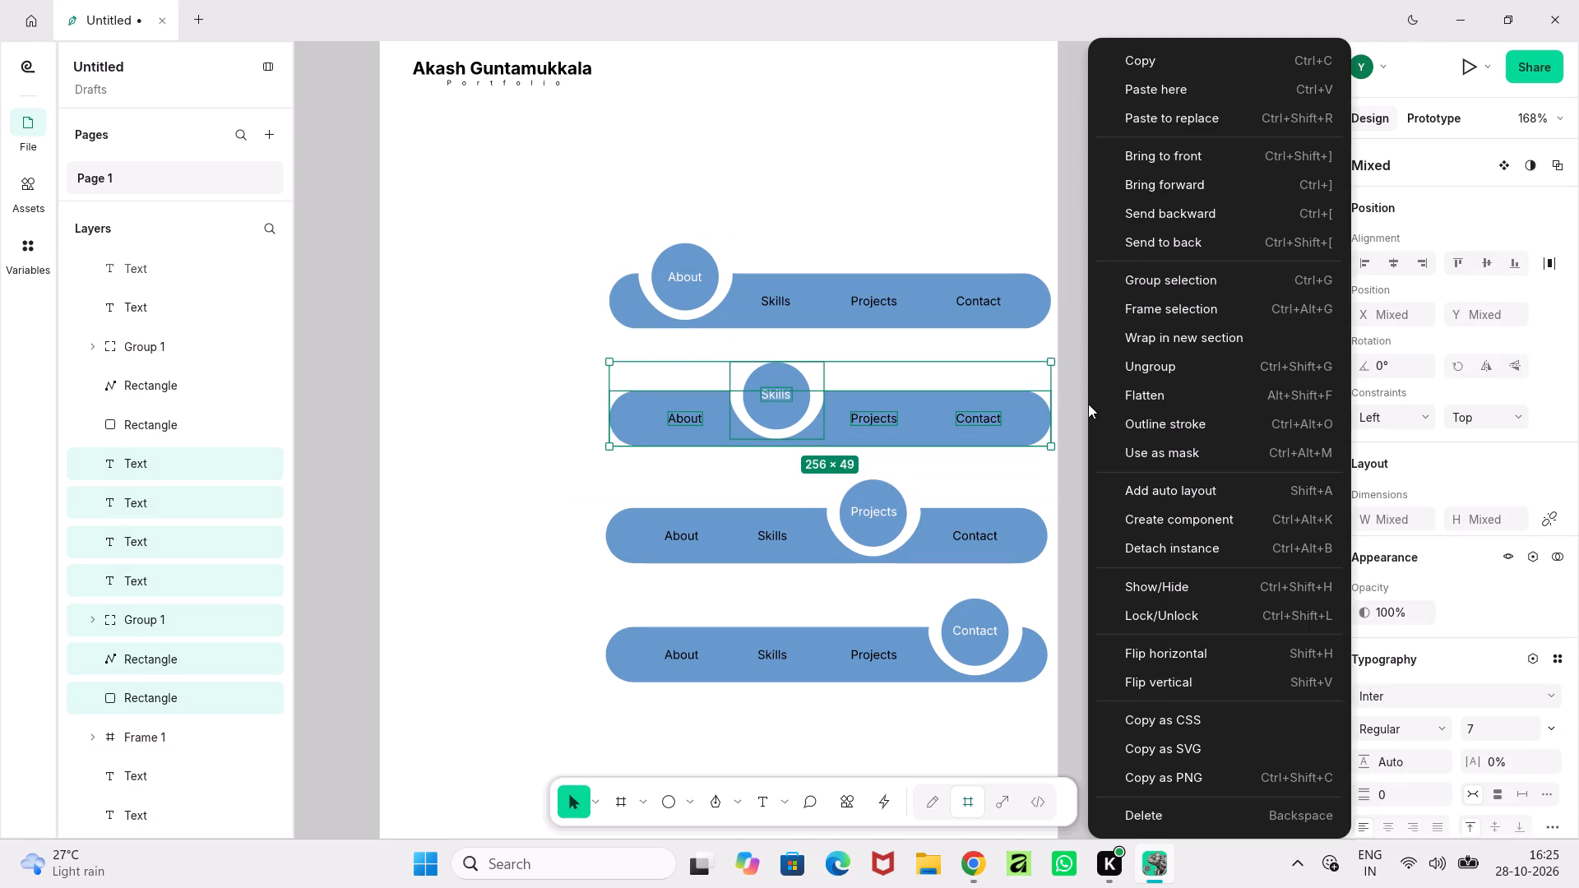
click(1188, 312)
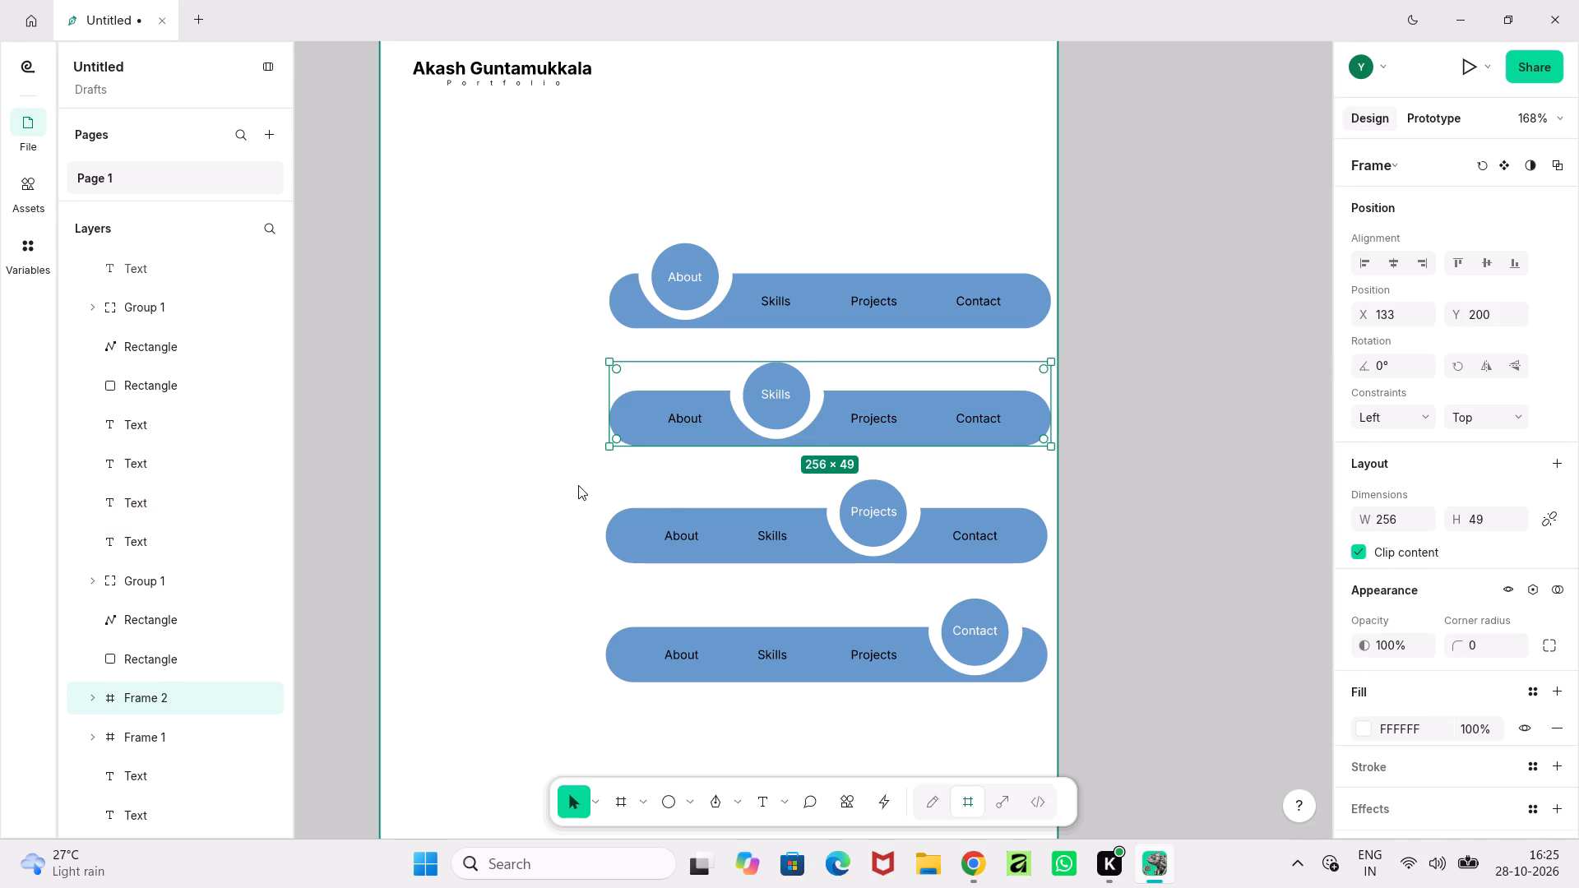
Wrap all elements of the third navigation bar, the Projects variant, in a frame.
click(577, 485)
drag(595, 479, 1050, 579)
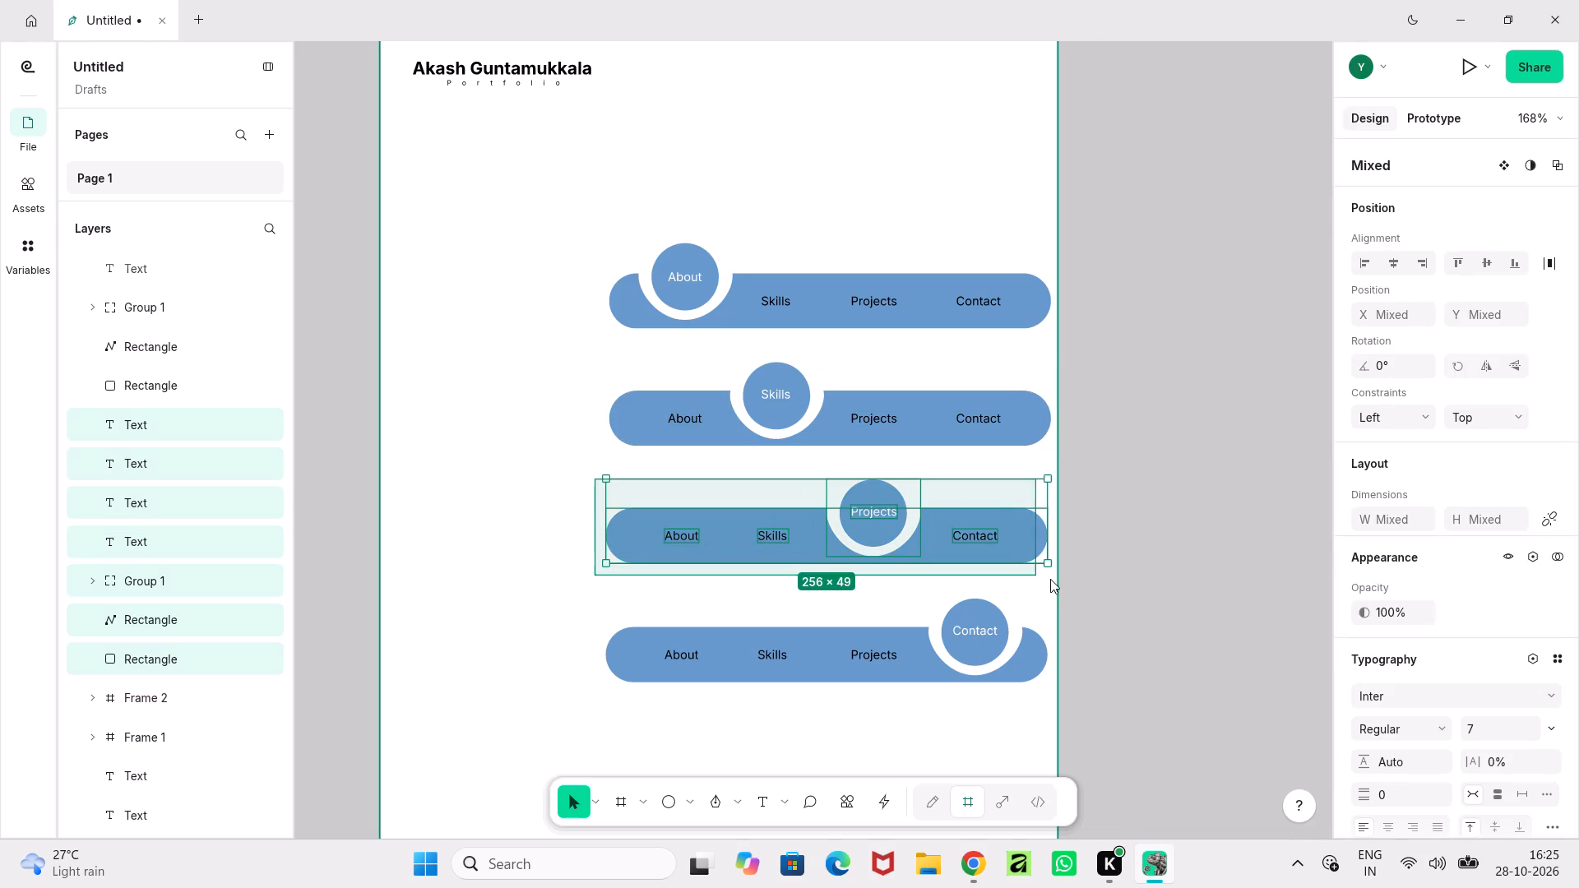
drag(1050, 579, 1057, 579)
right_click(1085, 545)
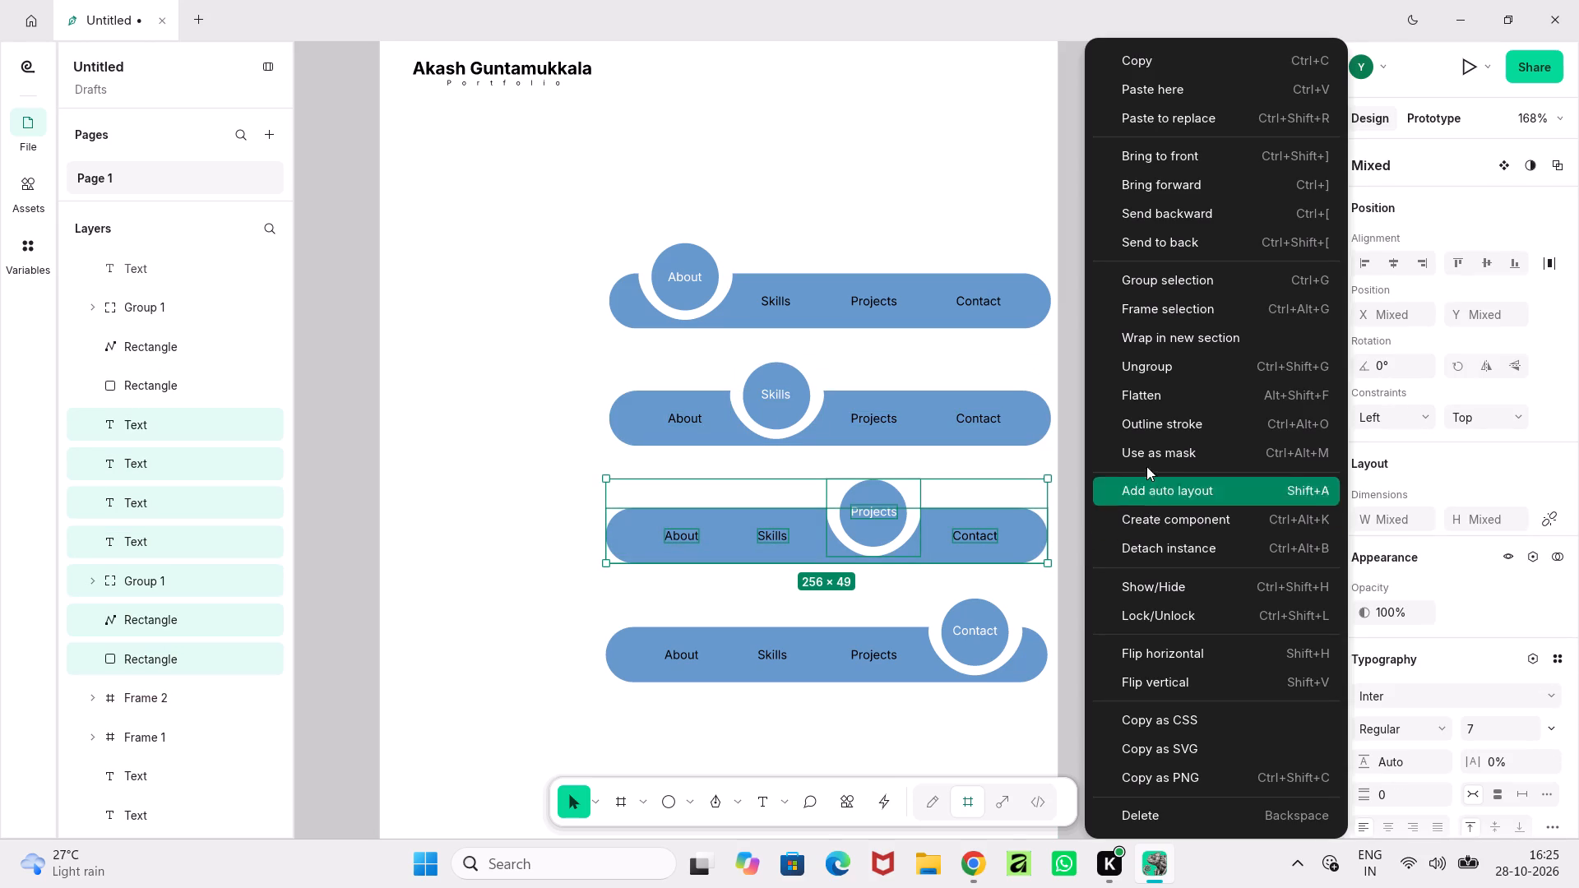
click(1155, 321)
Wrap all elements of the fourth navigation bar, the Contact variant, in a frame.
click(542, 615)
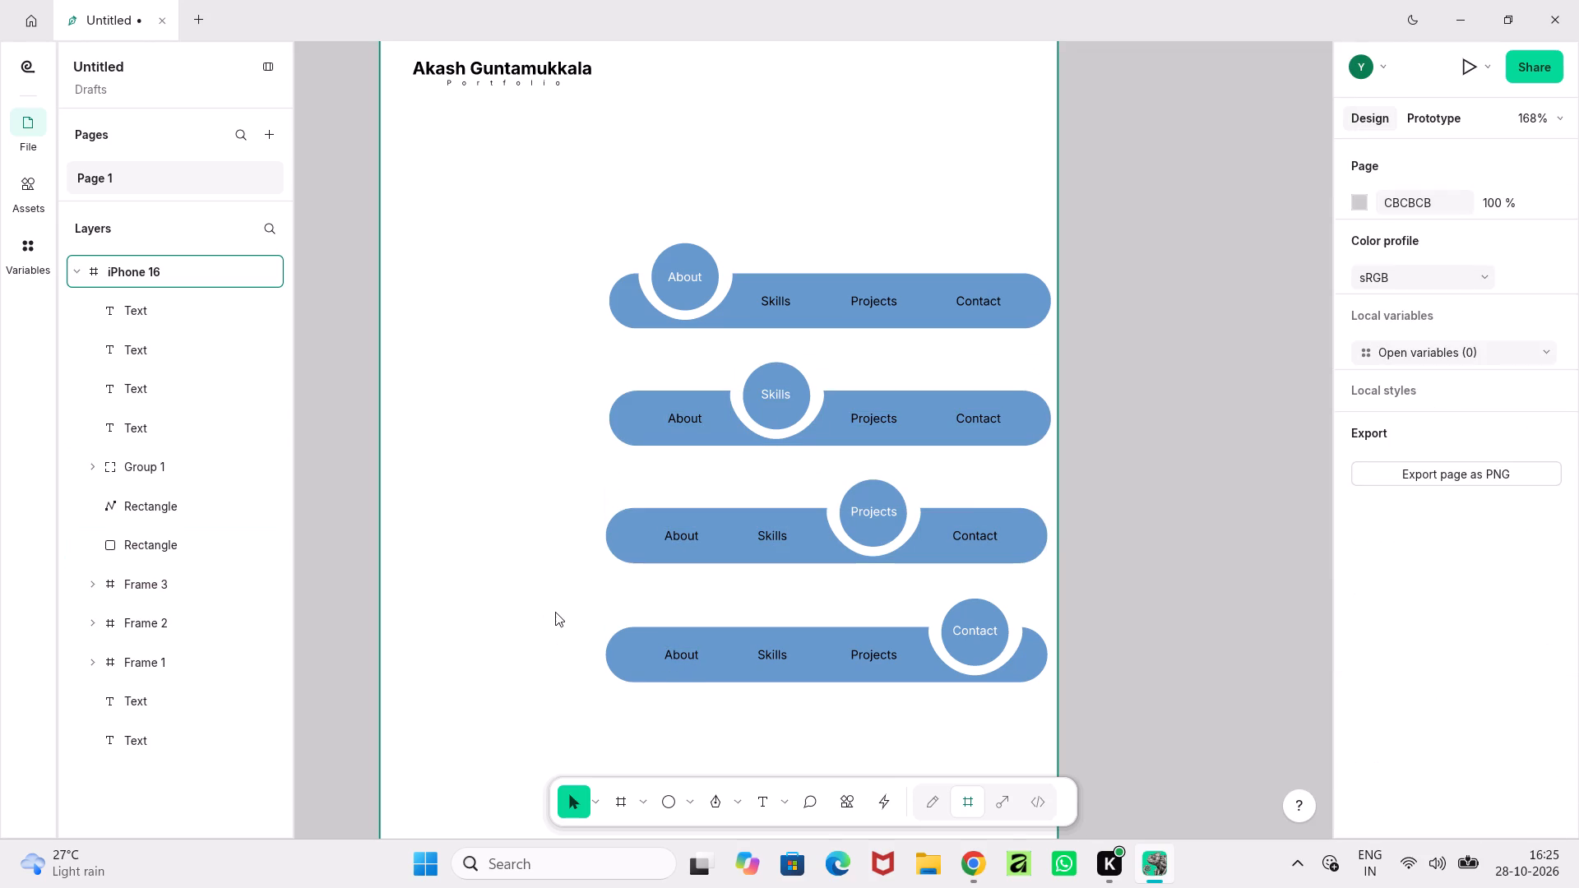
drag(569, 599, 1054, 703)
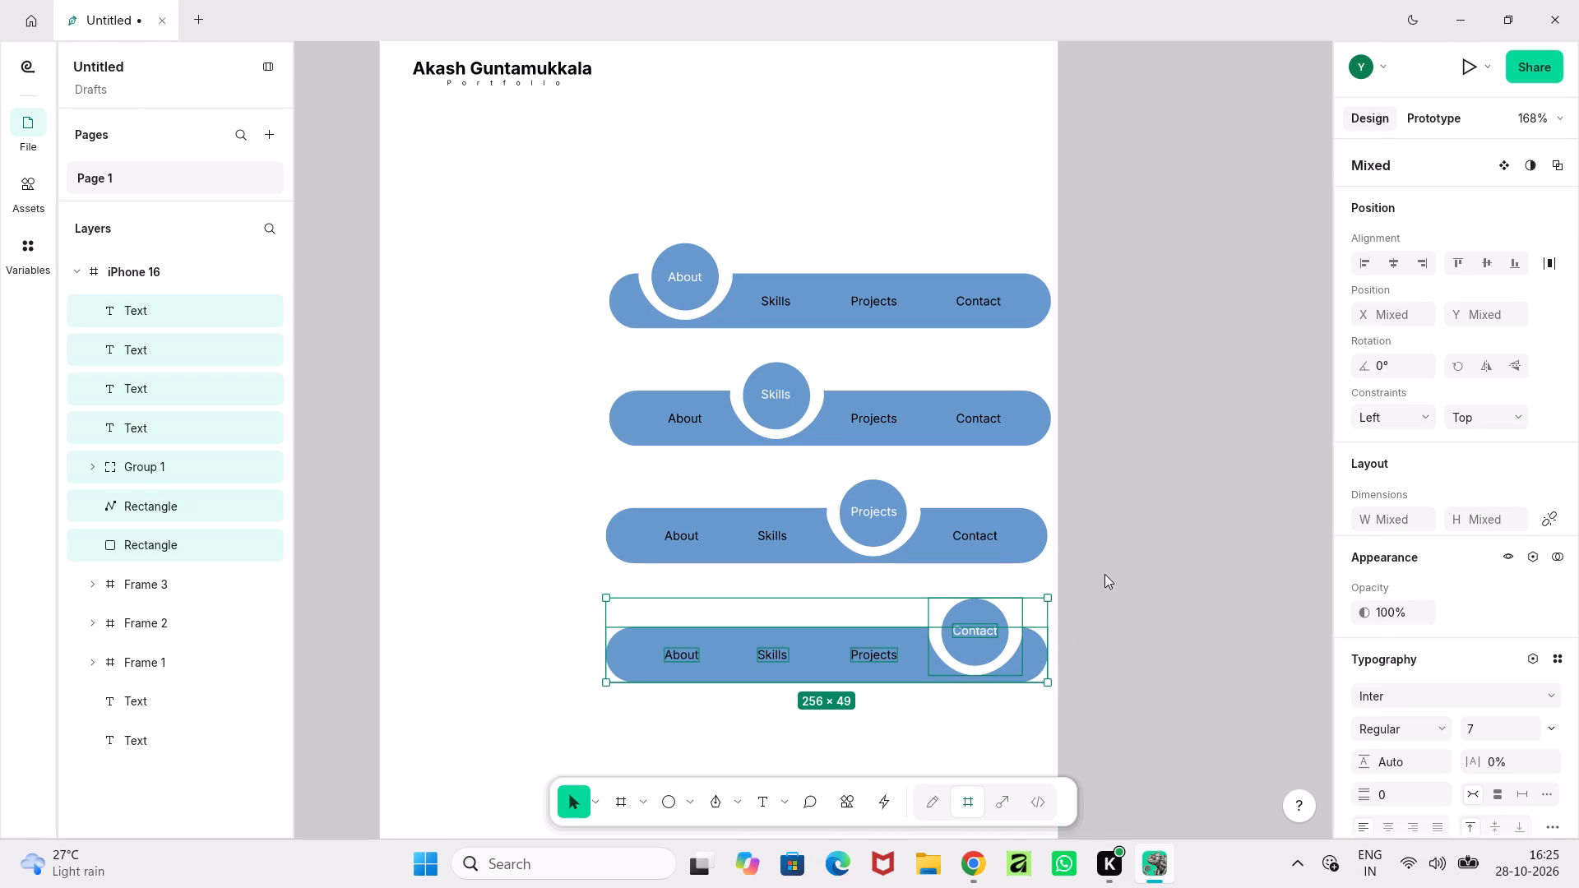
right_click(1104, 574)
click(1188, 319)
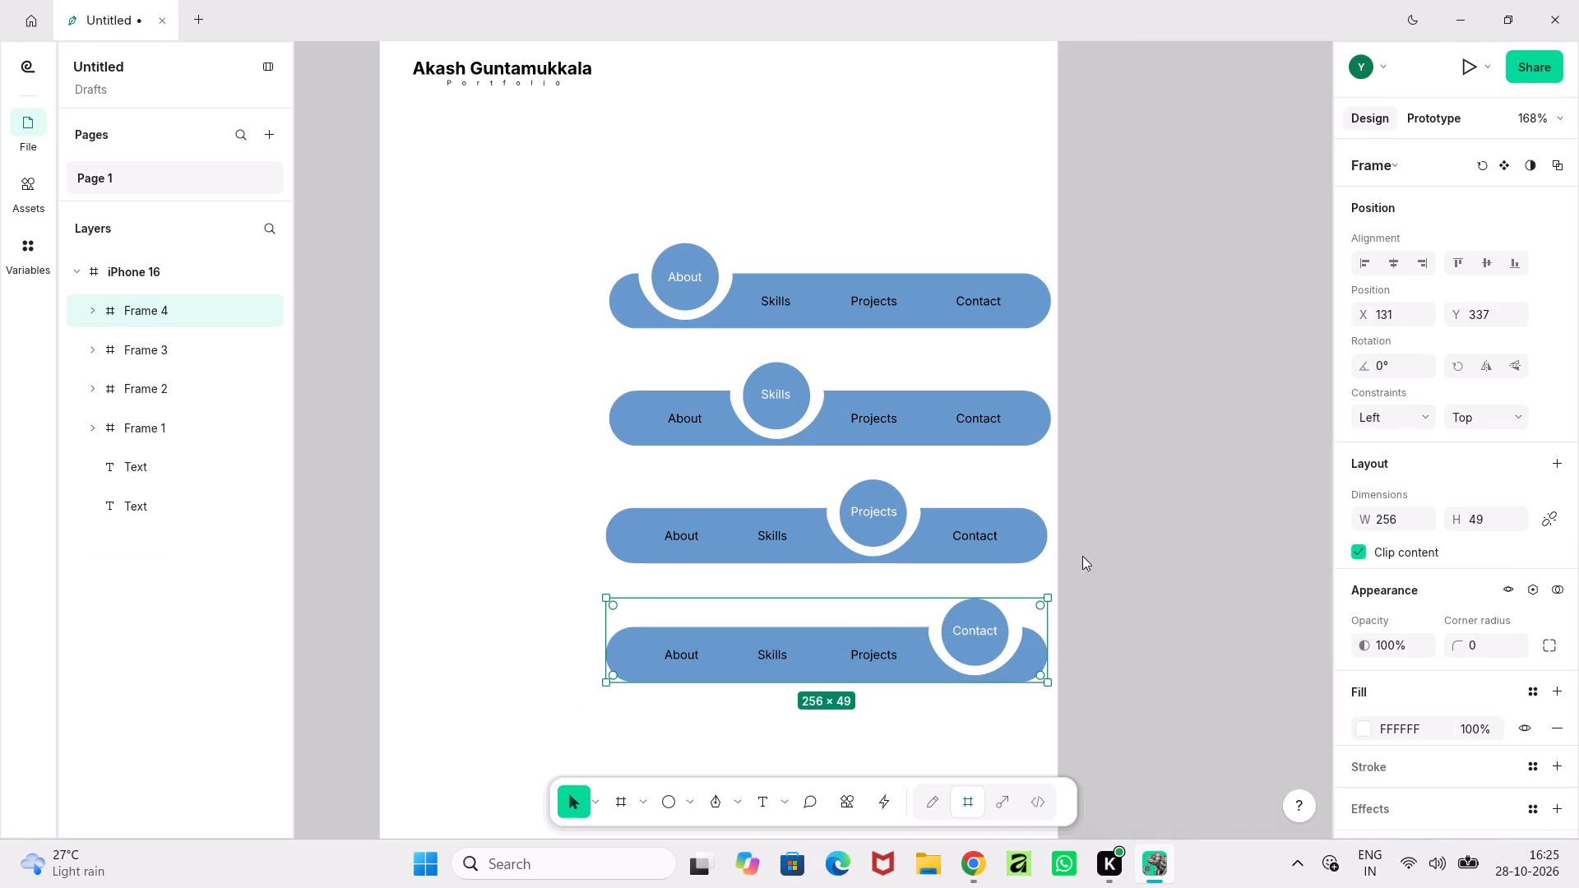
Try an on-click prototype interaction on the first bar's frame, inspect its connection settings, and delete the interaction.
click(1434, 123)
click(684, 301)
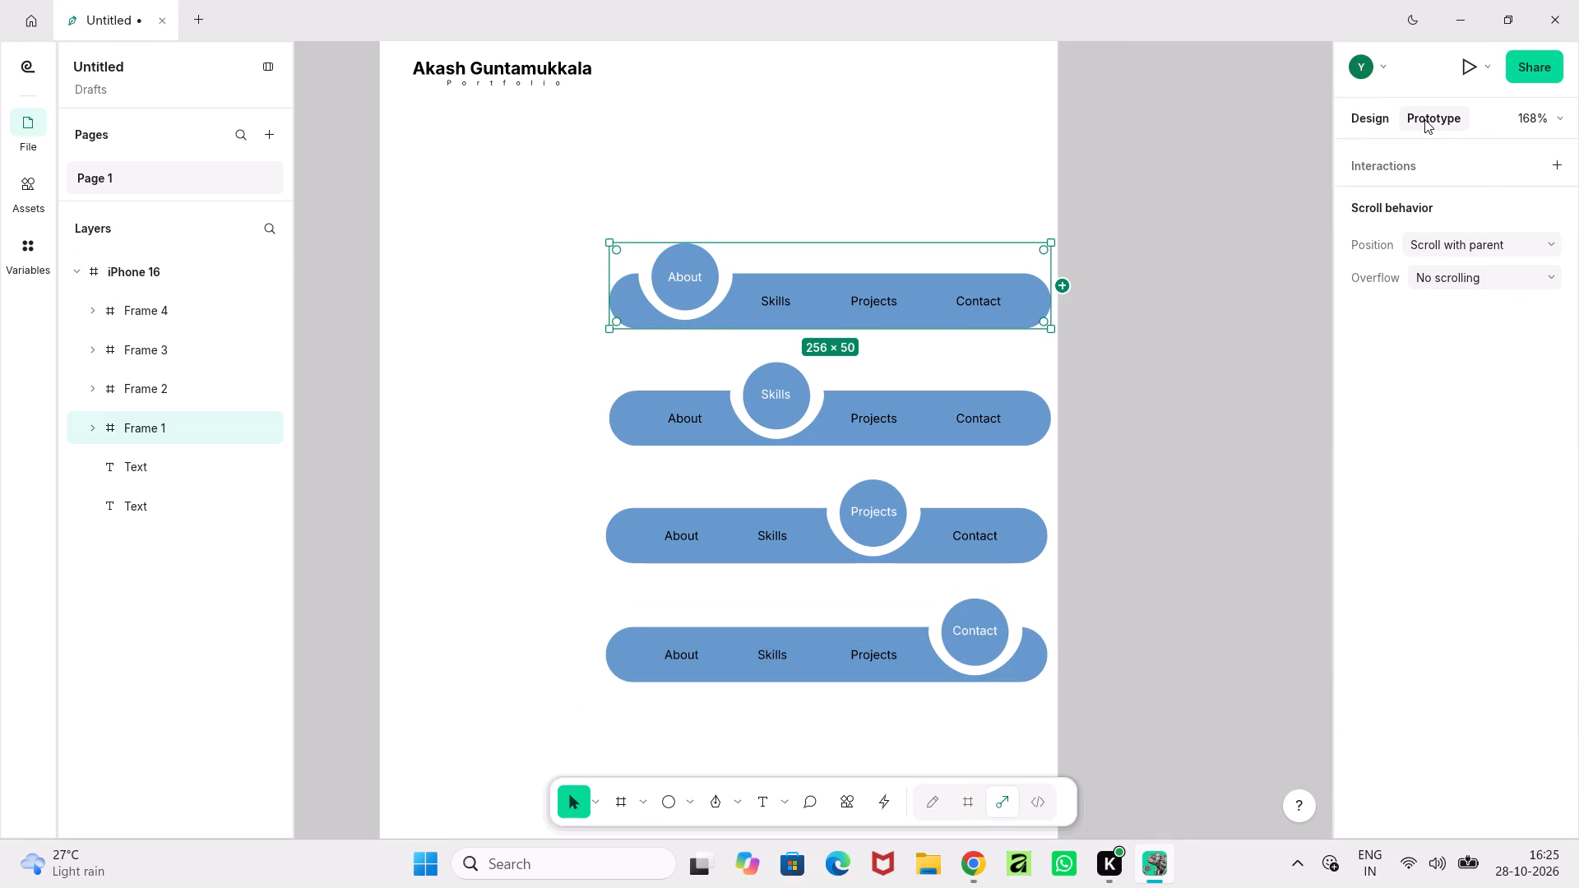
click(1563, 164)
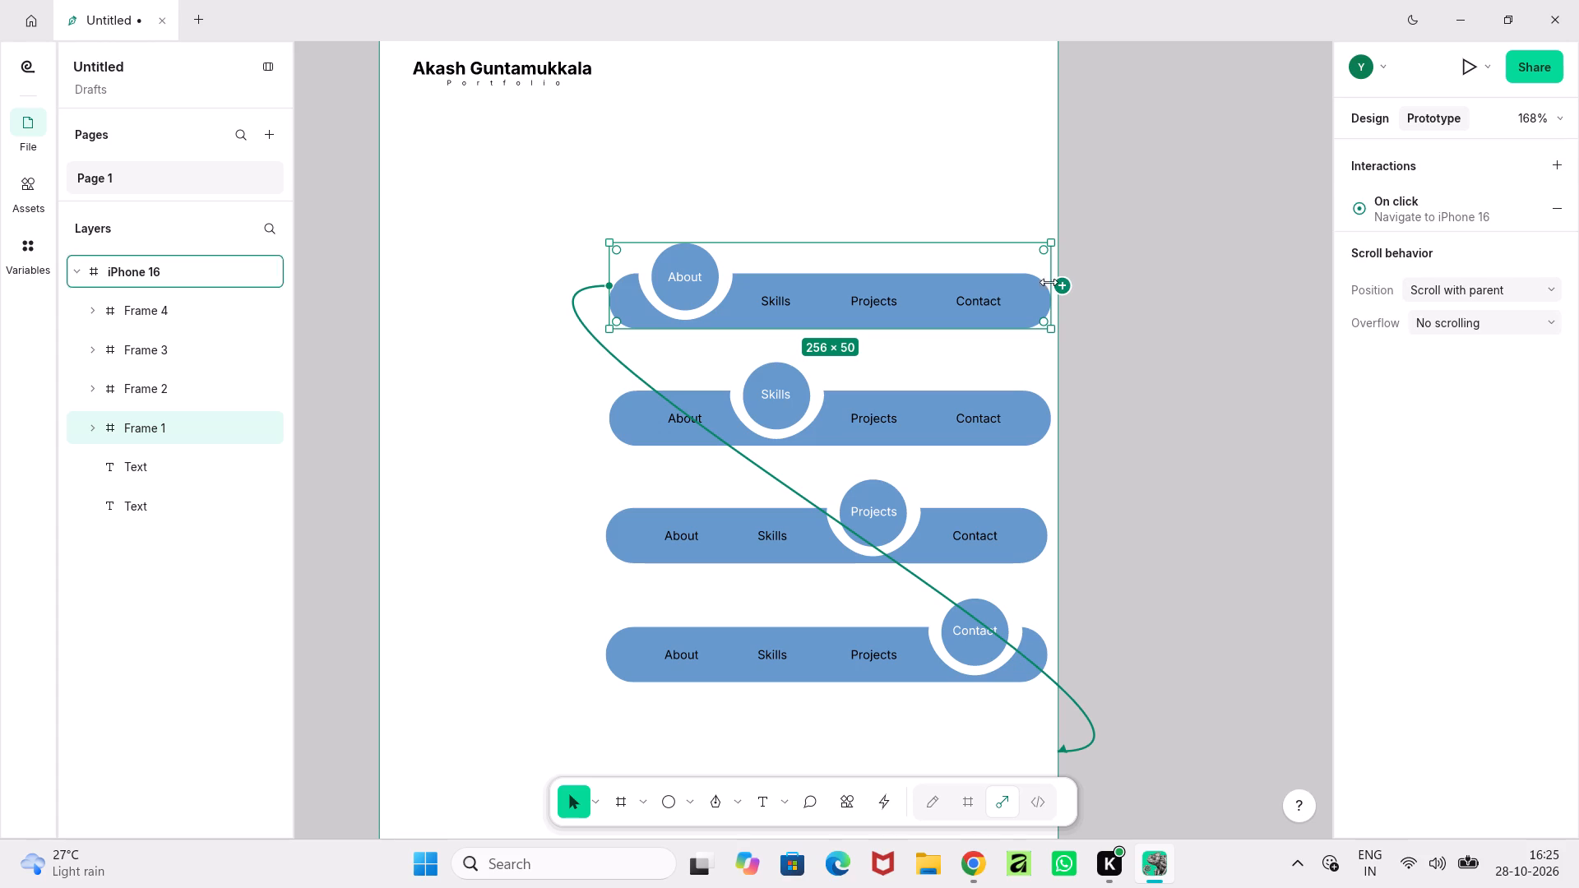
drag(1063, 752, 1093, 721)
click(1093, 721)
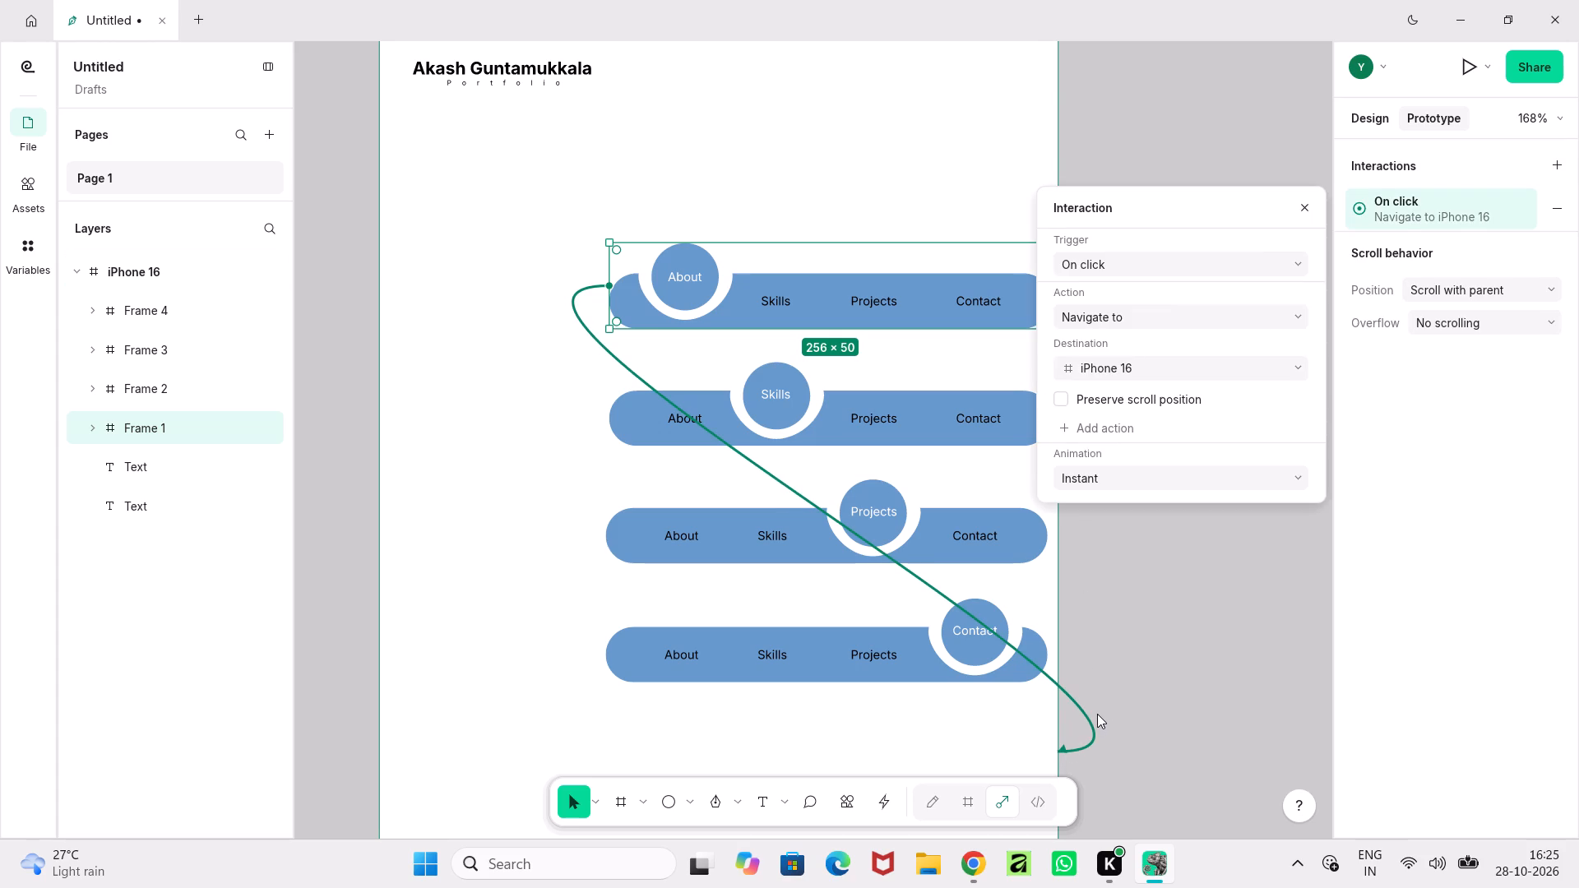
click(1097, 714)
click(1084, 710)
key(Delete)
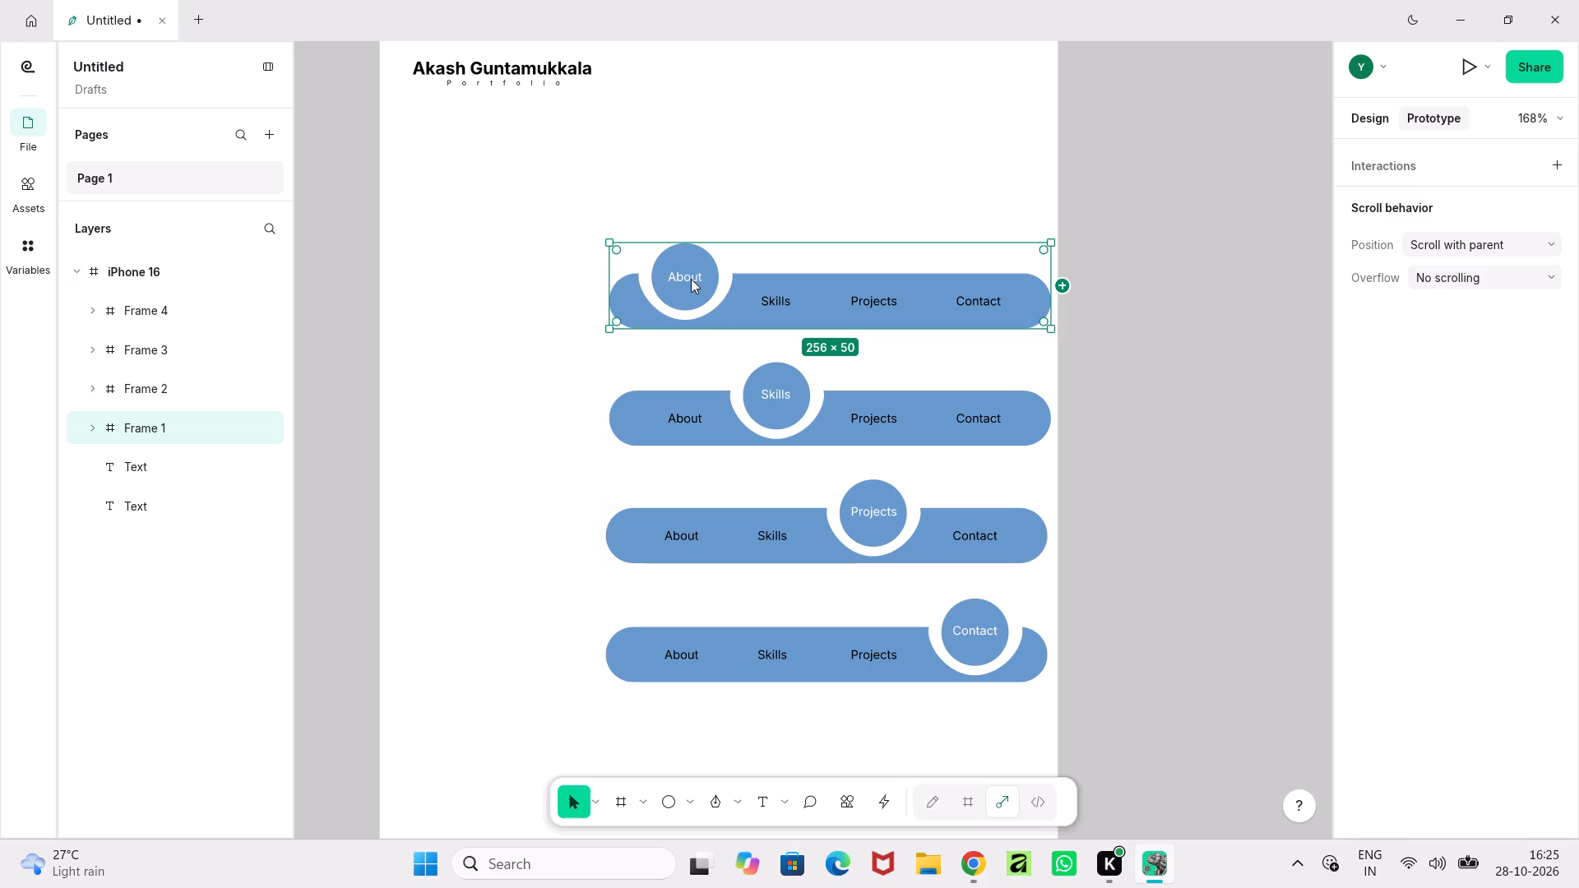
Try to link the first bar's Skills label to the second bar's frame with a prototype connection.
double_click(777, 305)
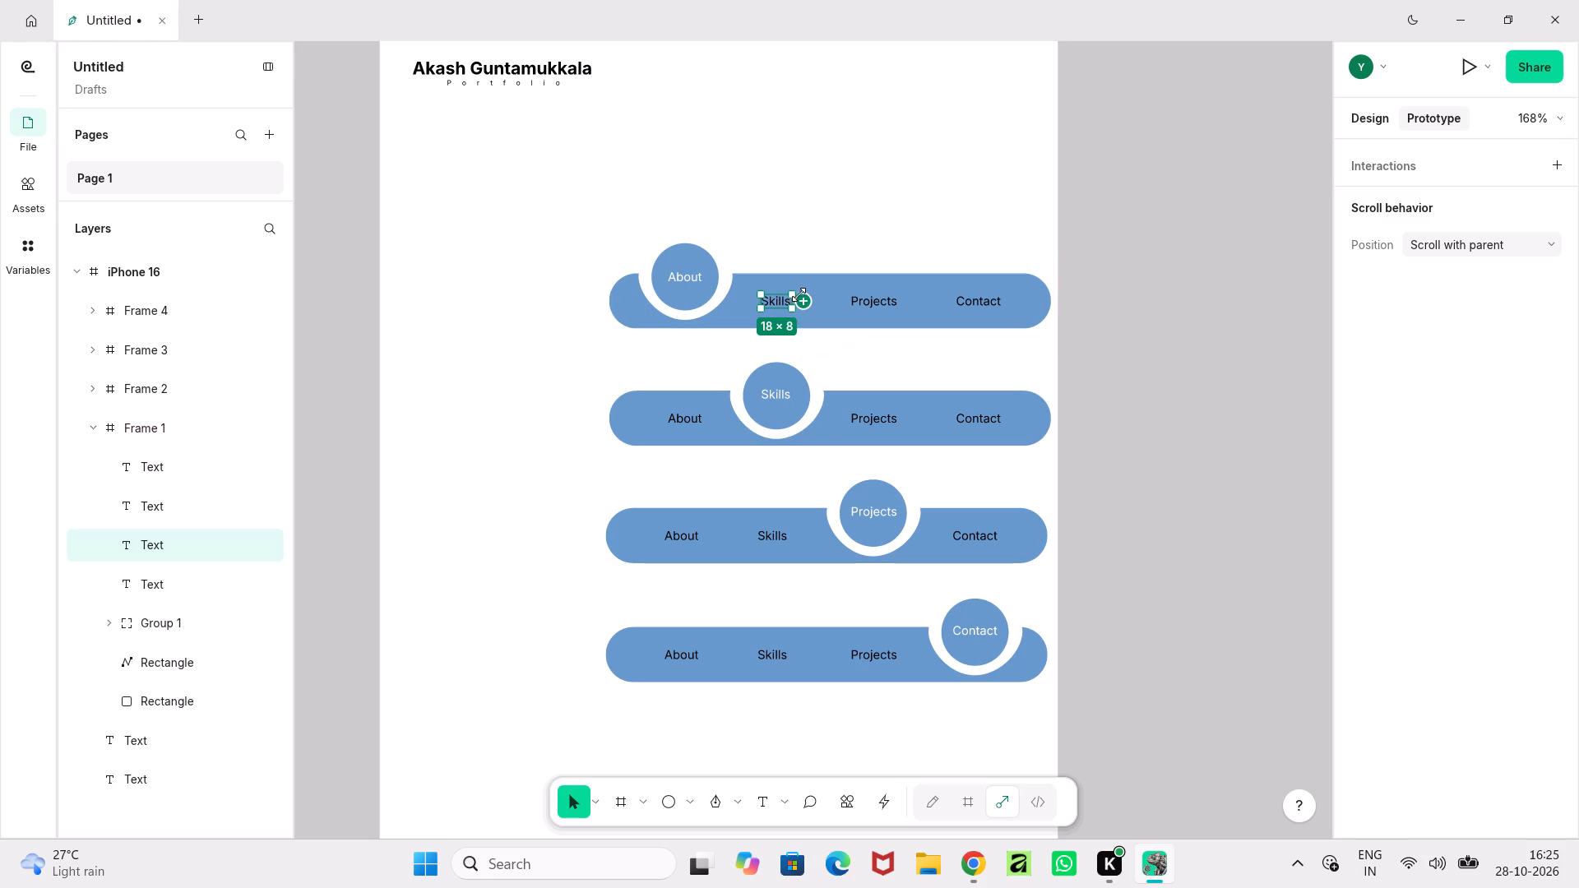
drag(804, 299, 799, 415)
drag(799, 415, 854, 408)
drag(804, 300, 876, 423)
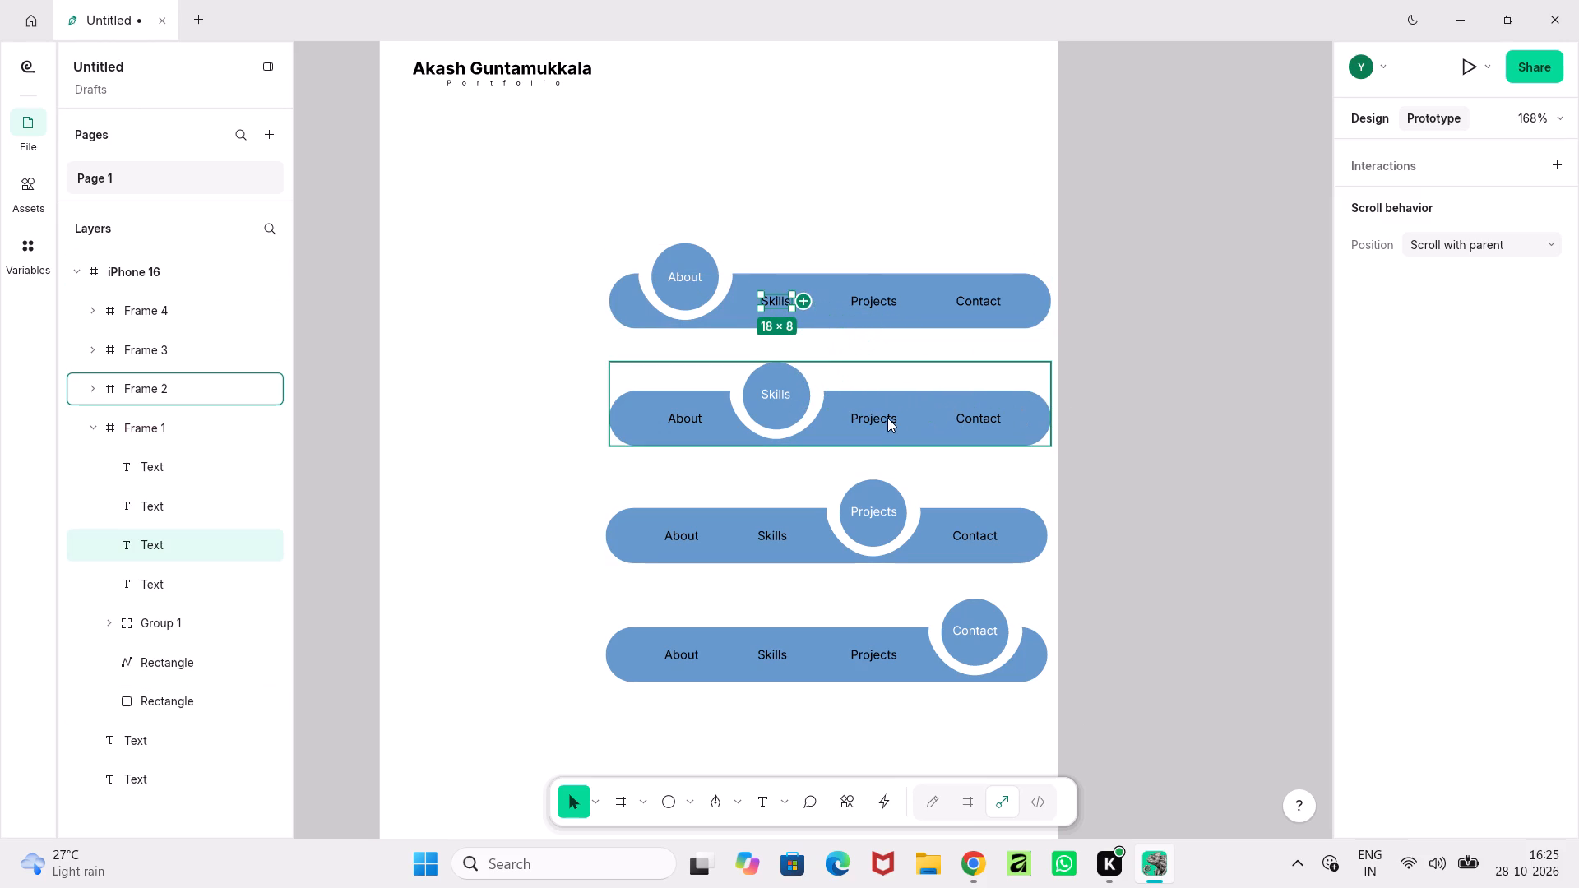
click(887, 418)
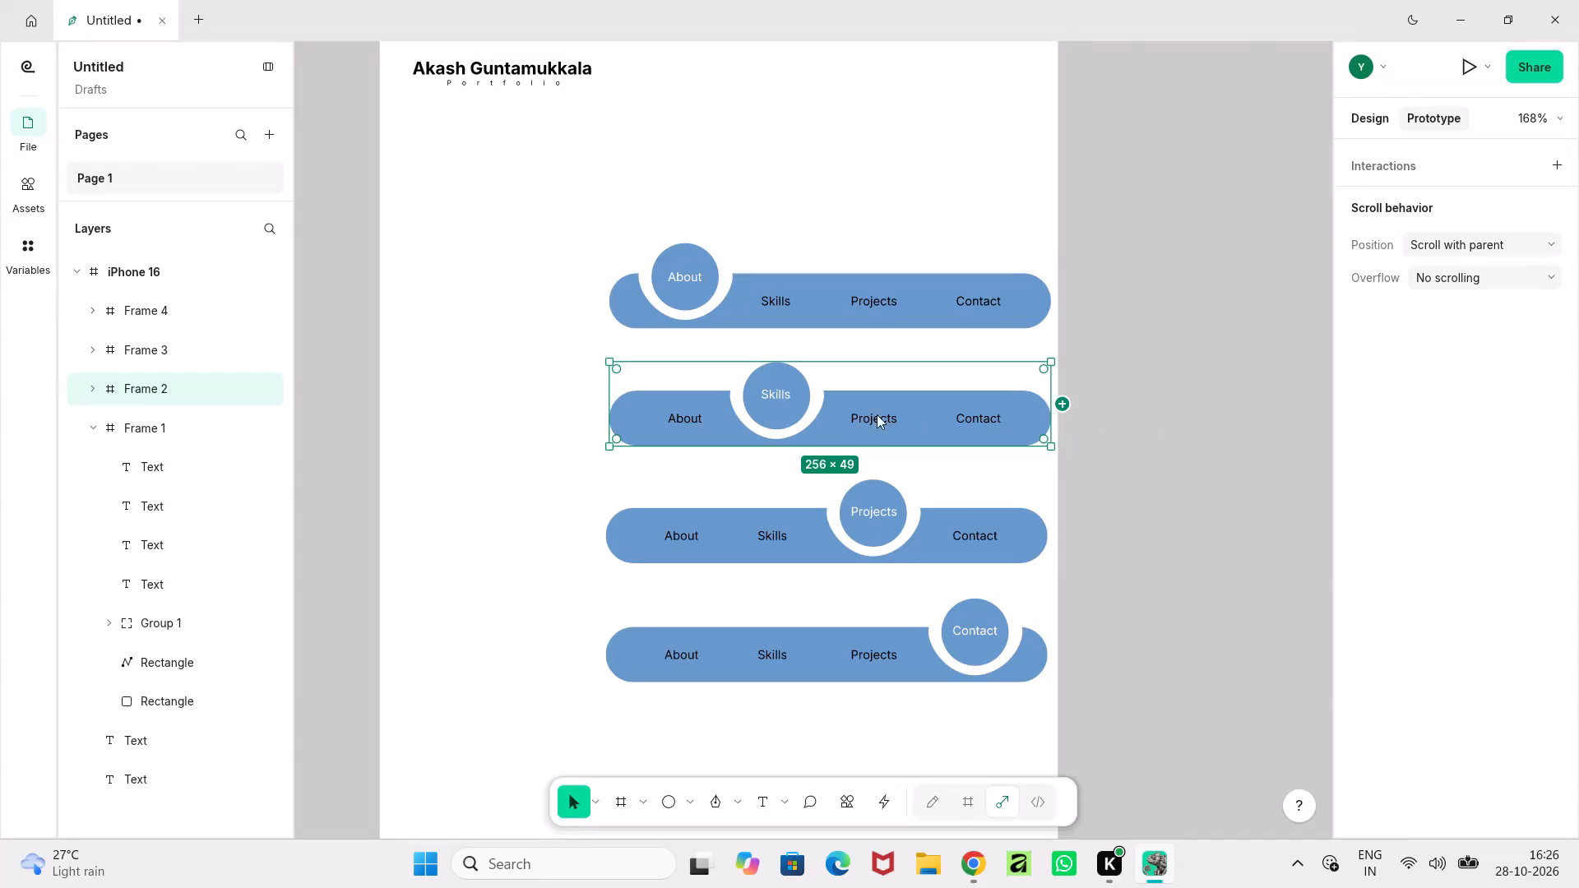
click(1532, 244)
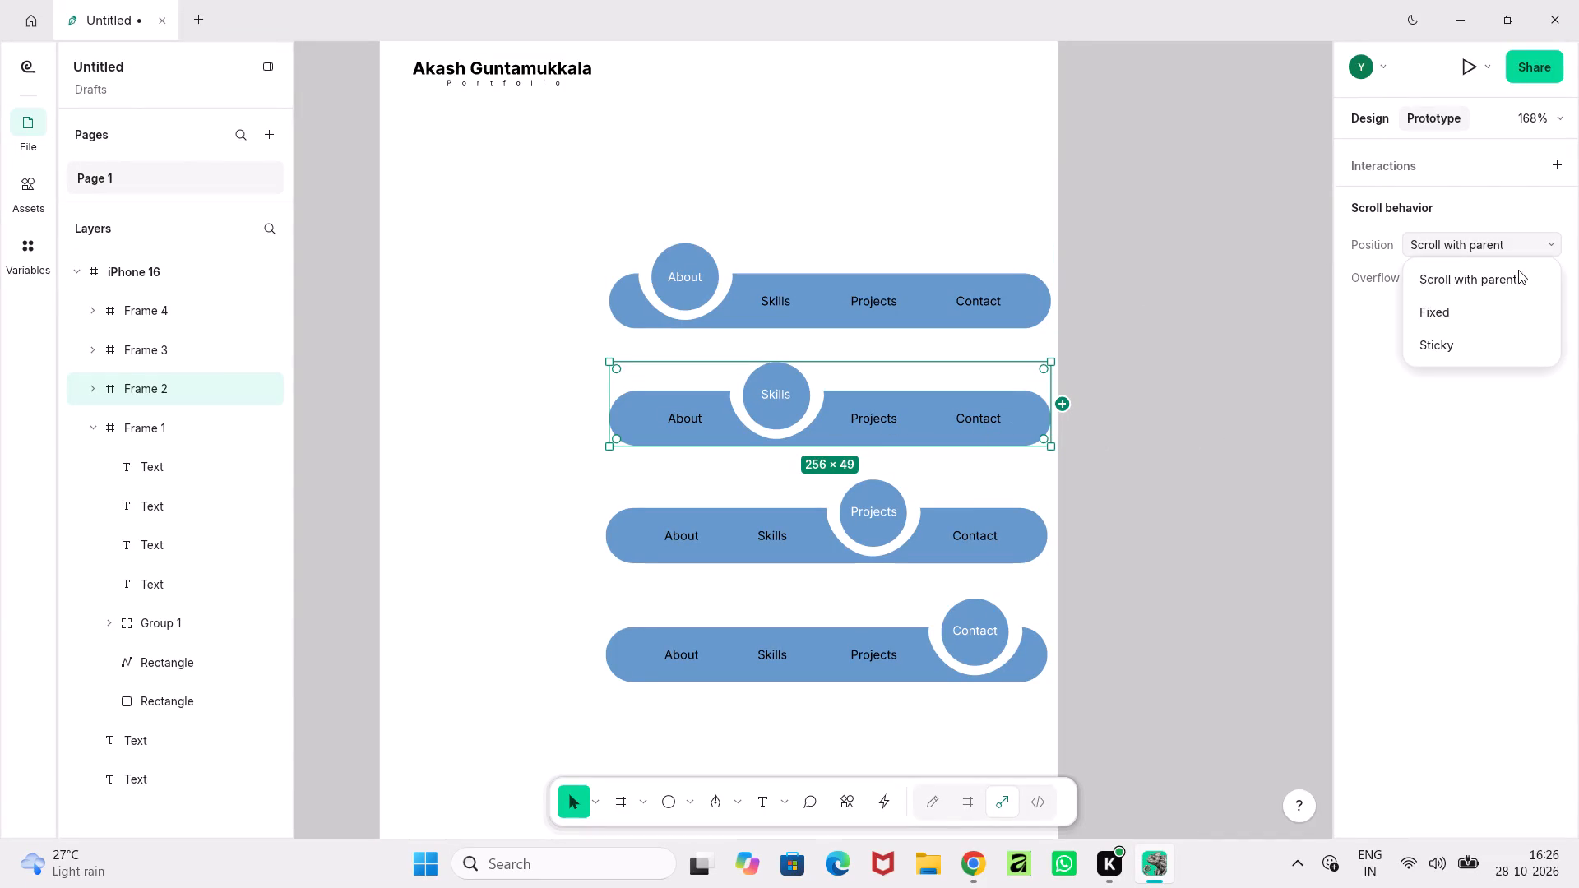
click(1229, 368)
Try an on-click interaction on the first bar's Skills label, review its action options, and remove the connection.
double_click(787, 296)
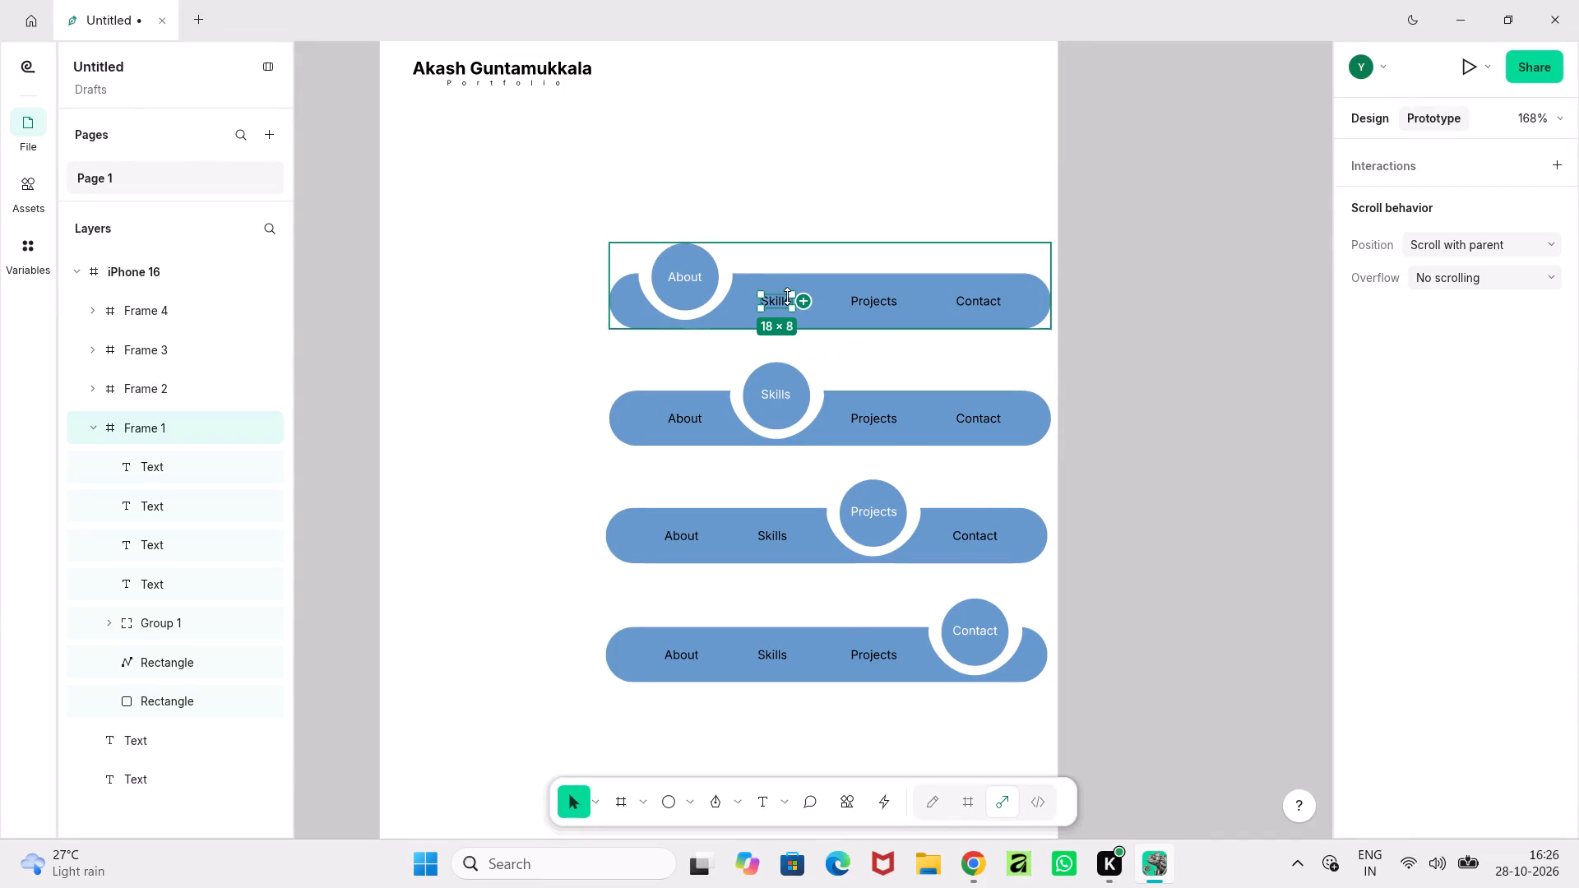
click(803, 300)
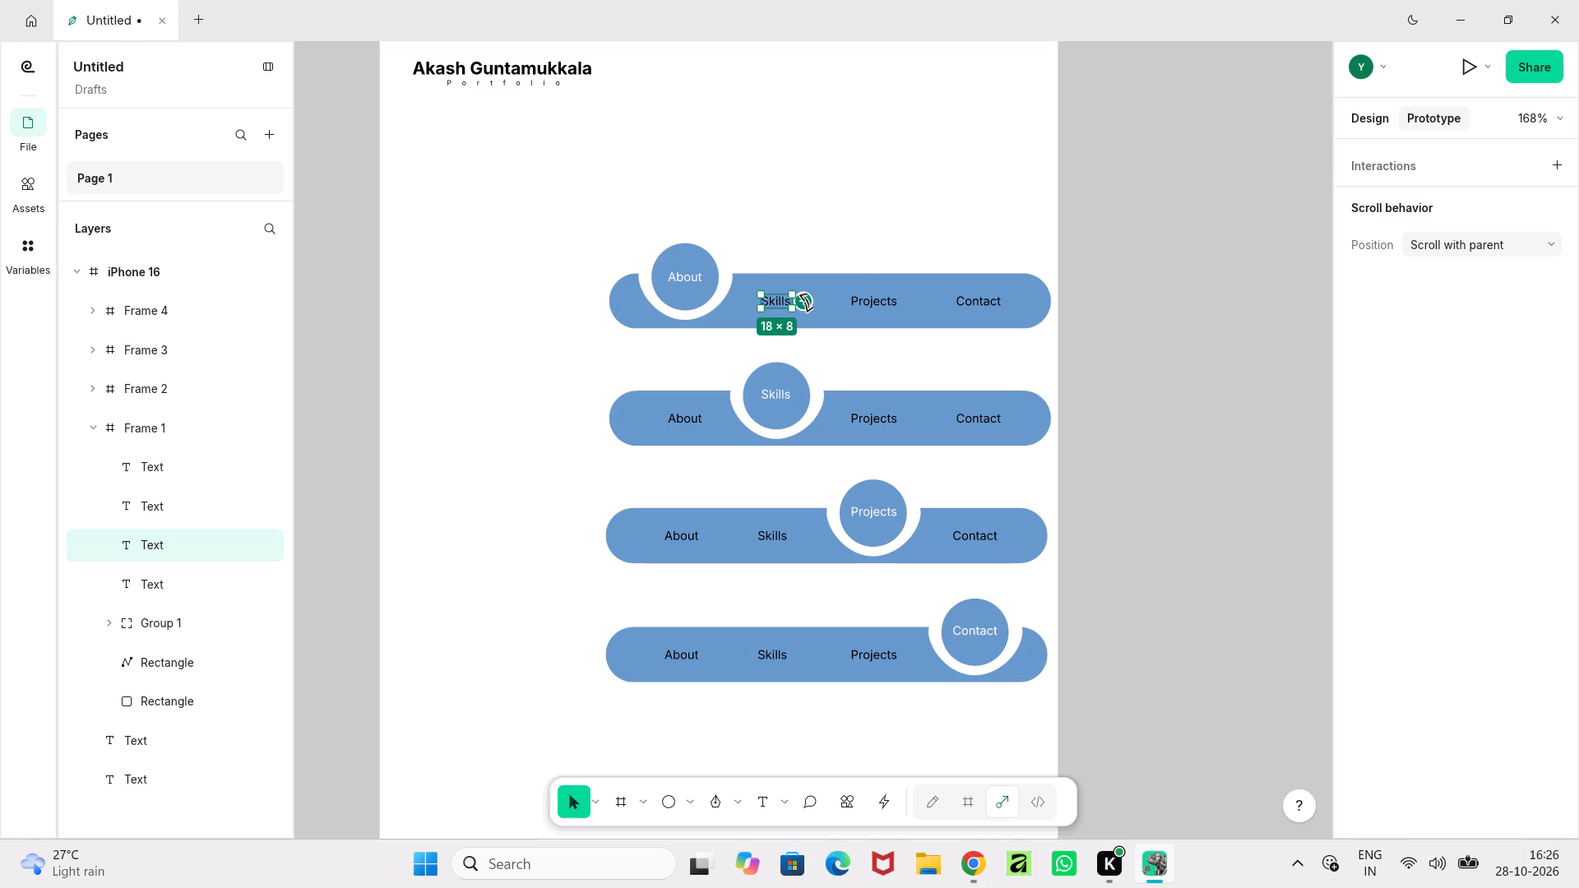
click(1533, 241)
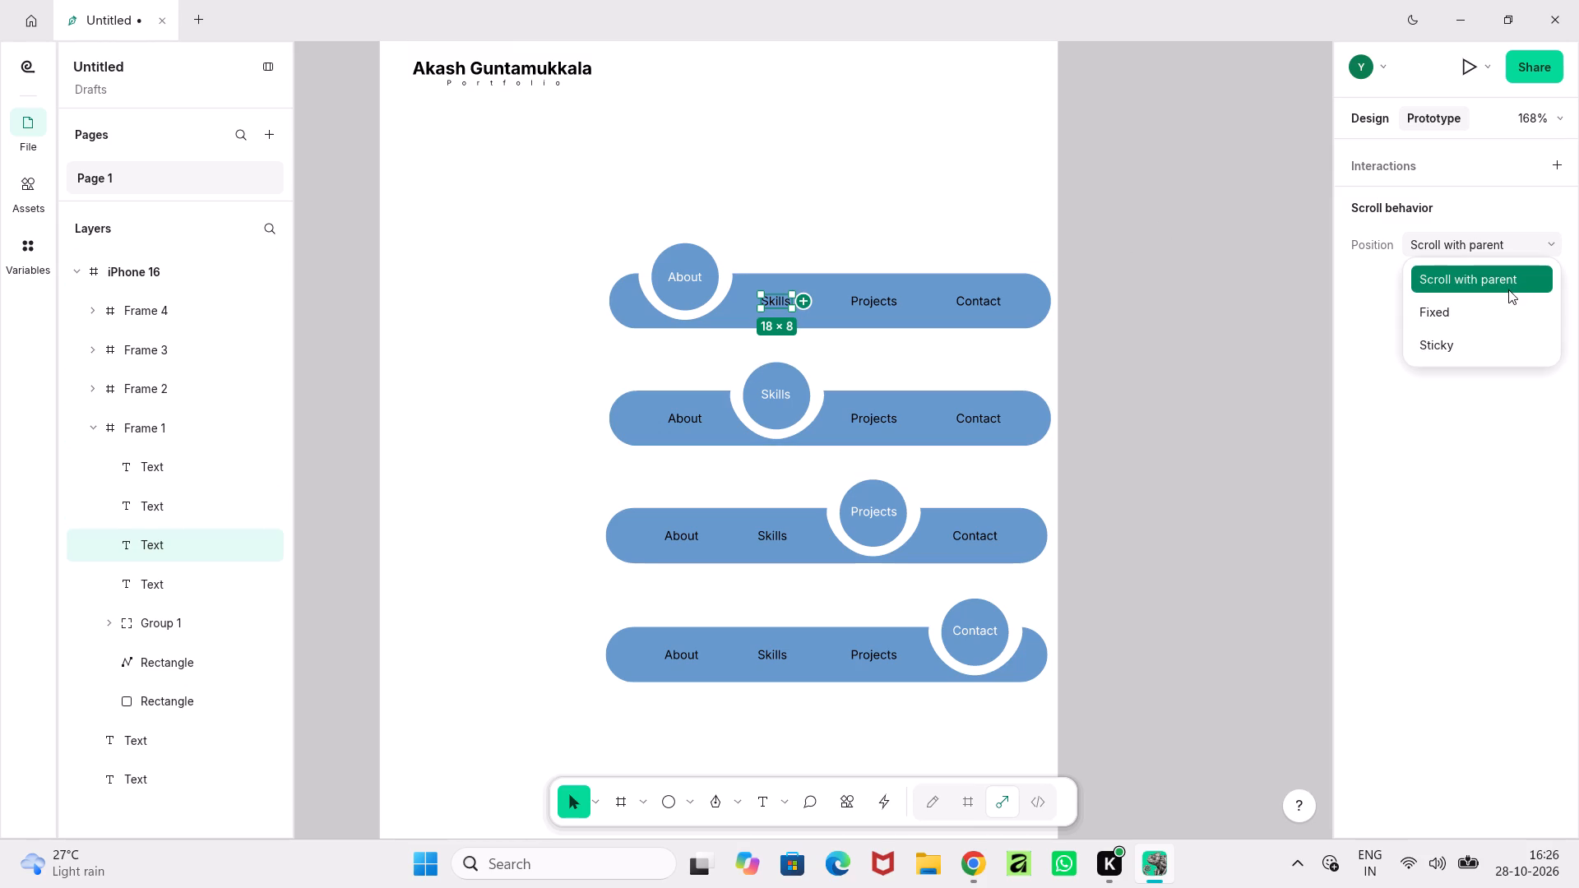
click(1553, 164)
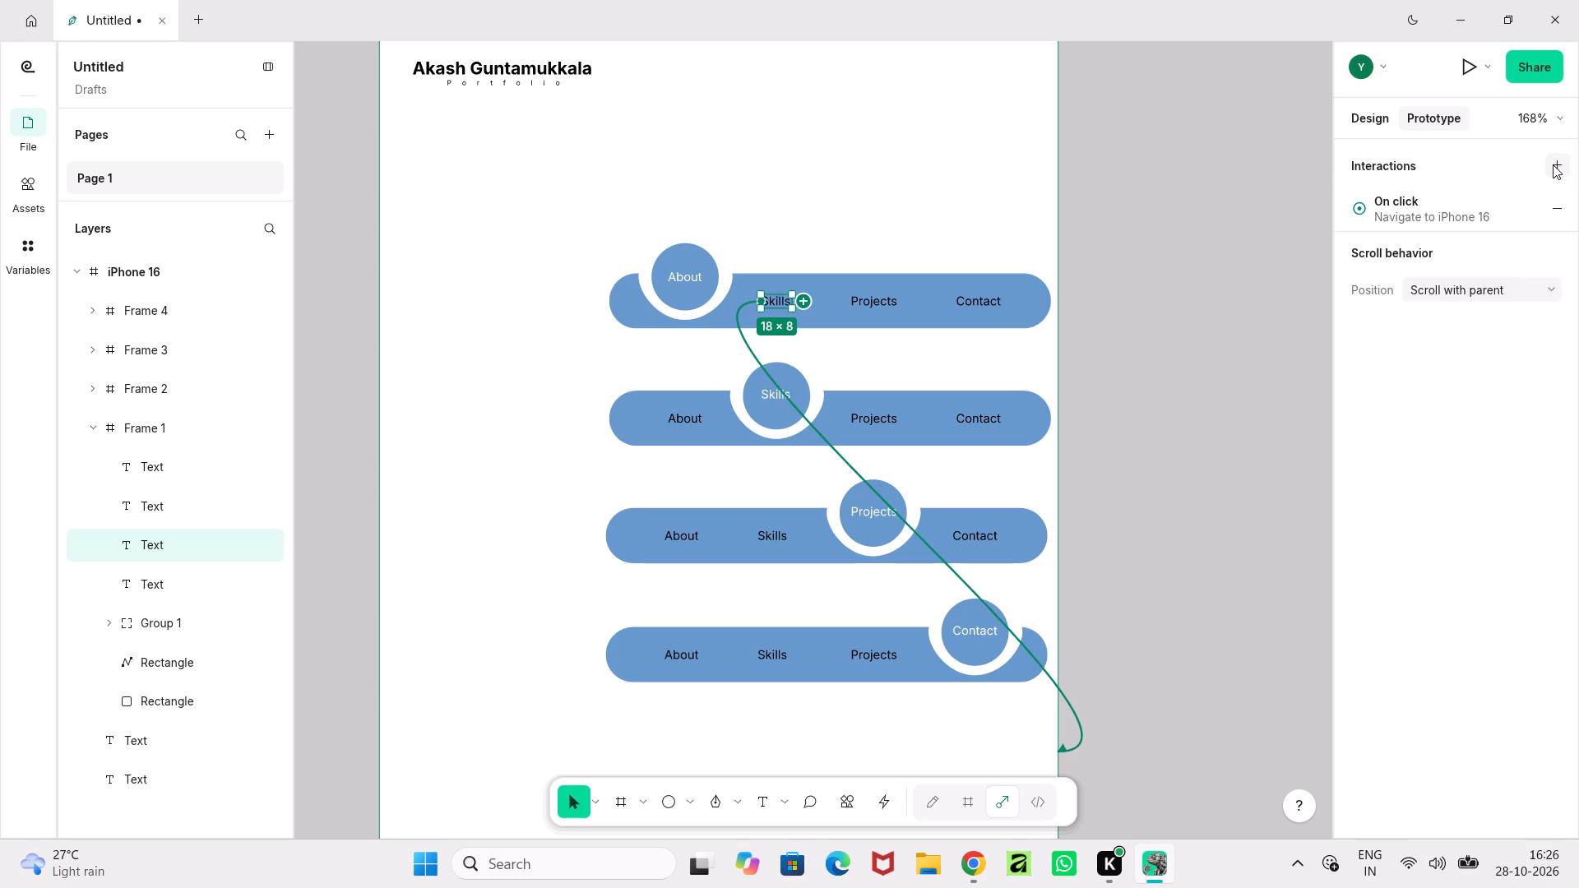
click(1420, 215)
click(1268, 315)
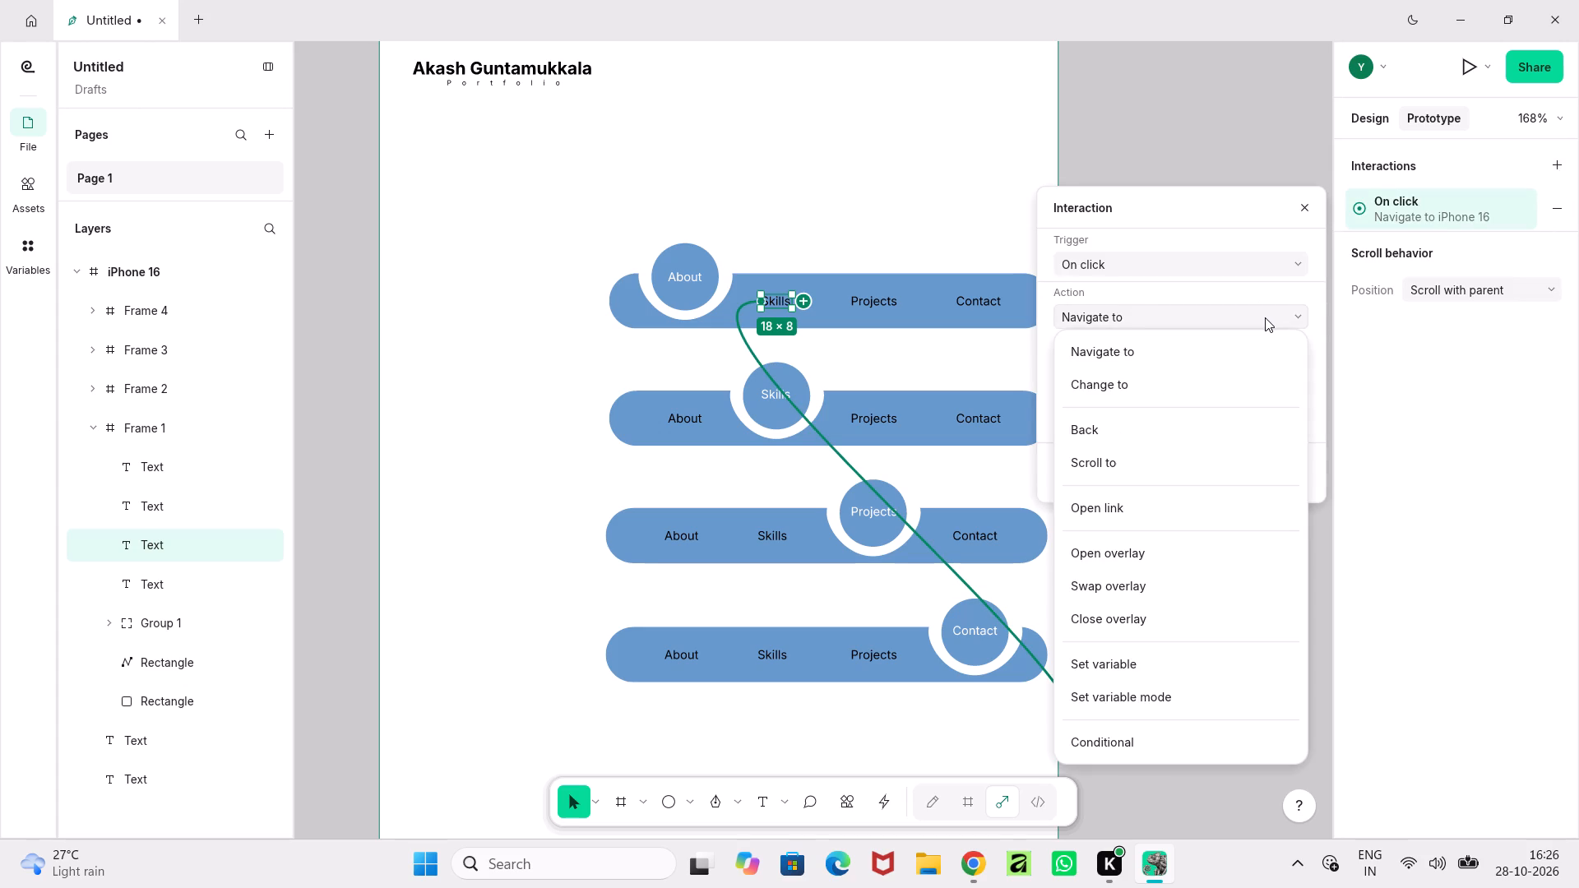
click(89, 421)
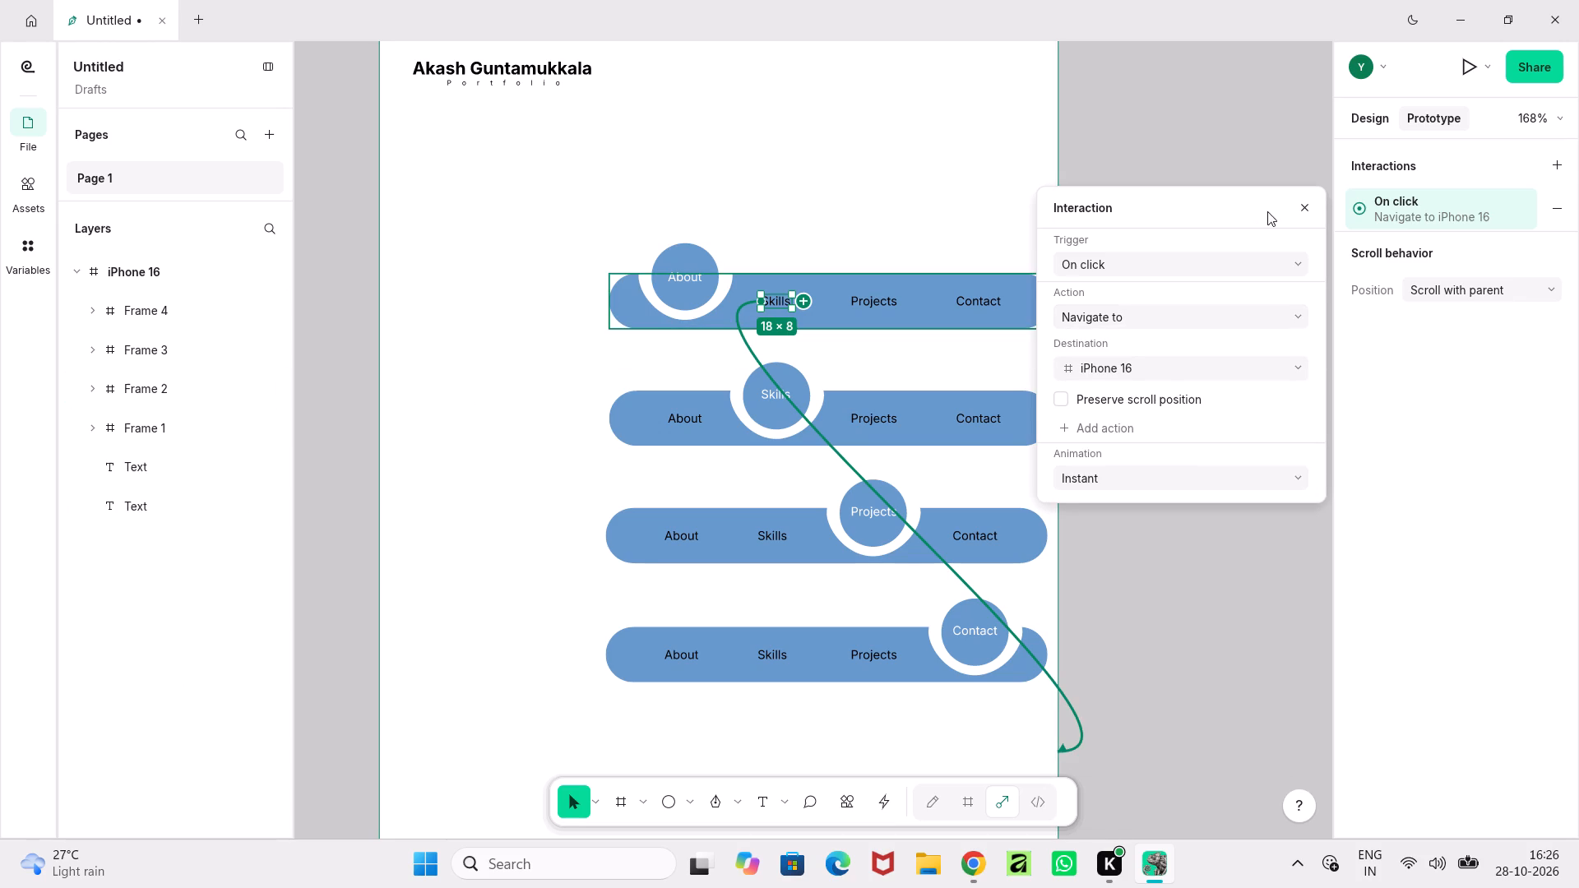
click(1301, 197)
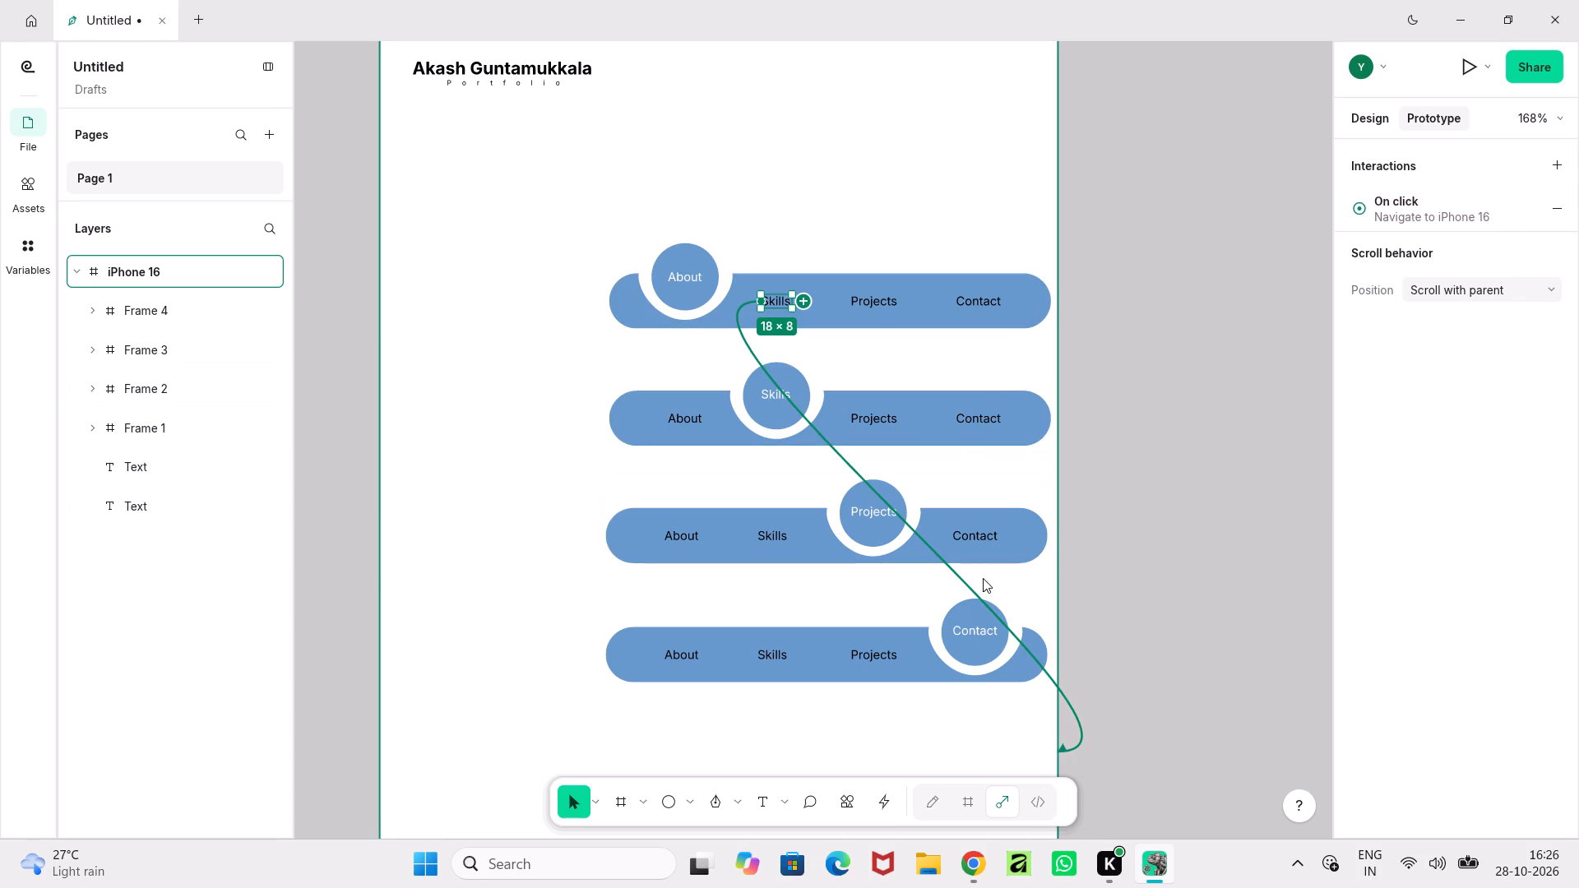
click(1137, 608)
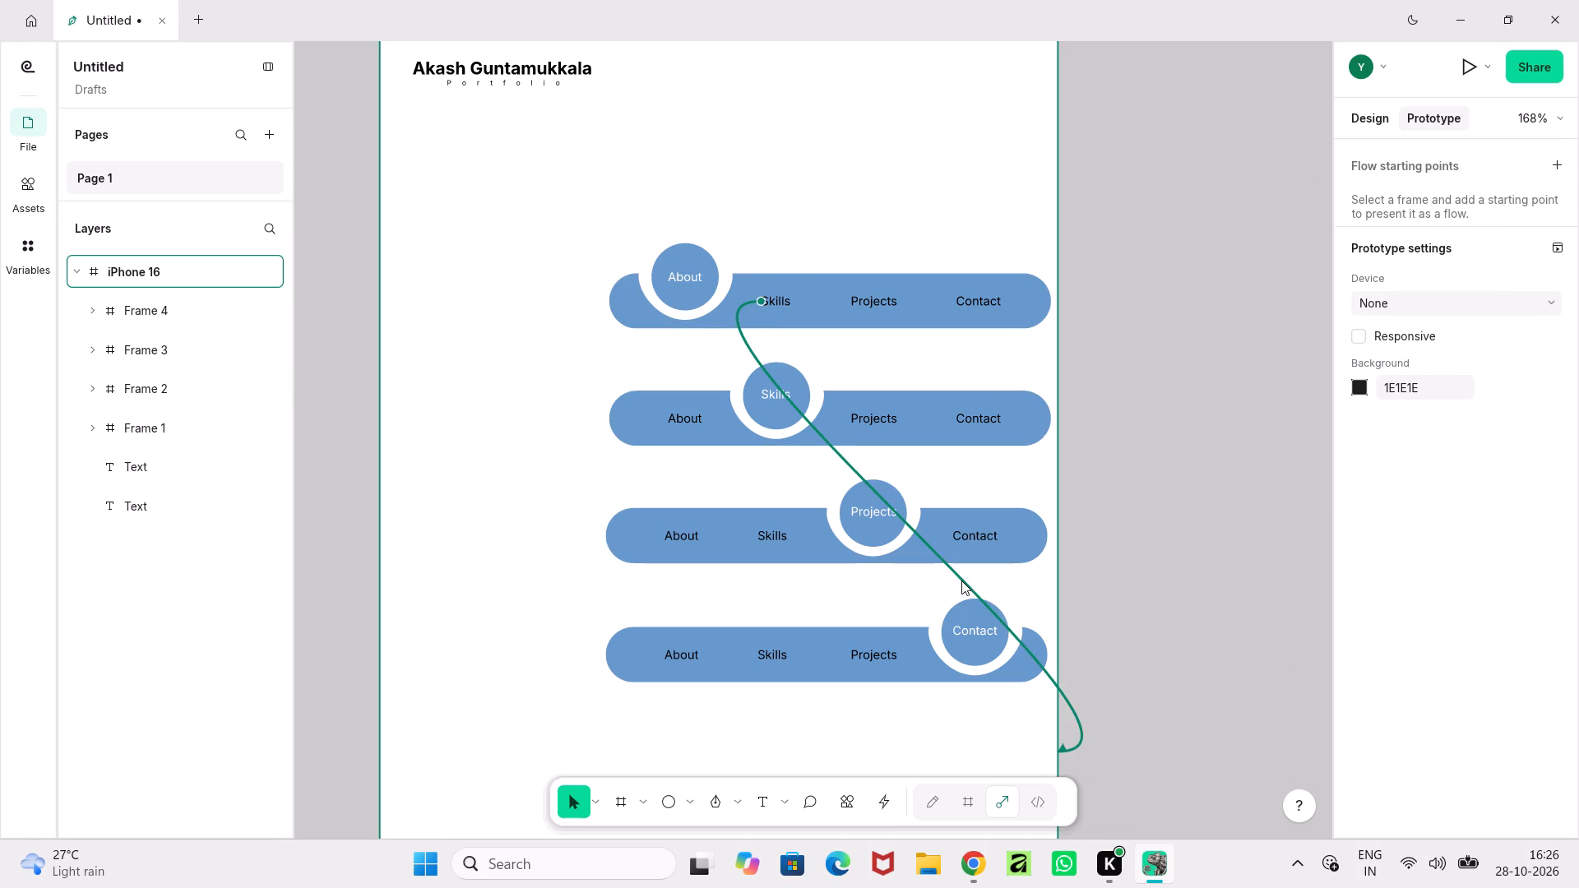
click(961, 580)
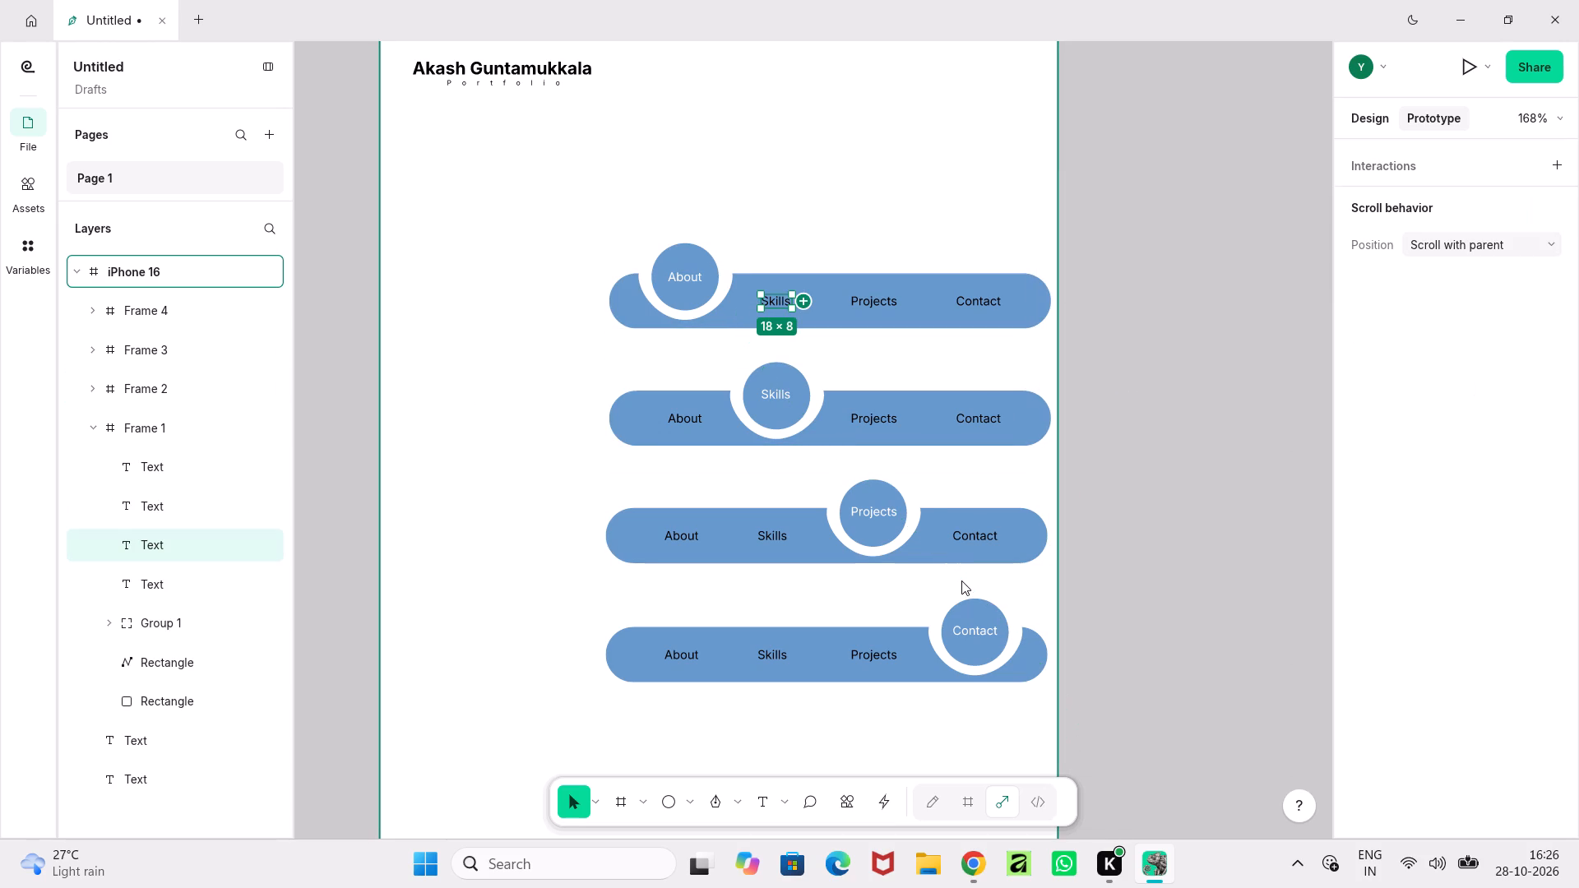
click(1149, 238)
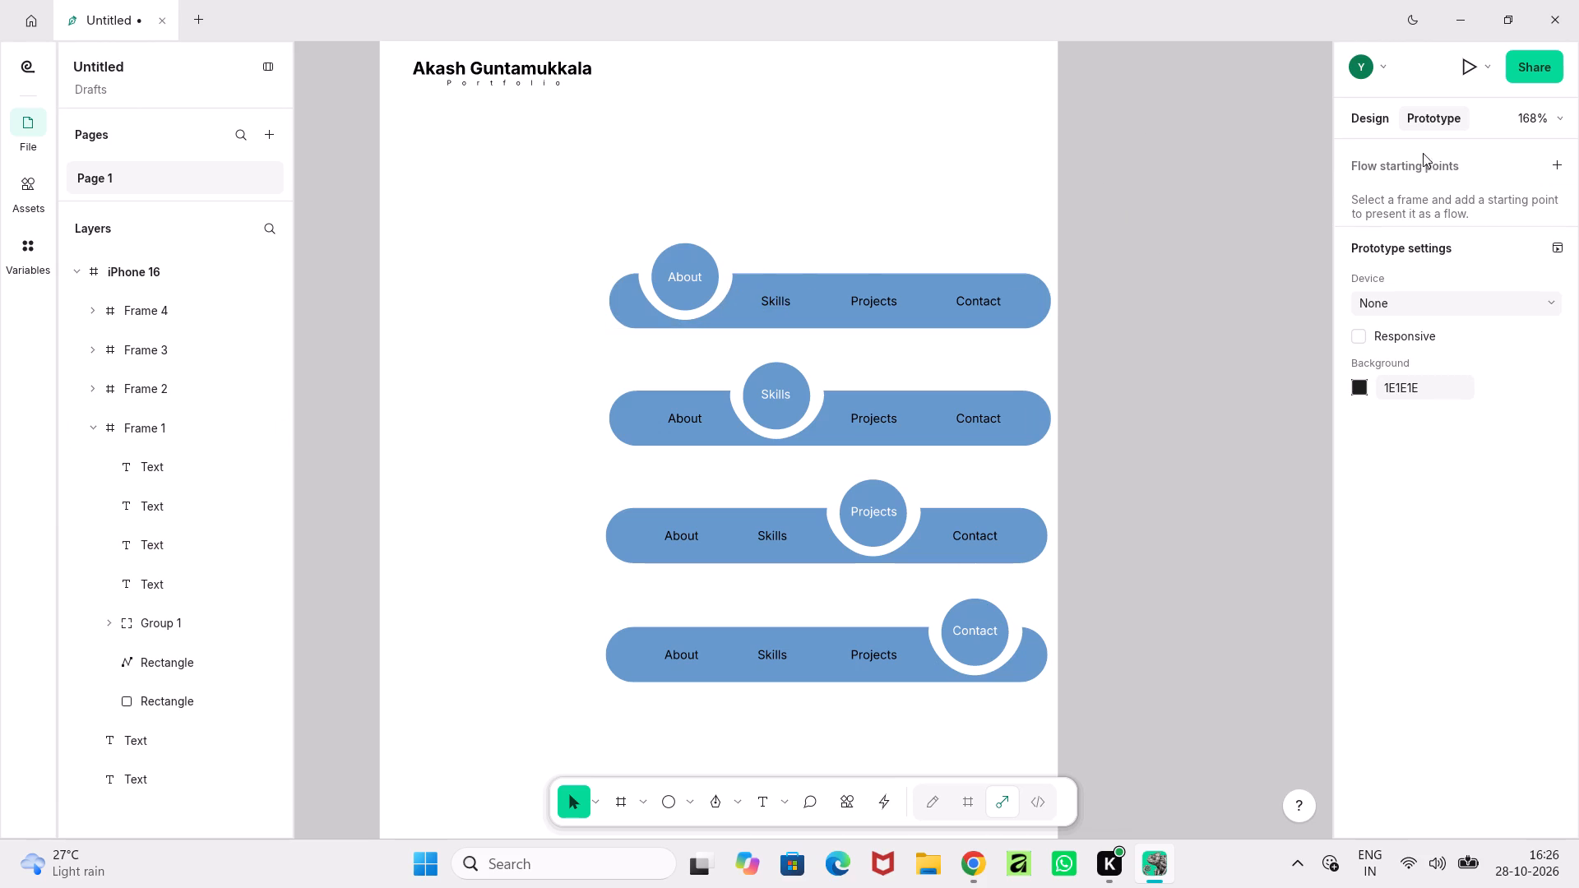
Return to design mode and rename the first bar's frame as About.
click(1364, 123)
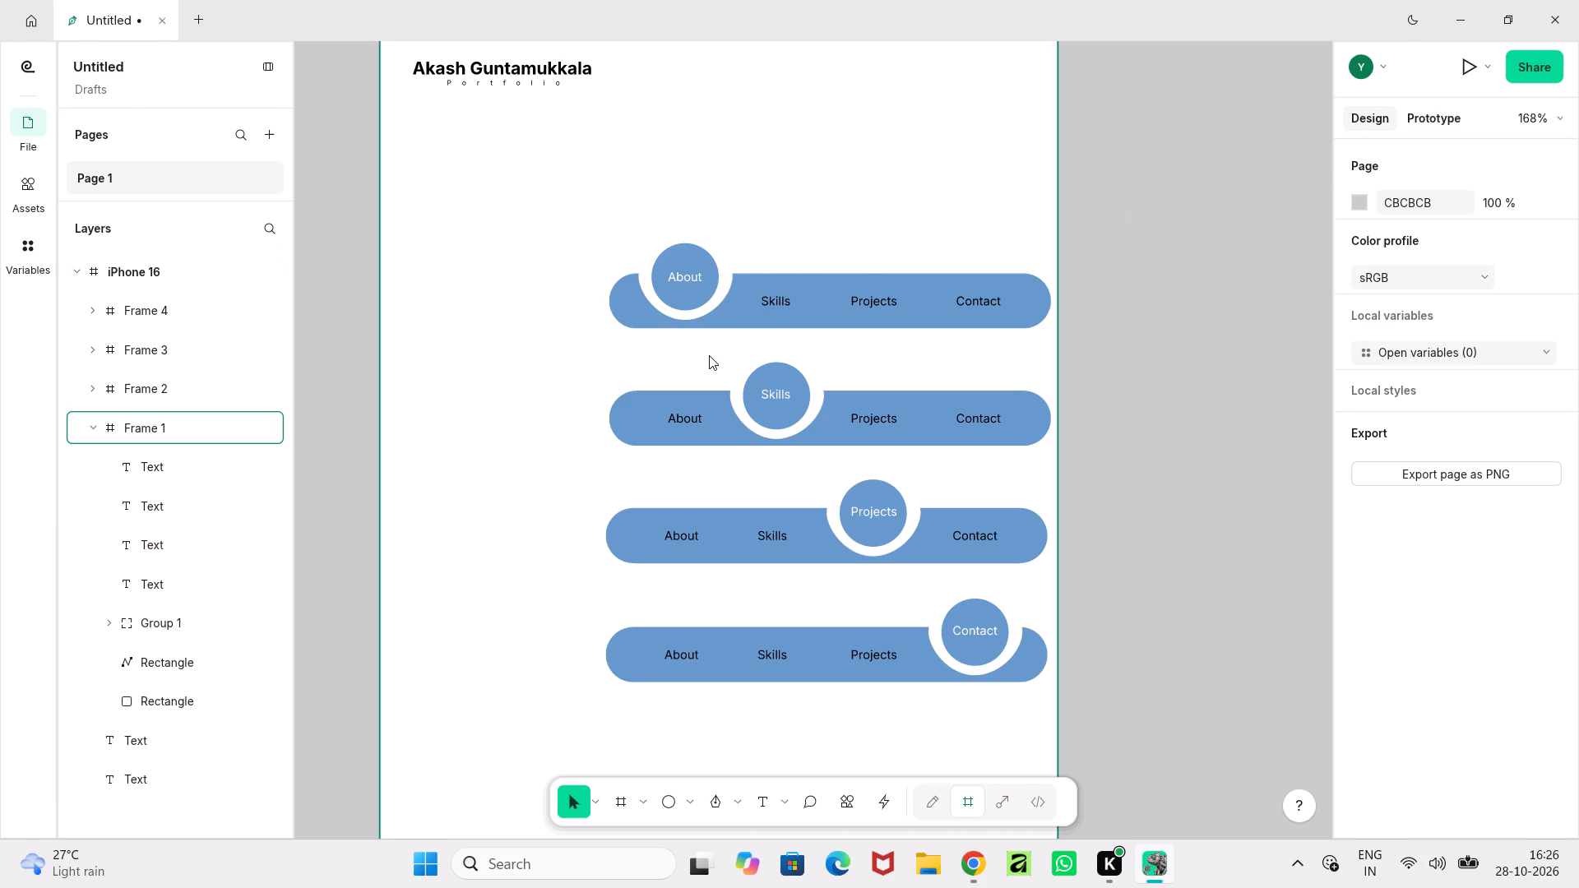
click(90, 425)
click(672, 293)
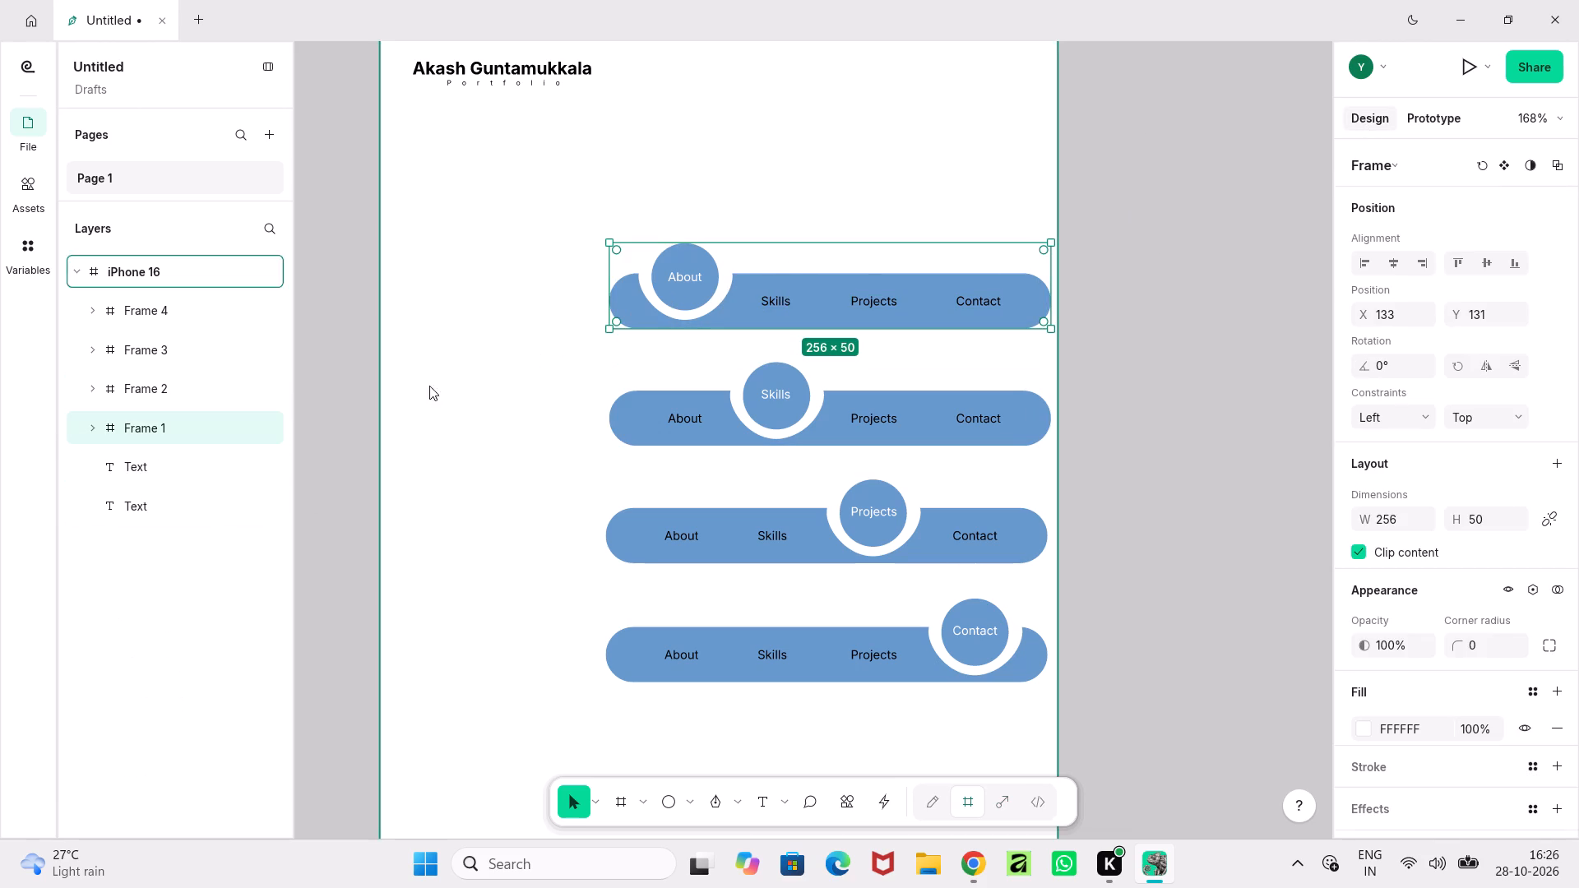
double_click(132, 430)
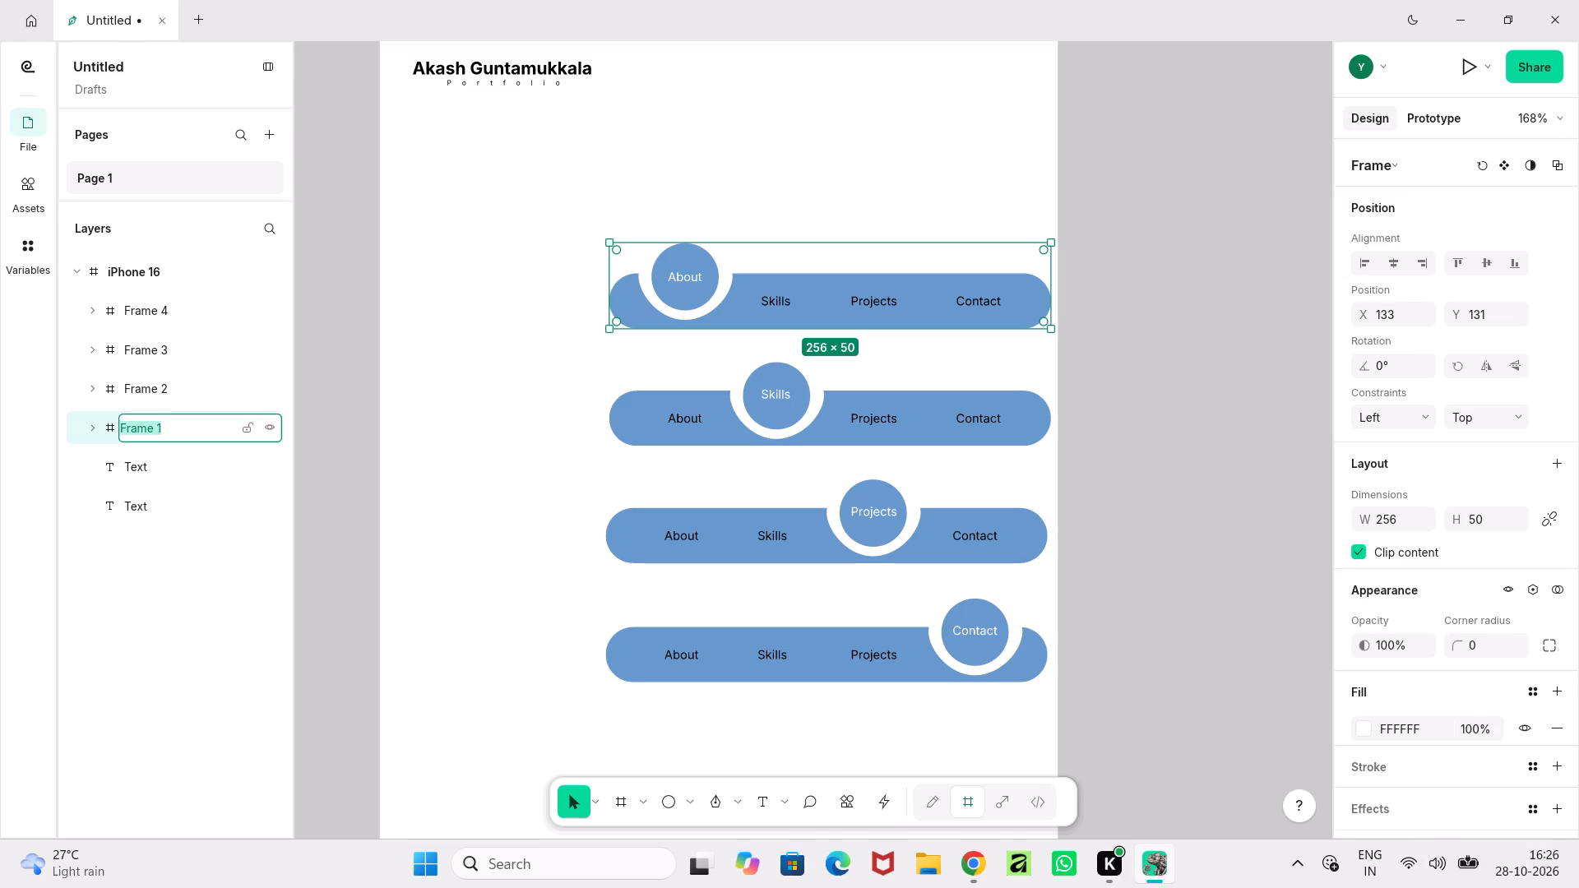
text(About)
Rename the second bar's frame as Skills.
double_click(156, 391)
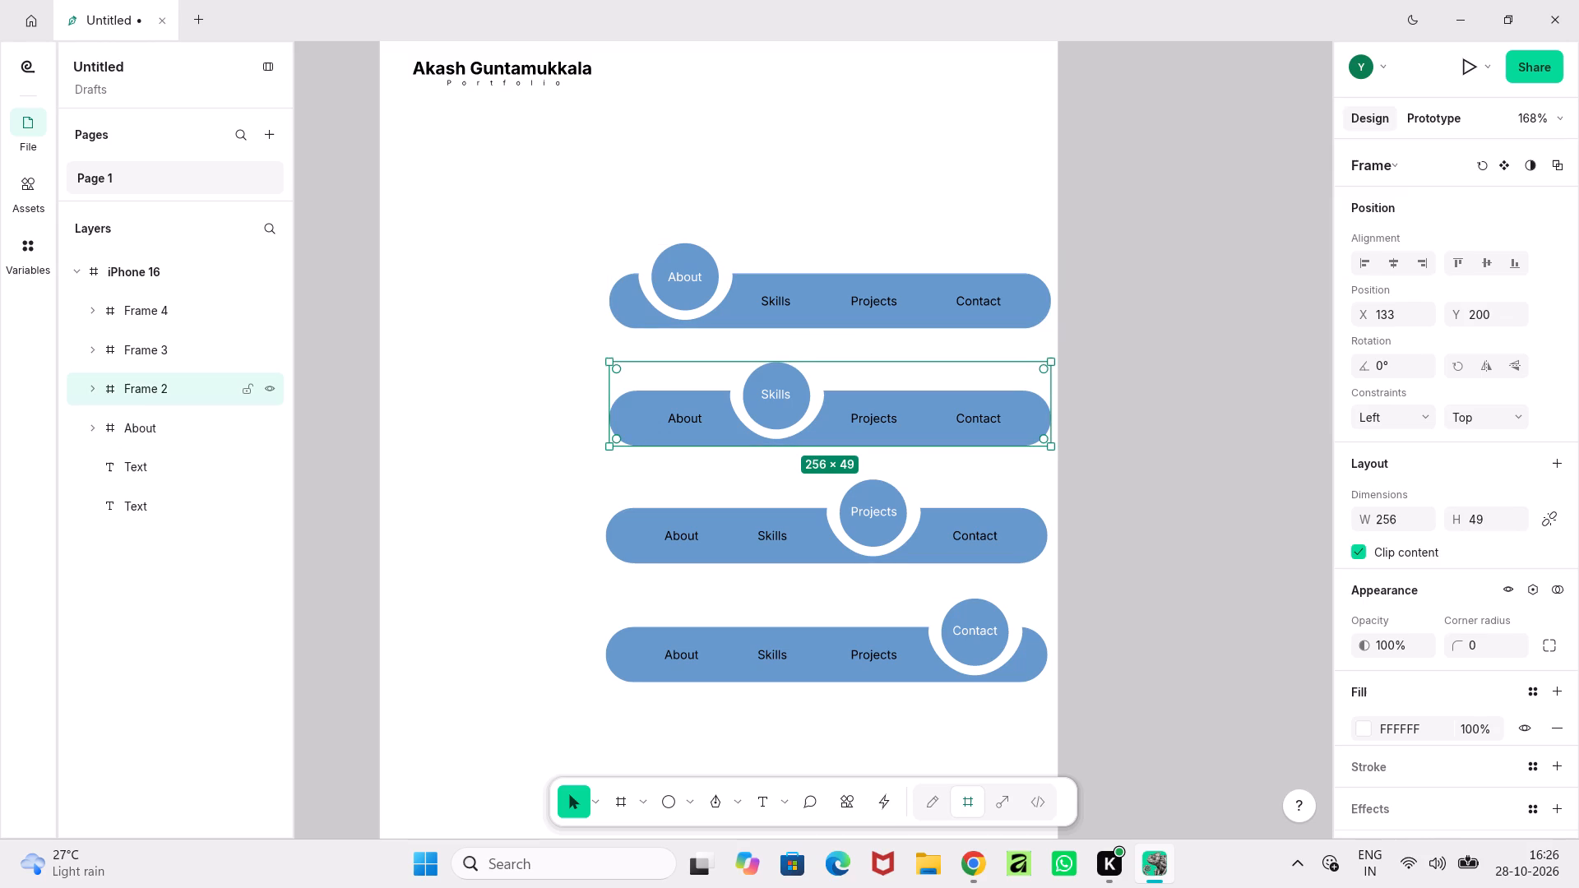
text(Skills)
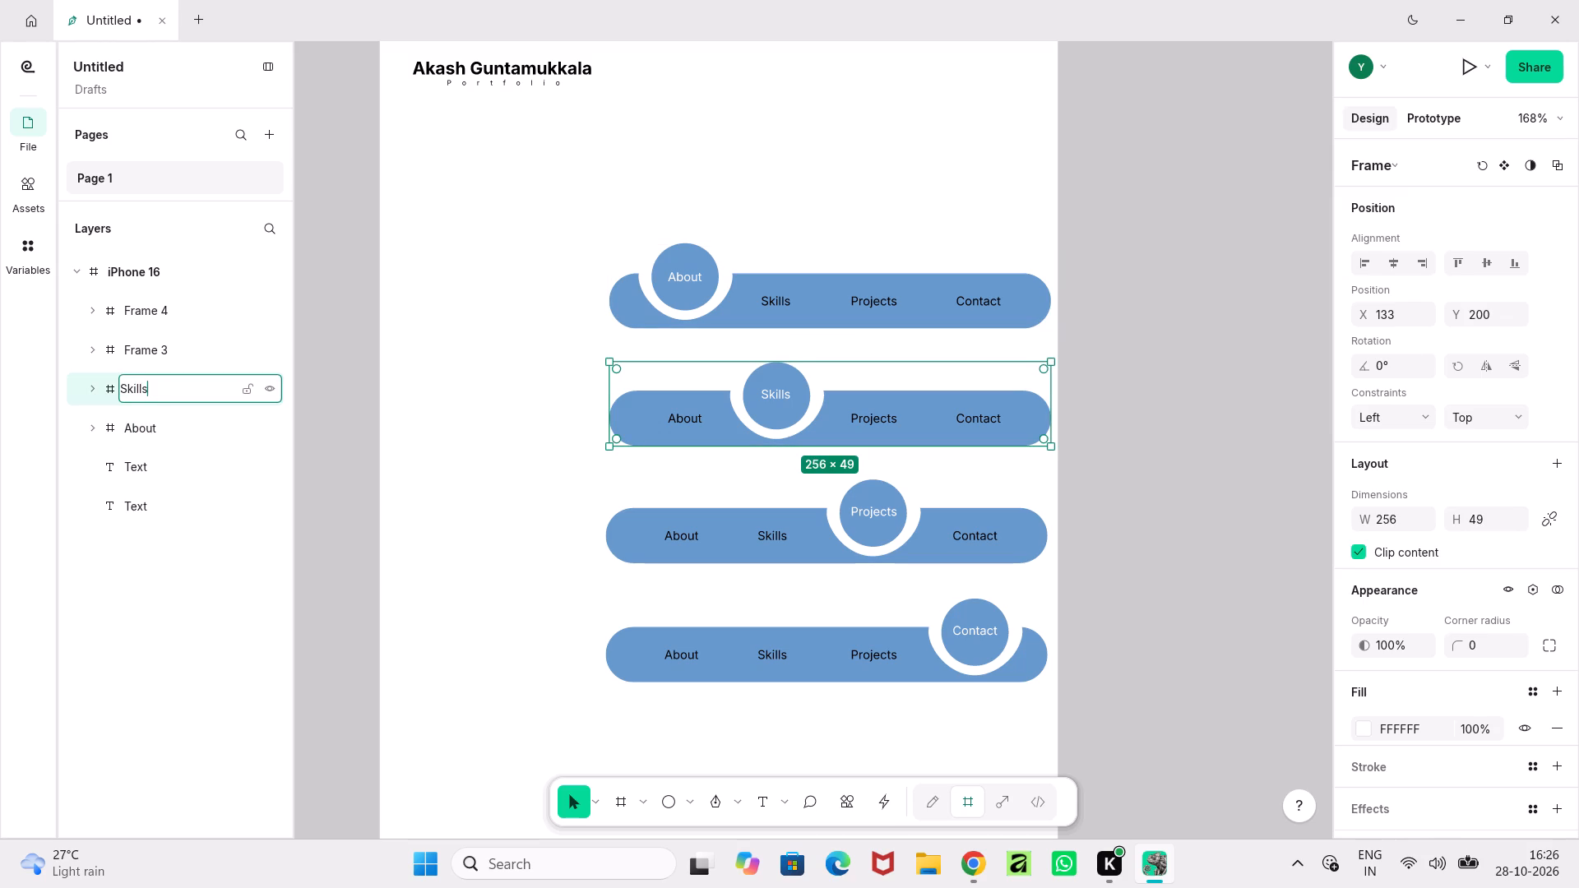
Rename the third bar's frame as Projects.
triple_click(152, 349)
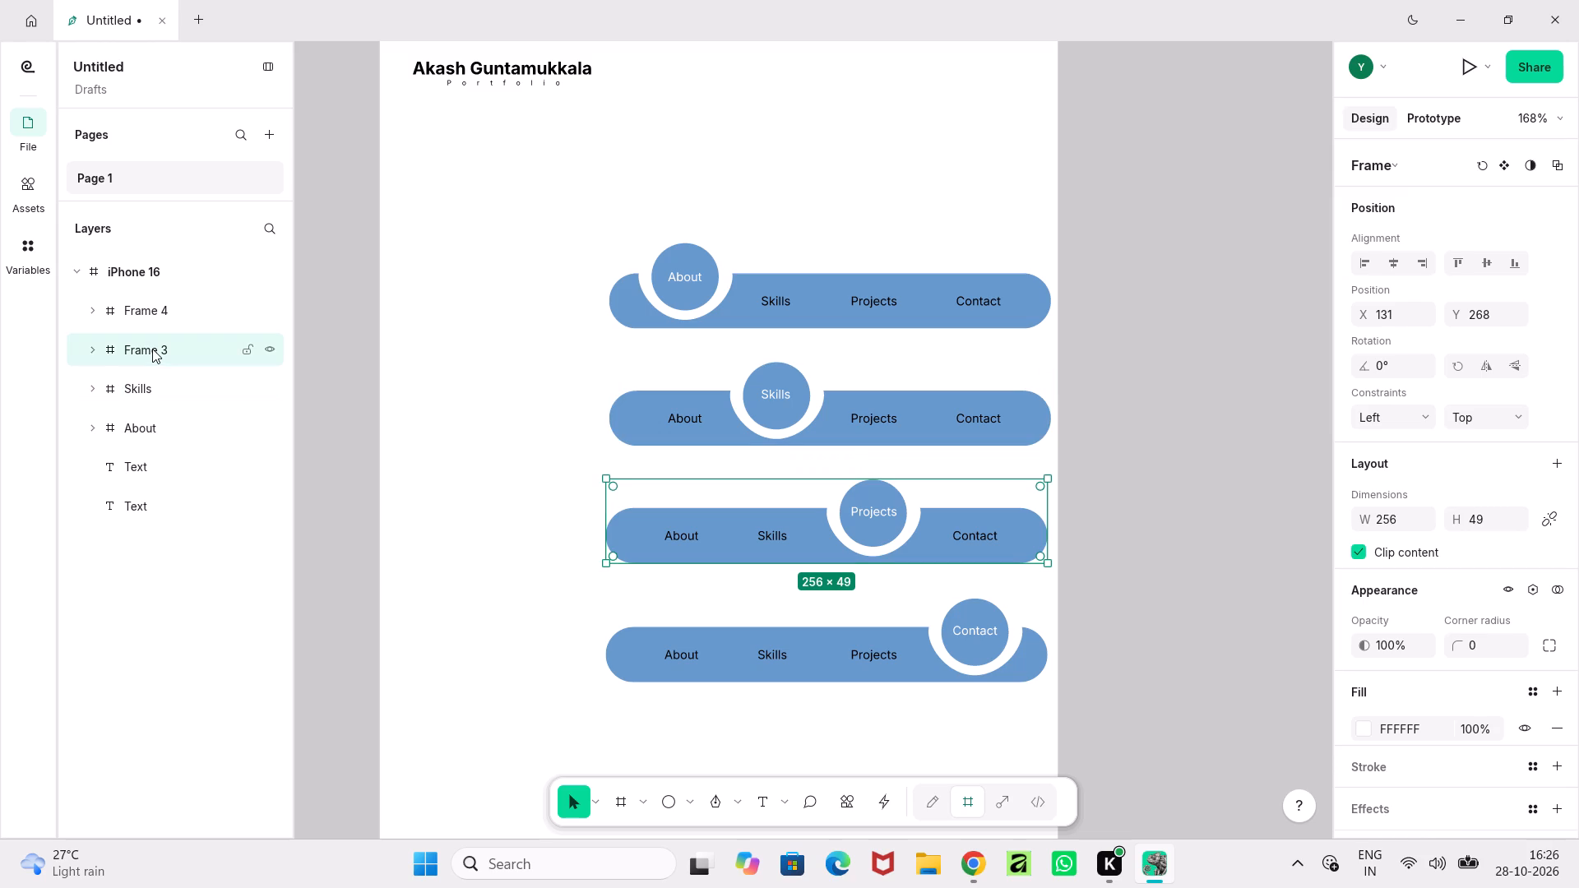
double_click(152, 349)
text(Projects)
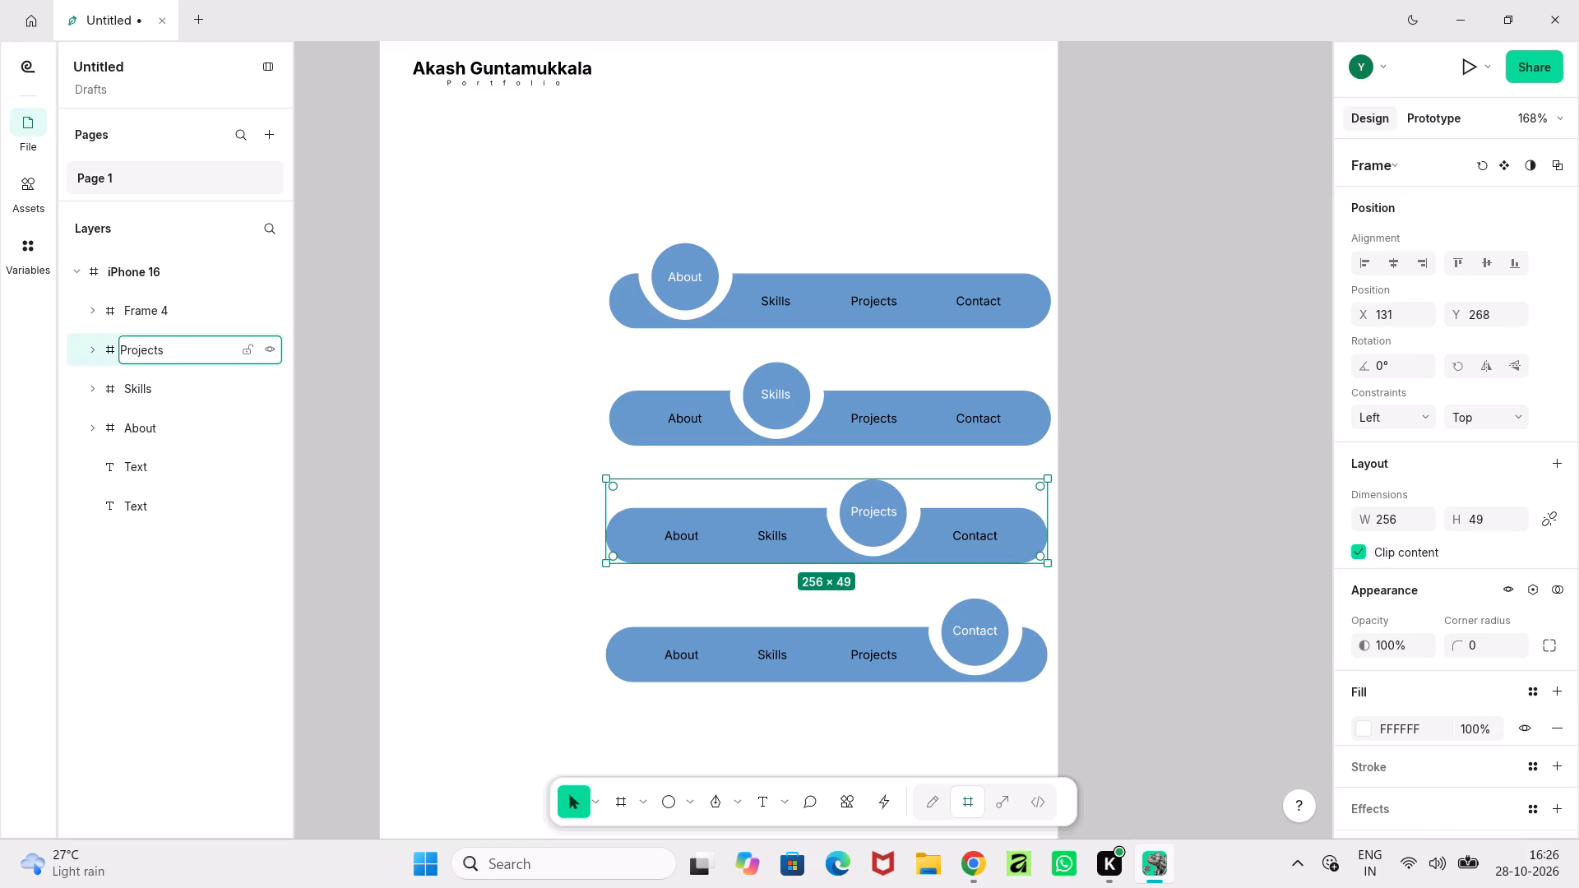
Rename the fourth bar's frame as Contact.
triple_click(147, 308)
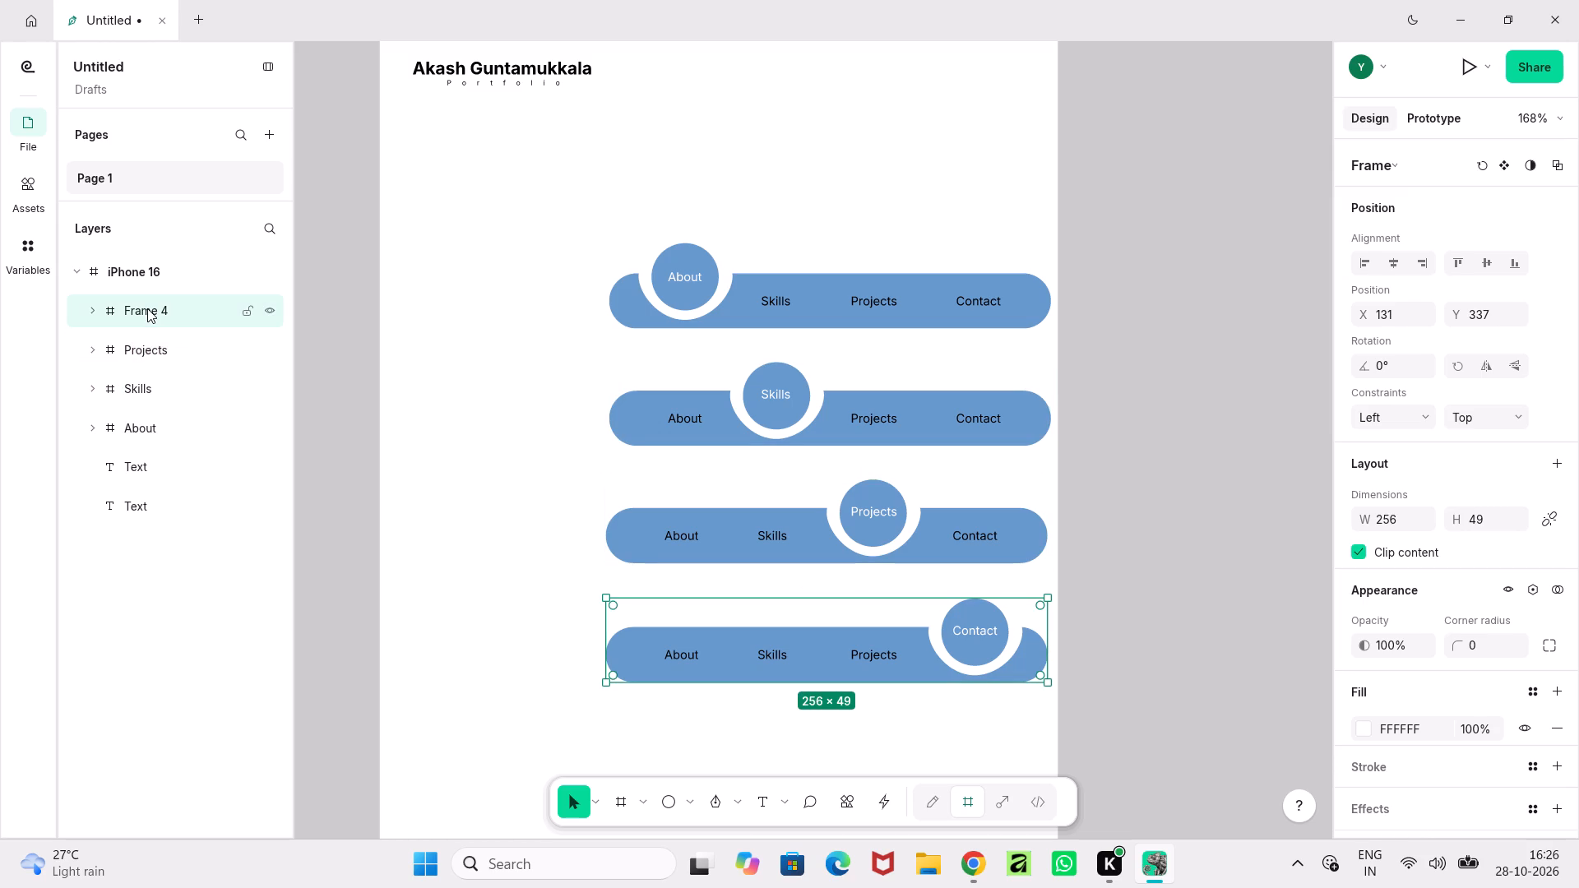
double_click(147, 308)
text(Contact)
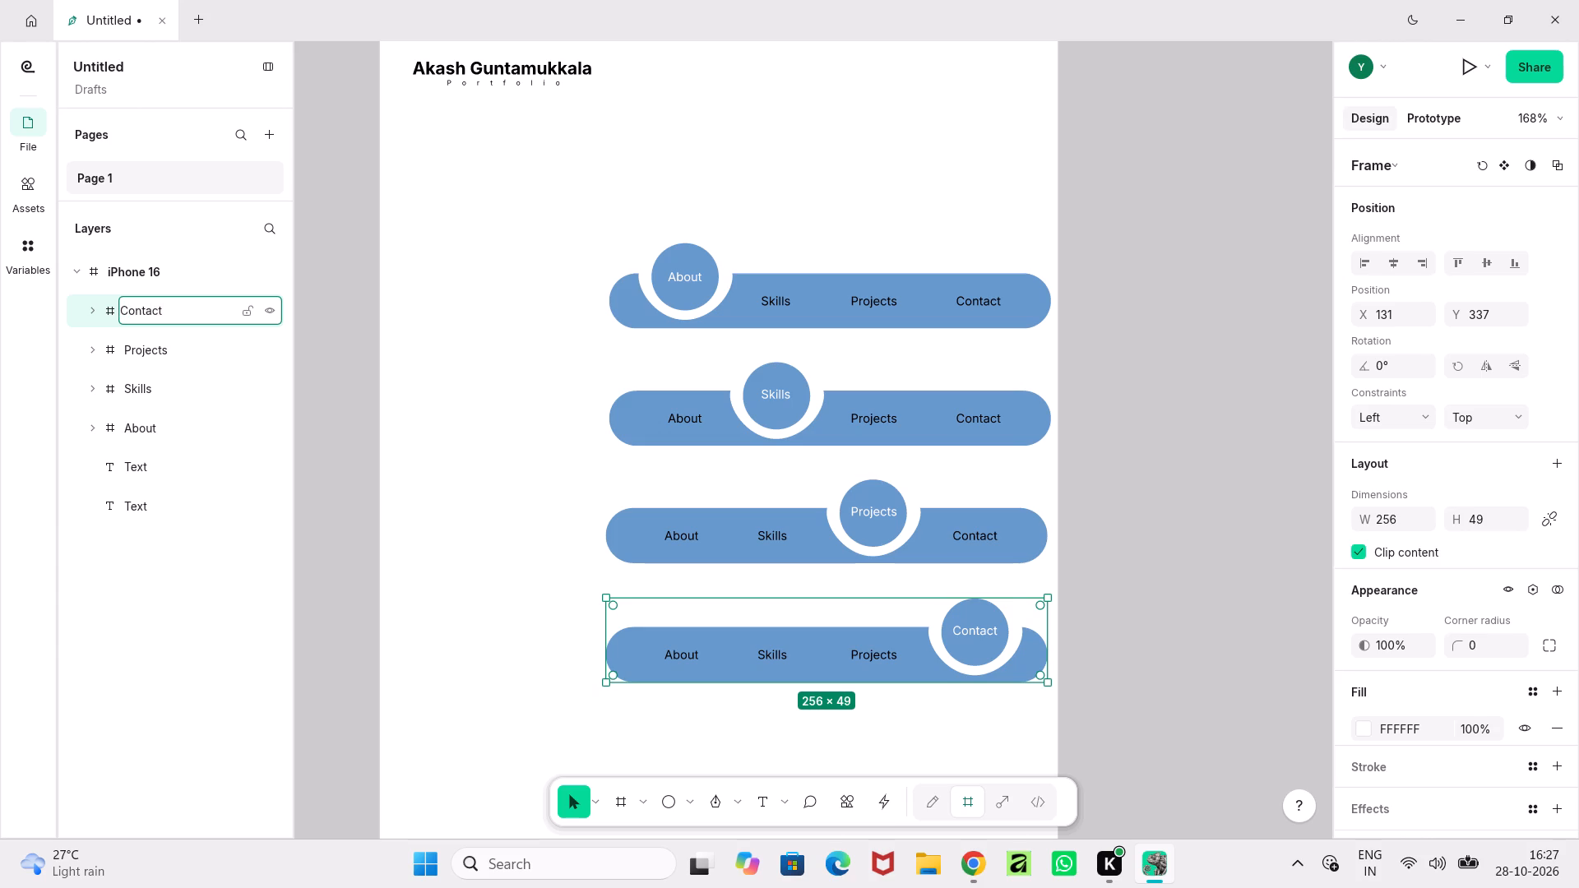
key(Return)
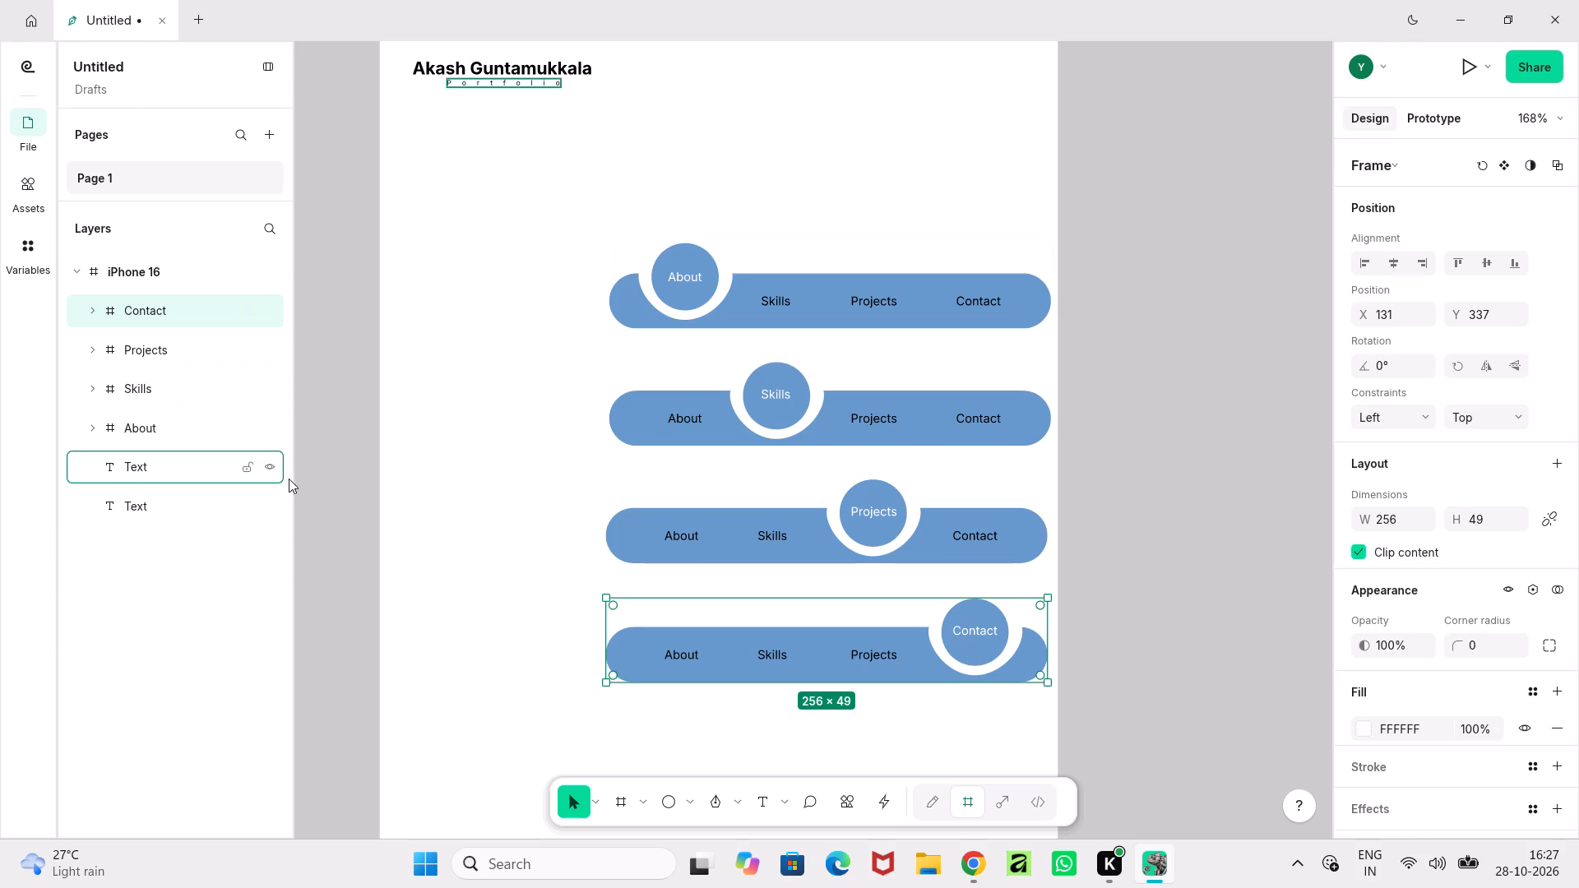
click(331, 493)
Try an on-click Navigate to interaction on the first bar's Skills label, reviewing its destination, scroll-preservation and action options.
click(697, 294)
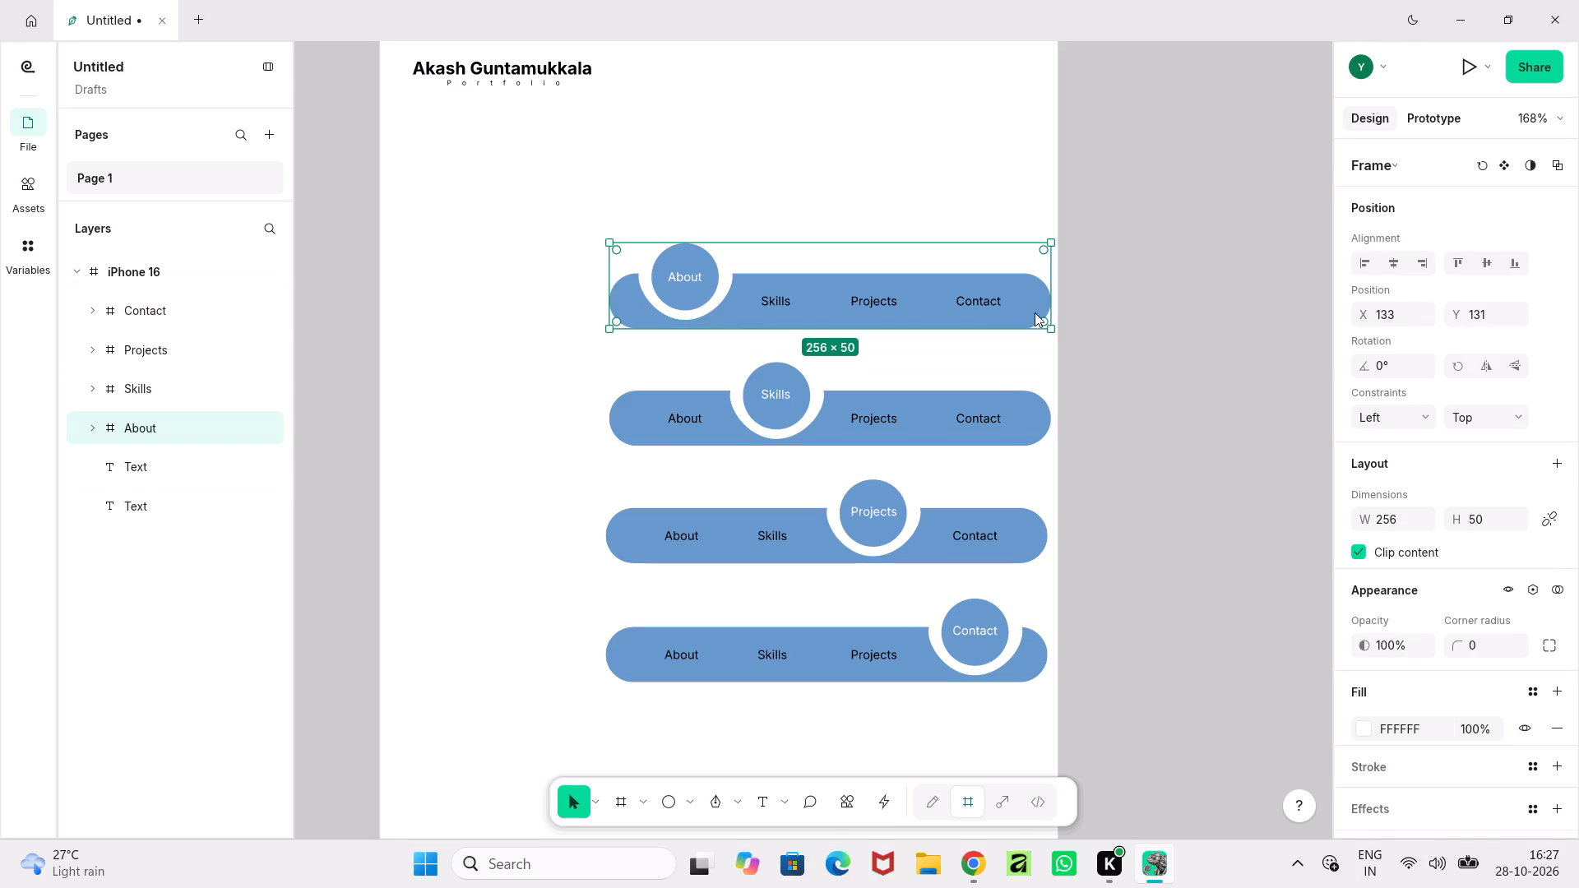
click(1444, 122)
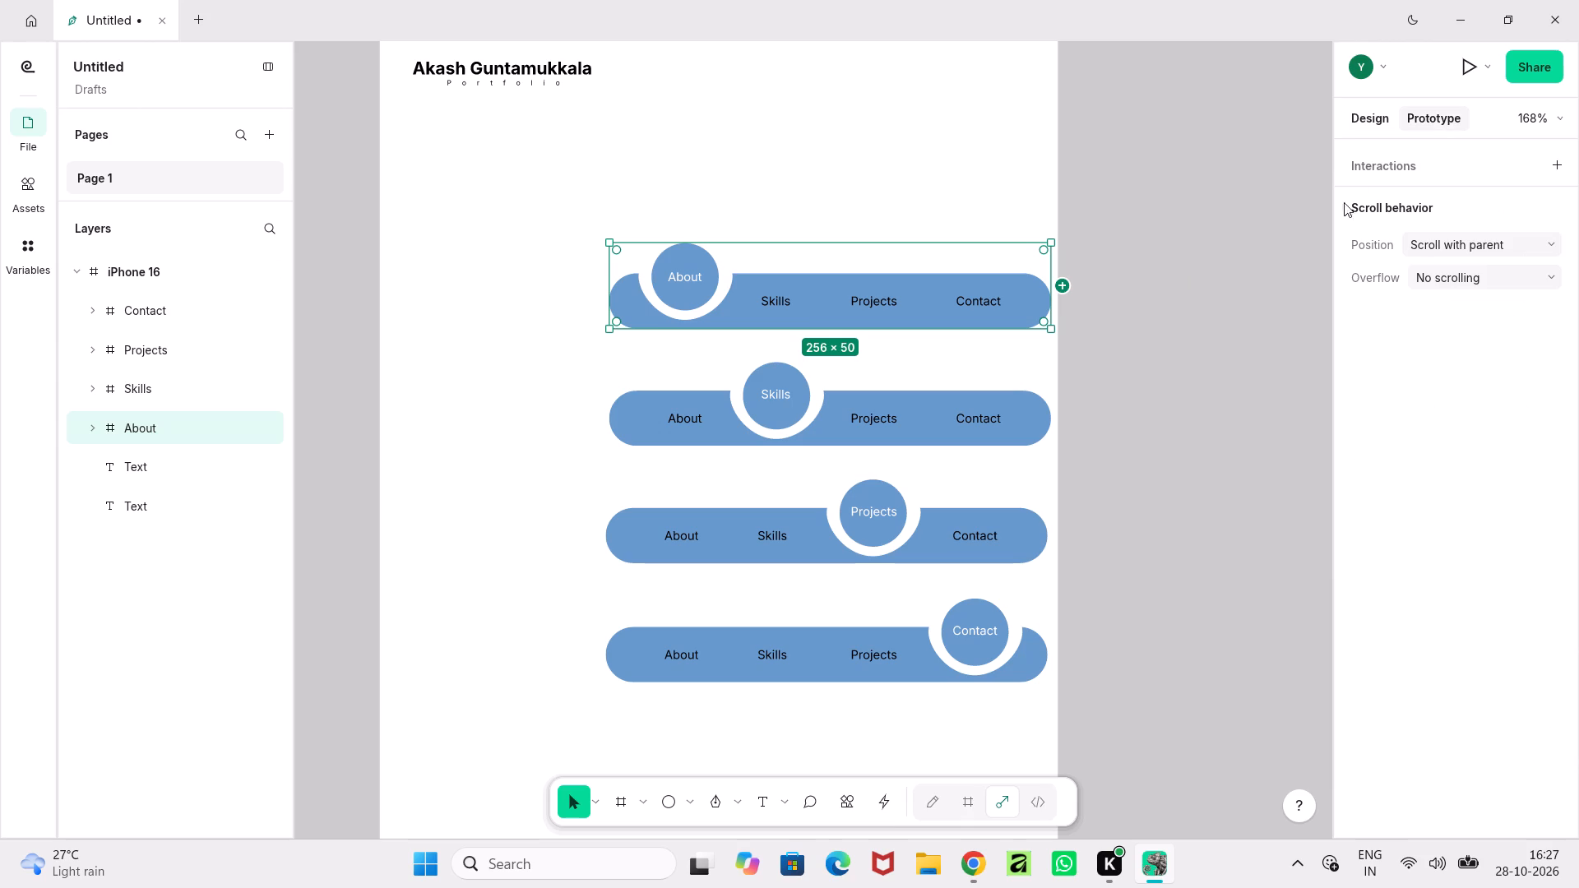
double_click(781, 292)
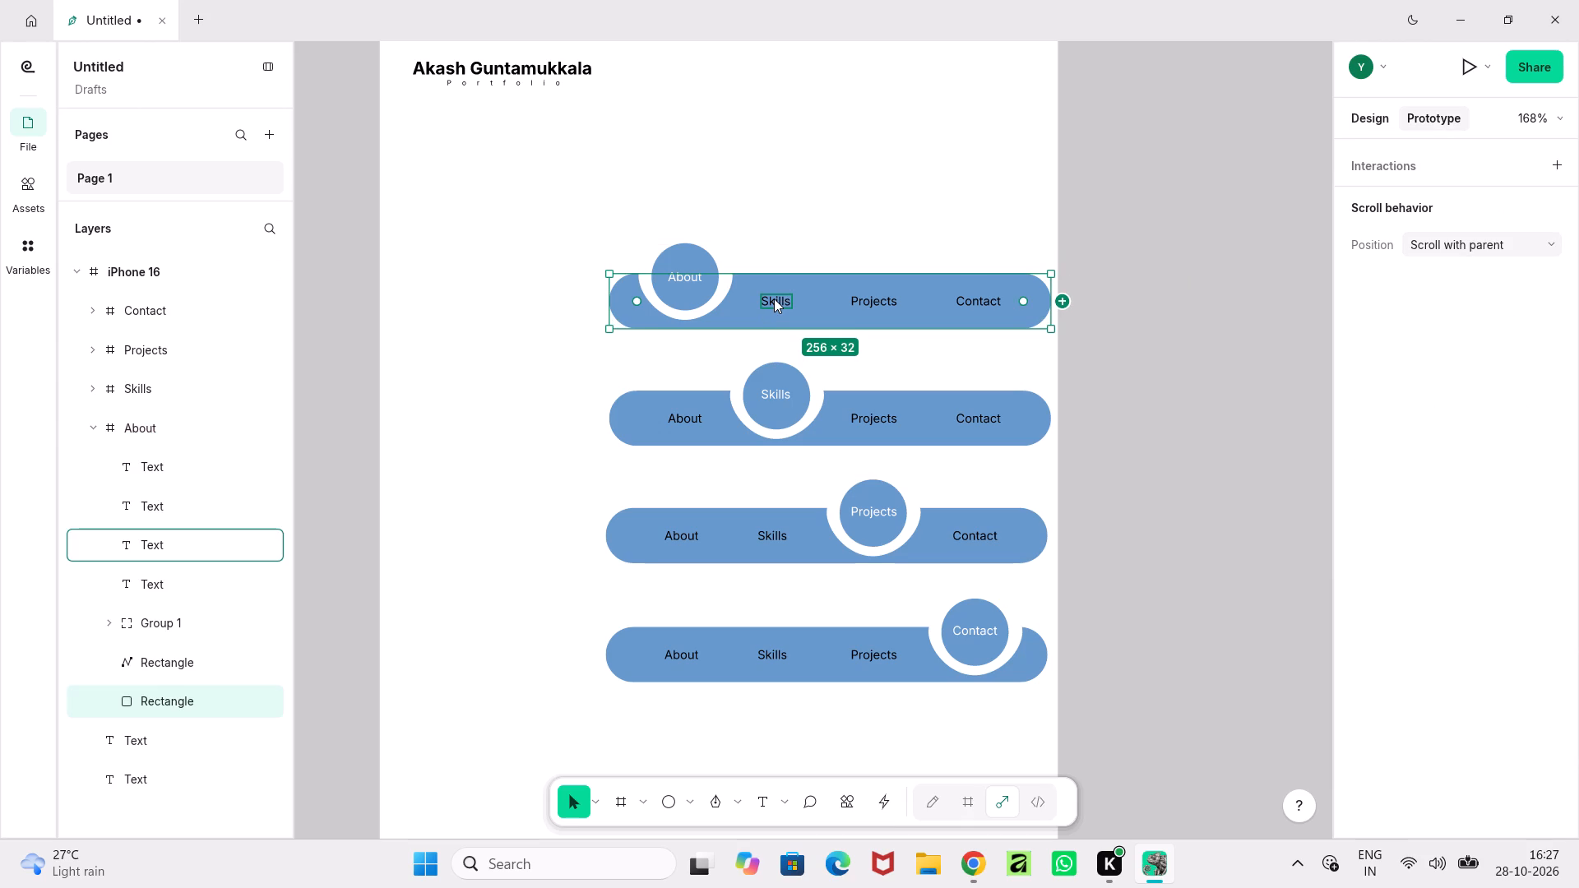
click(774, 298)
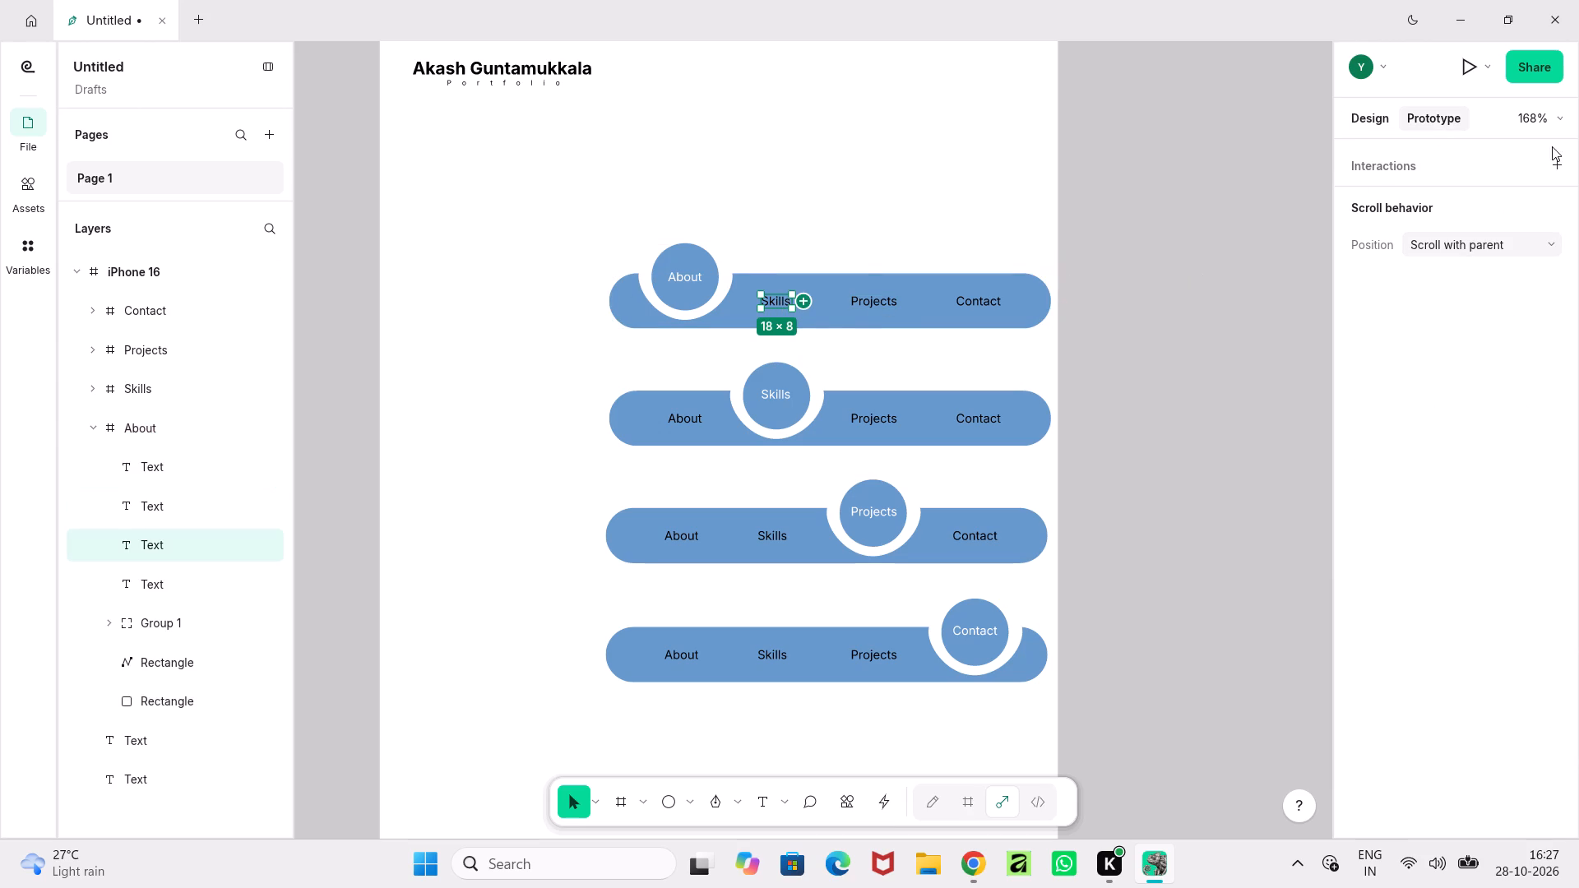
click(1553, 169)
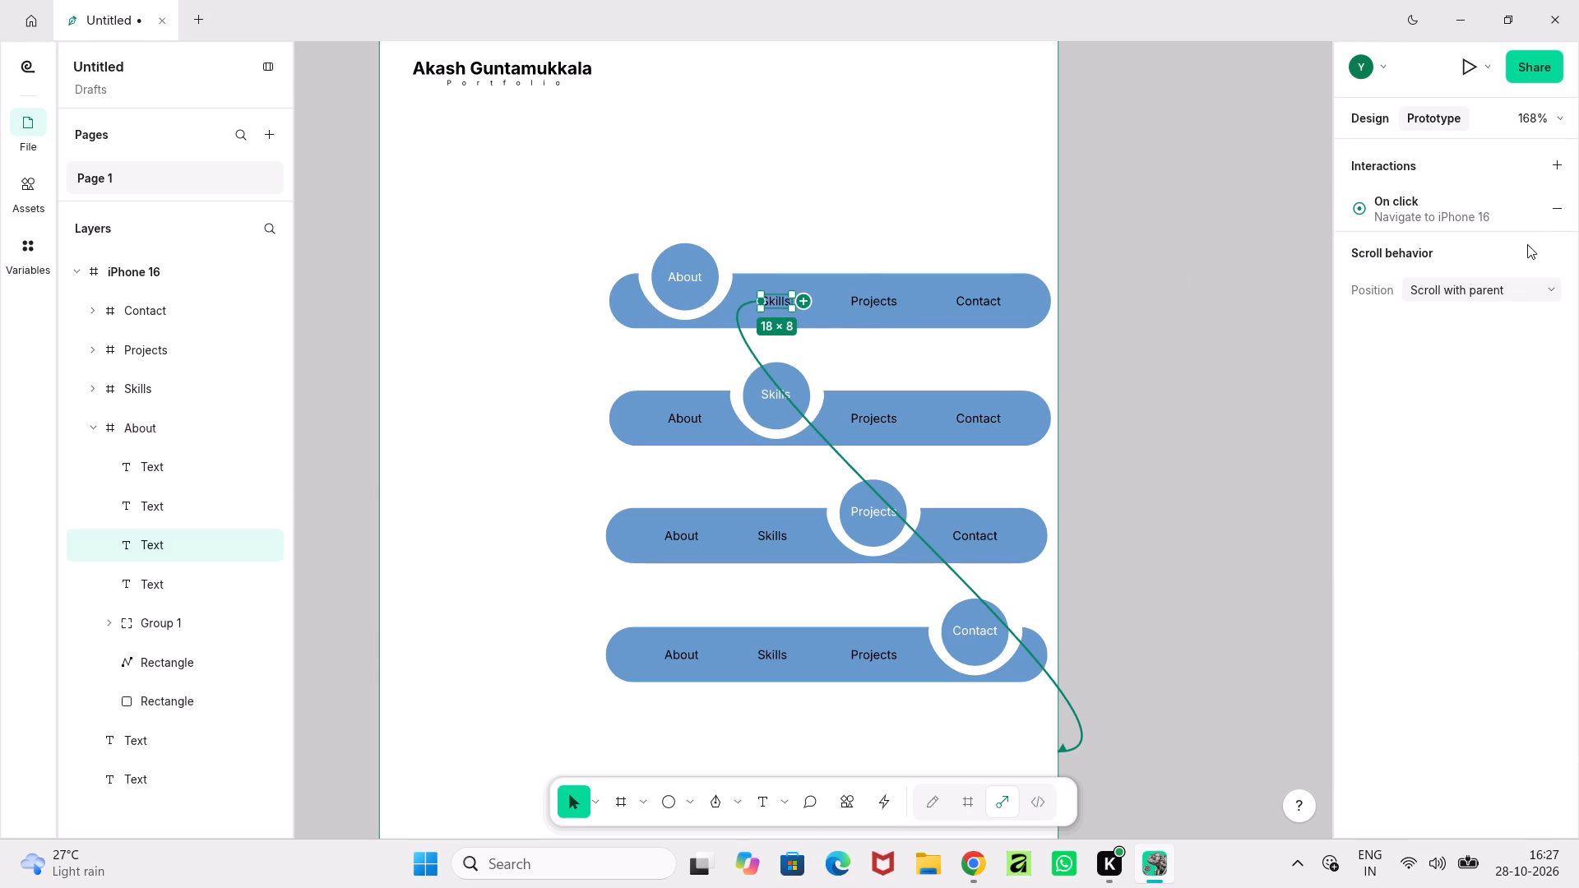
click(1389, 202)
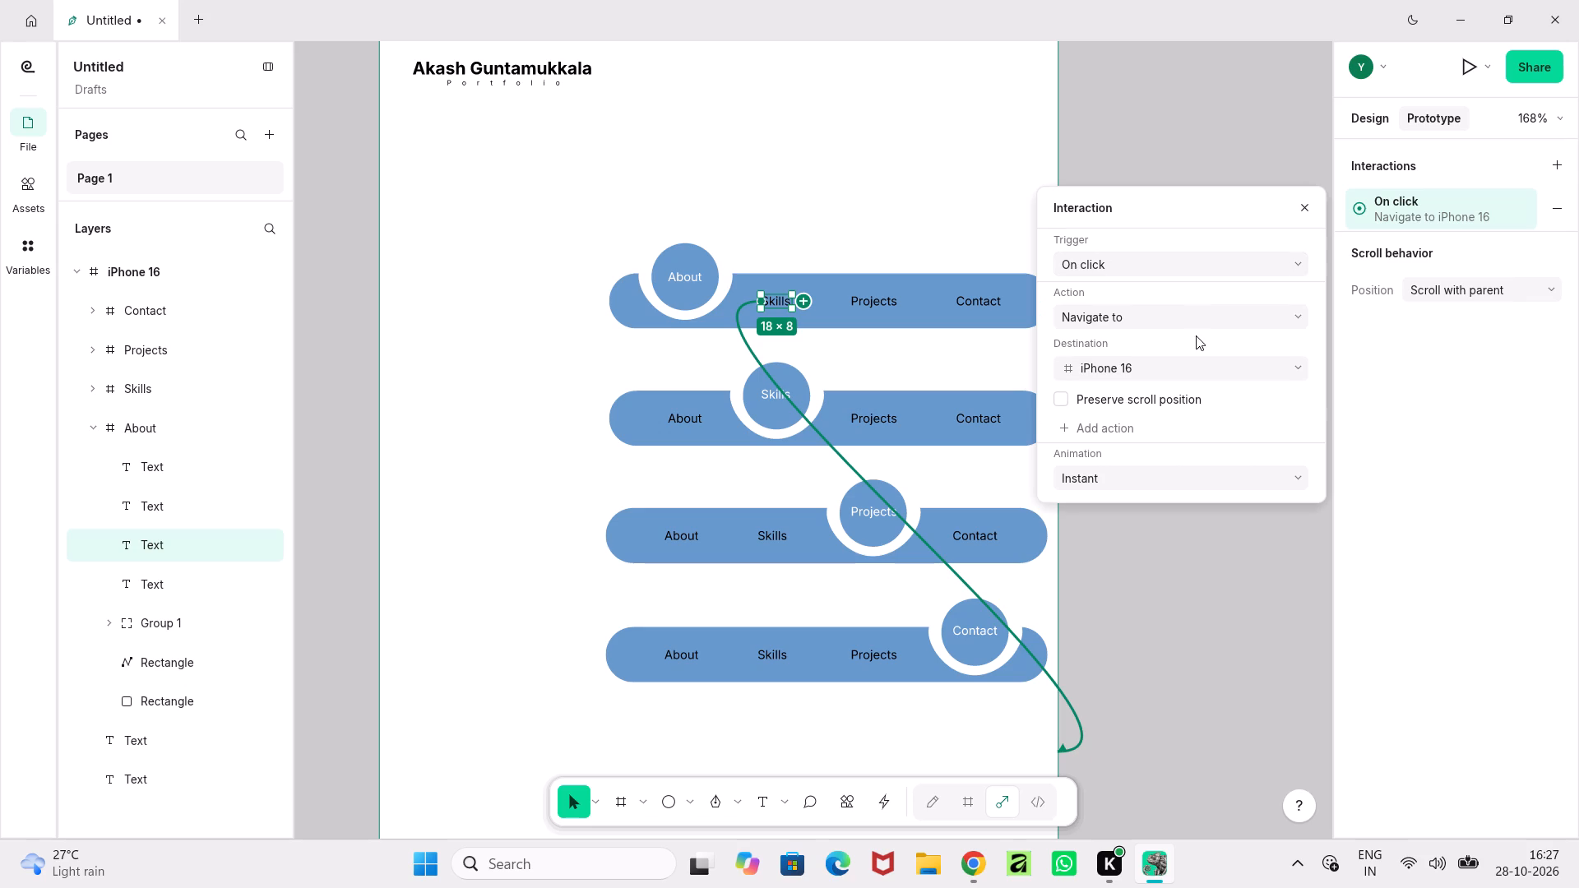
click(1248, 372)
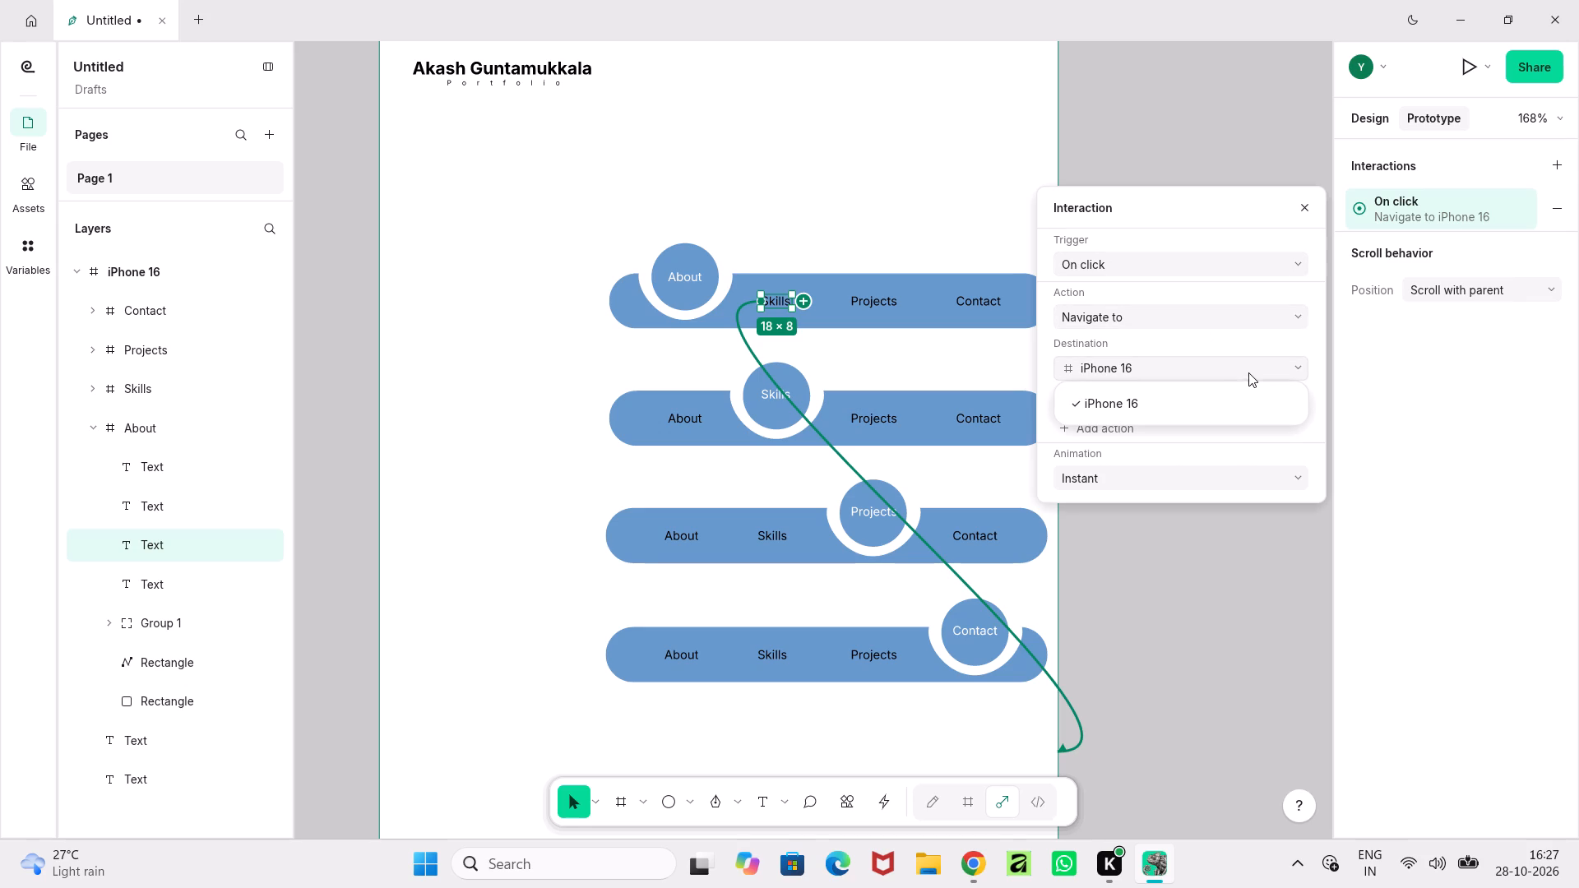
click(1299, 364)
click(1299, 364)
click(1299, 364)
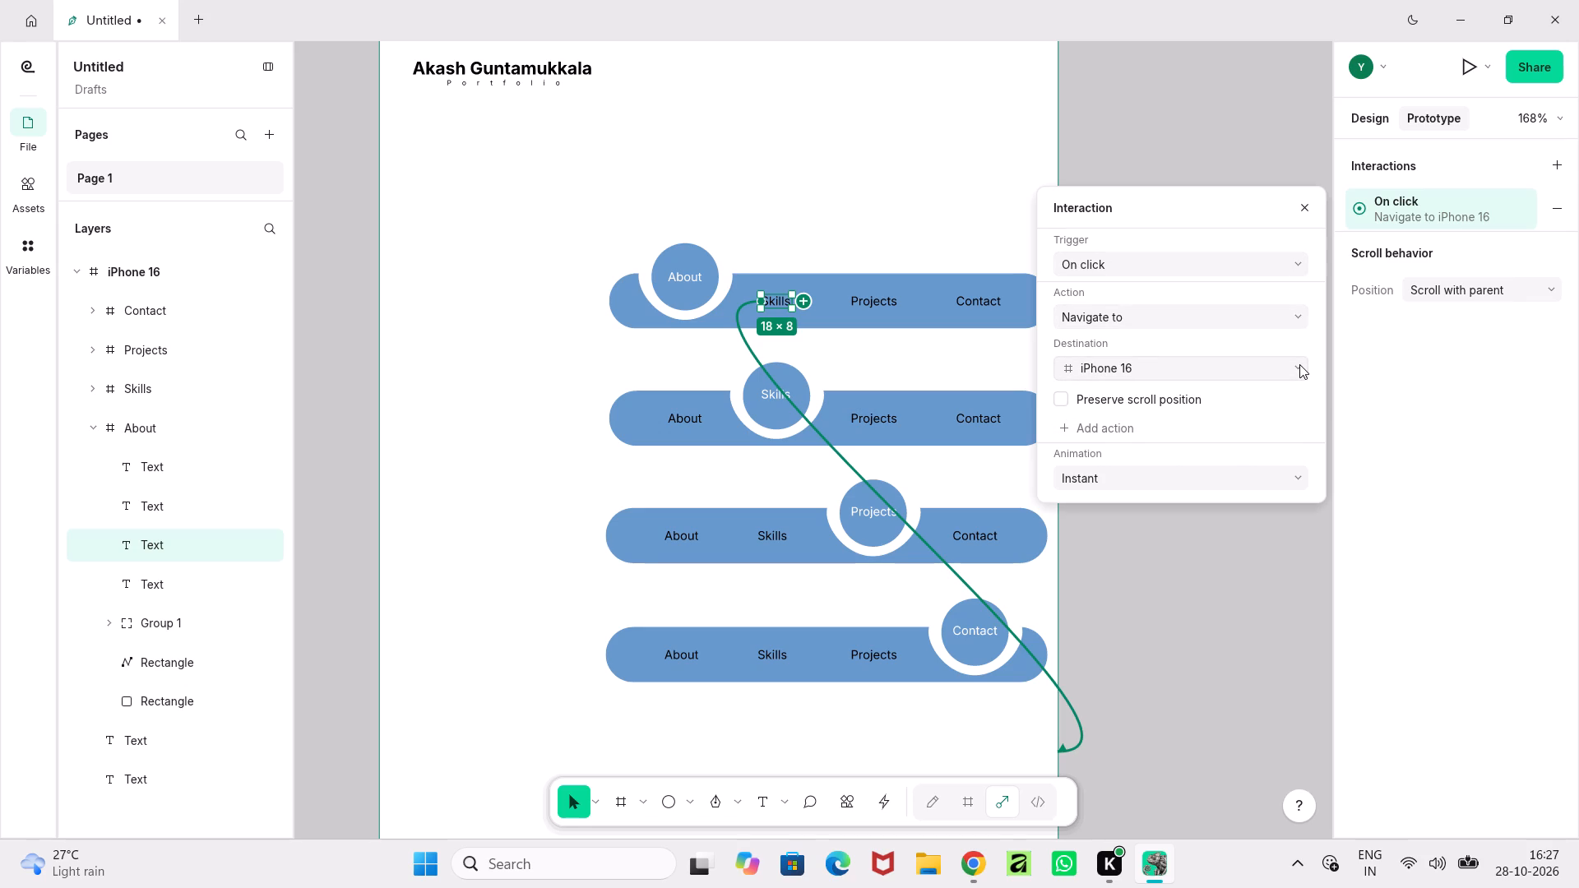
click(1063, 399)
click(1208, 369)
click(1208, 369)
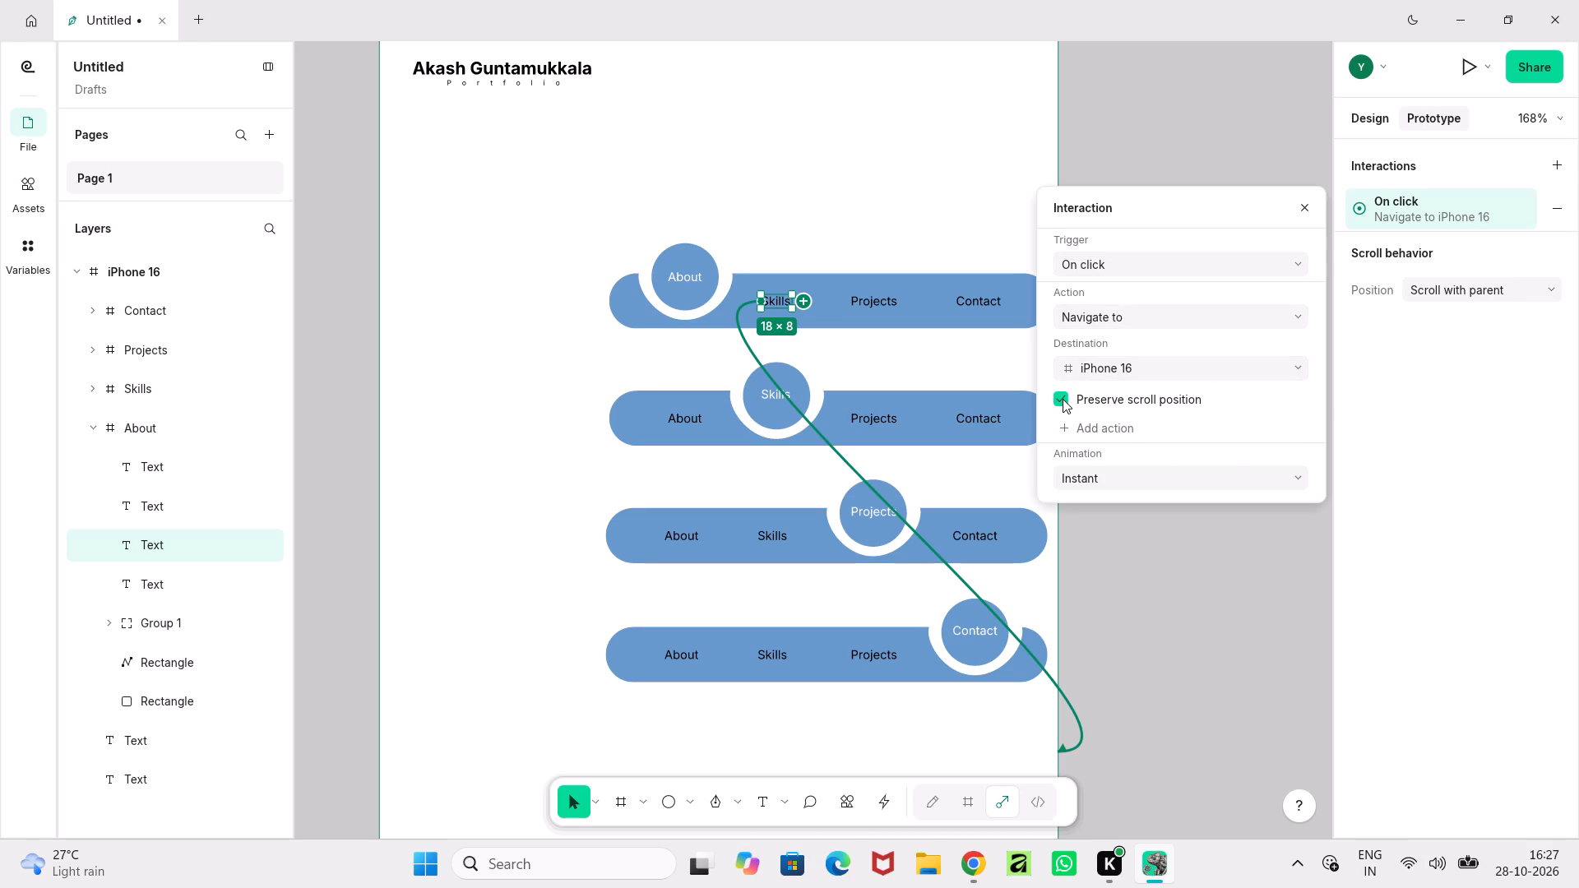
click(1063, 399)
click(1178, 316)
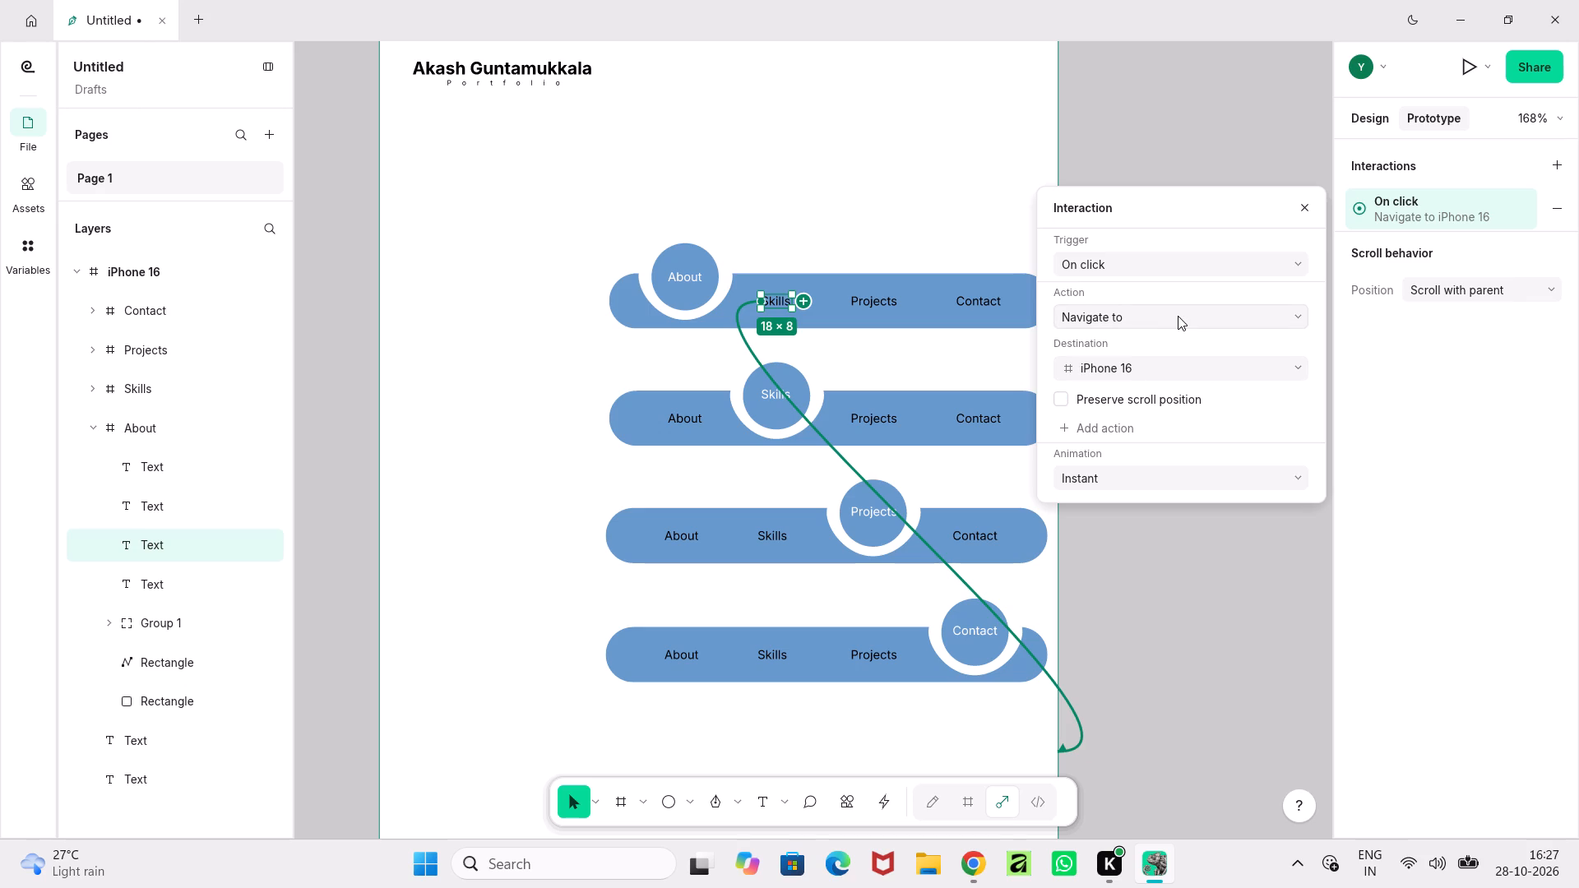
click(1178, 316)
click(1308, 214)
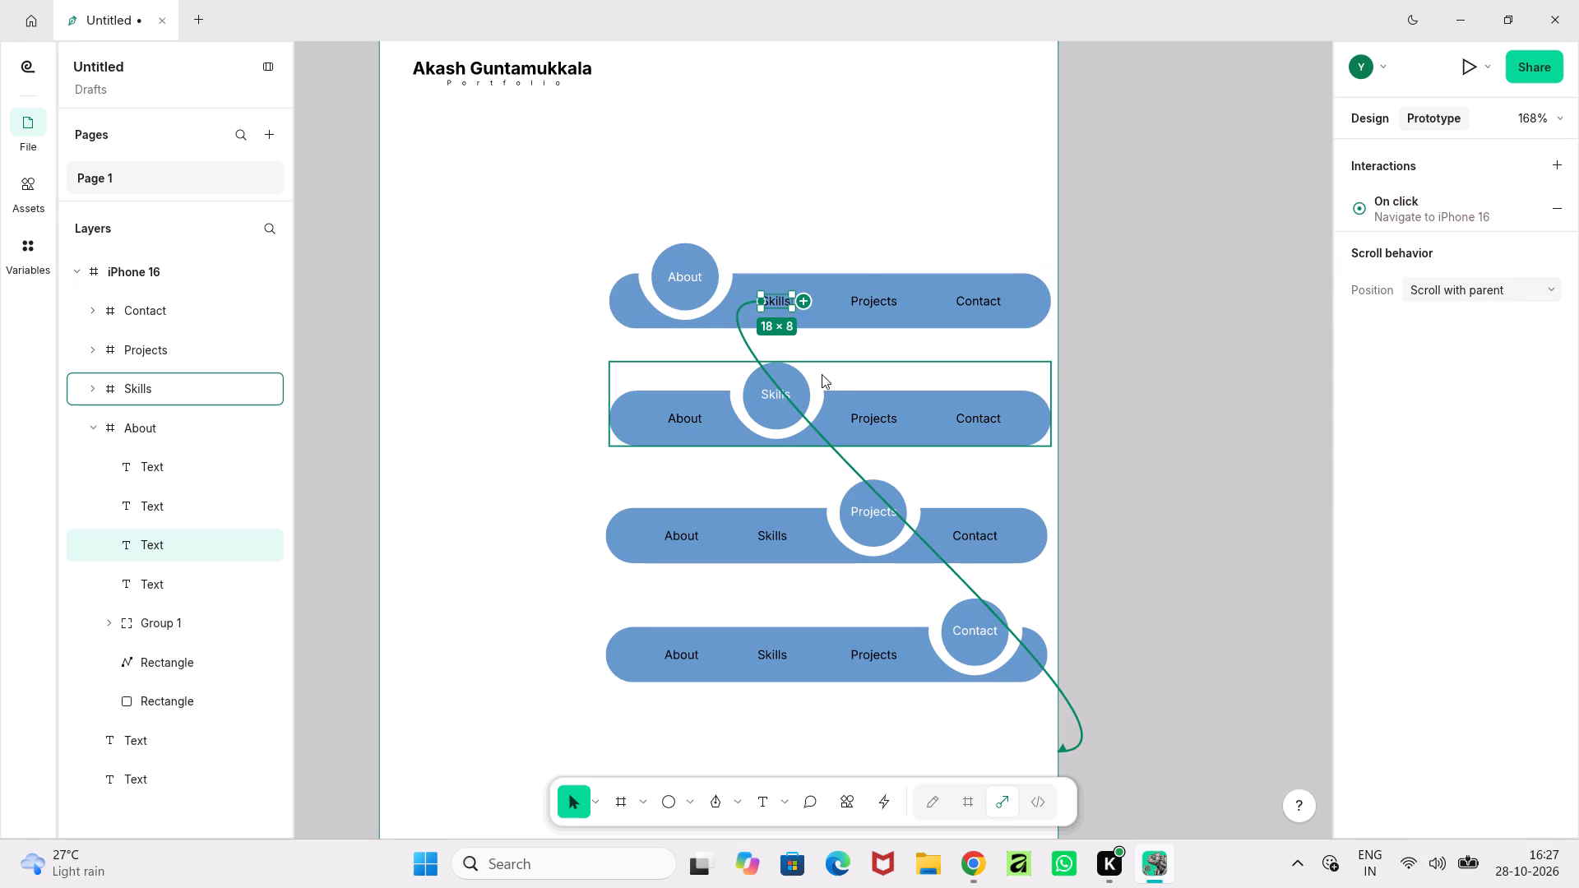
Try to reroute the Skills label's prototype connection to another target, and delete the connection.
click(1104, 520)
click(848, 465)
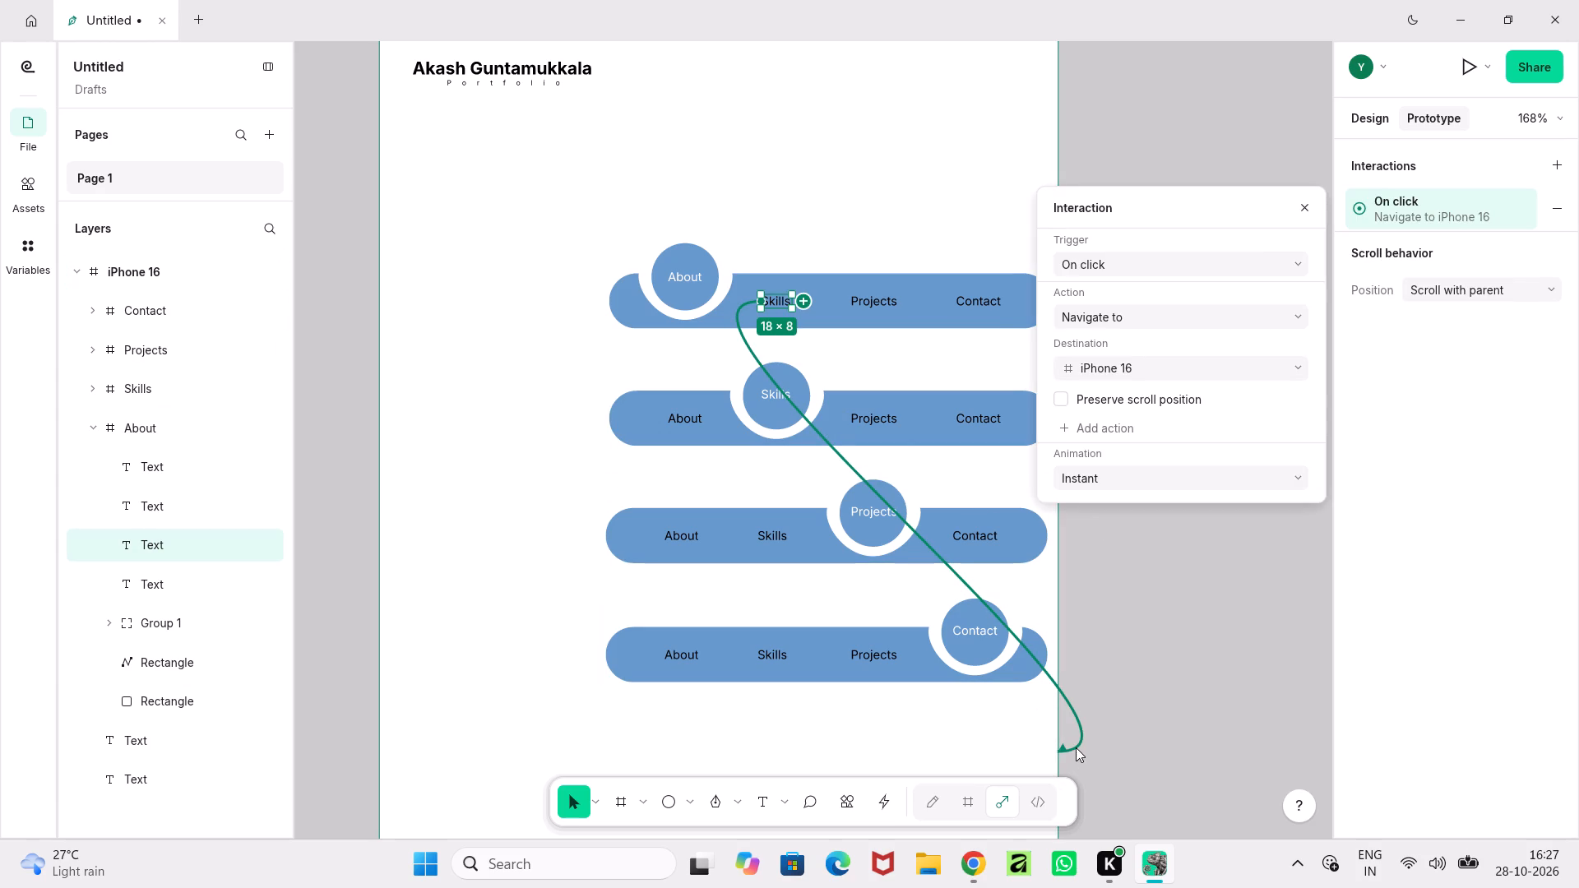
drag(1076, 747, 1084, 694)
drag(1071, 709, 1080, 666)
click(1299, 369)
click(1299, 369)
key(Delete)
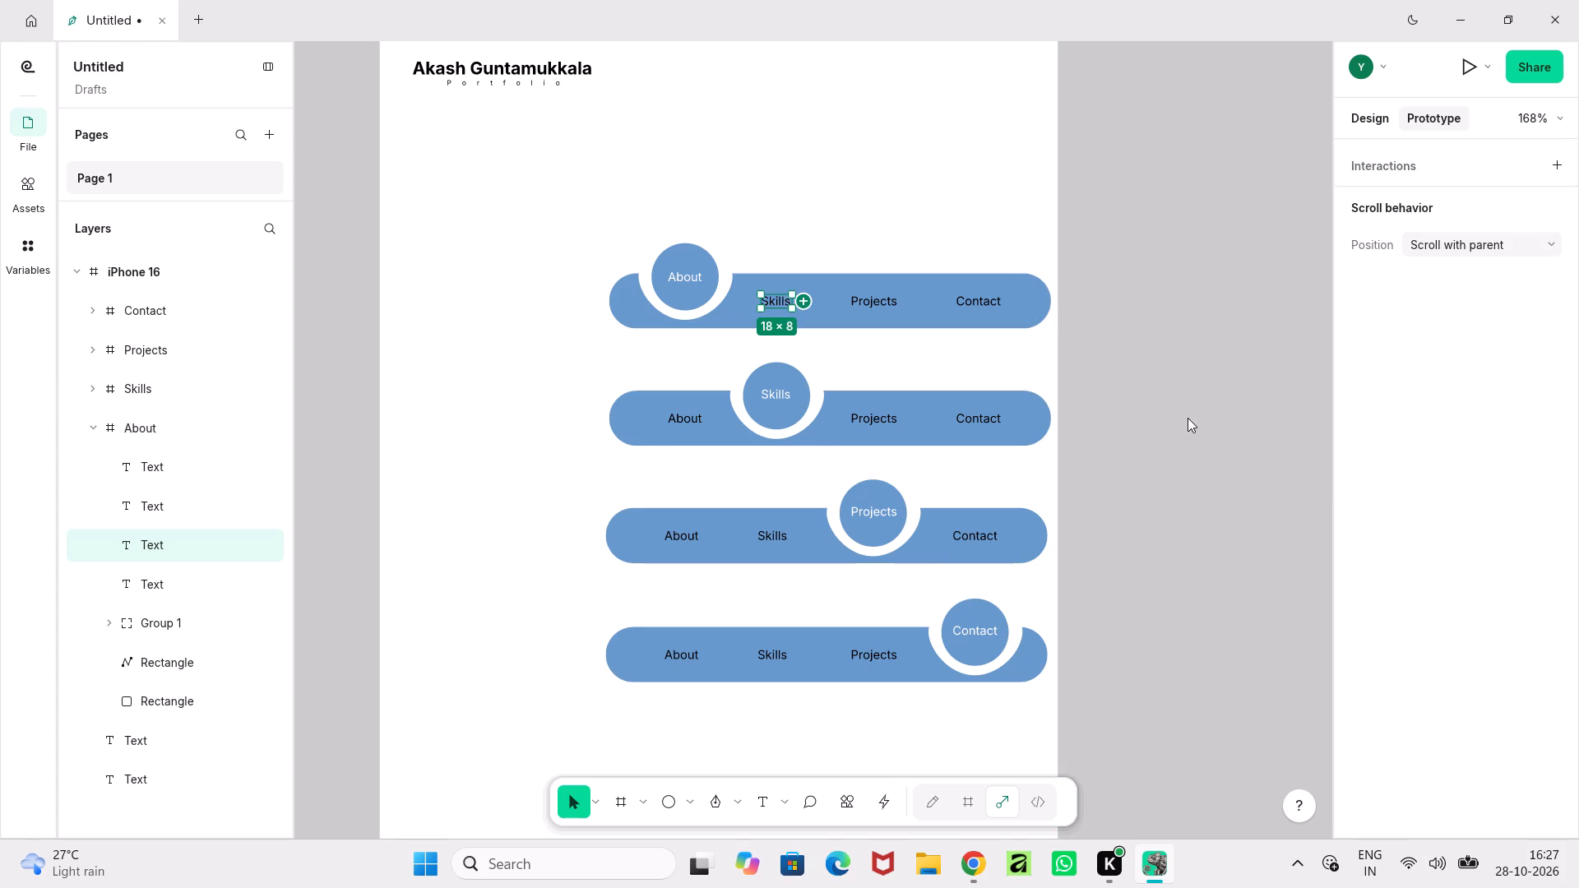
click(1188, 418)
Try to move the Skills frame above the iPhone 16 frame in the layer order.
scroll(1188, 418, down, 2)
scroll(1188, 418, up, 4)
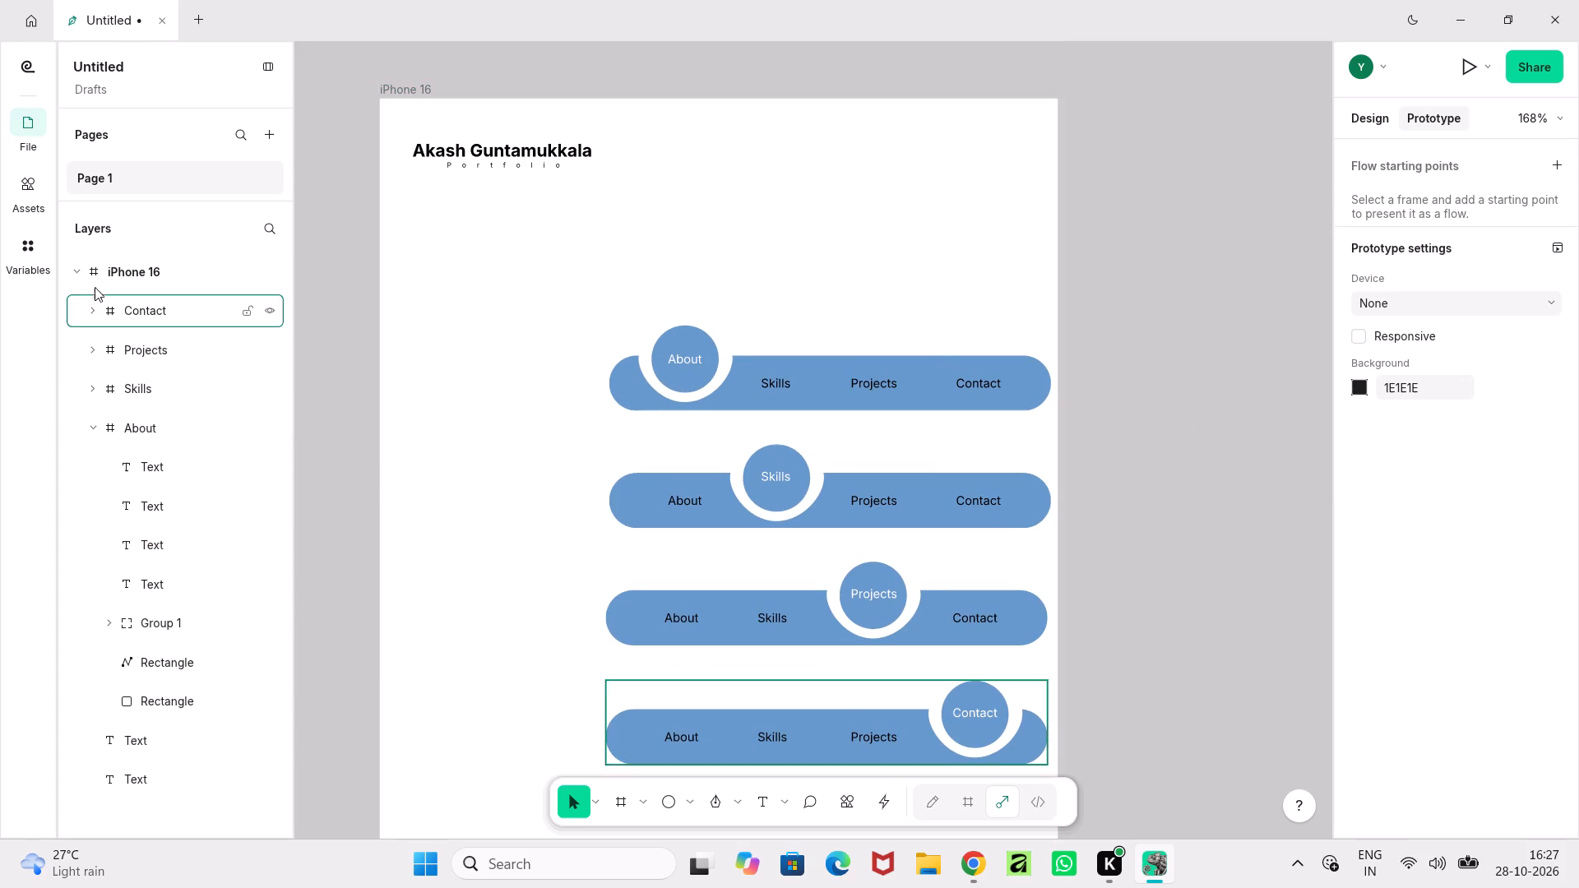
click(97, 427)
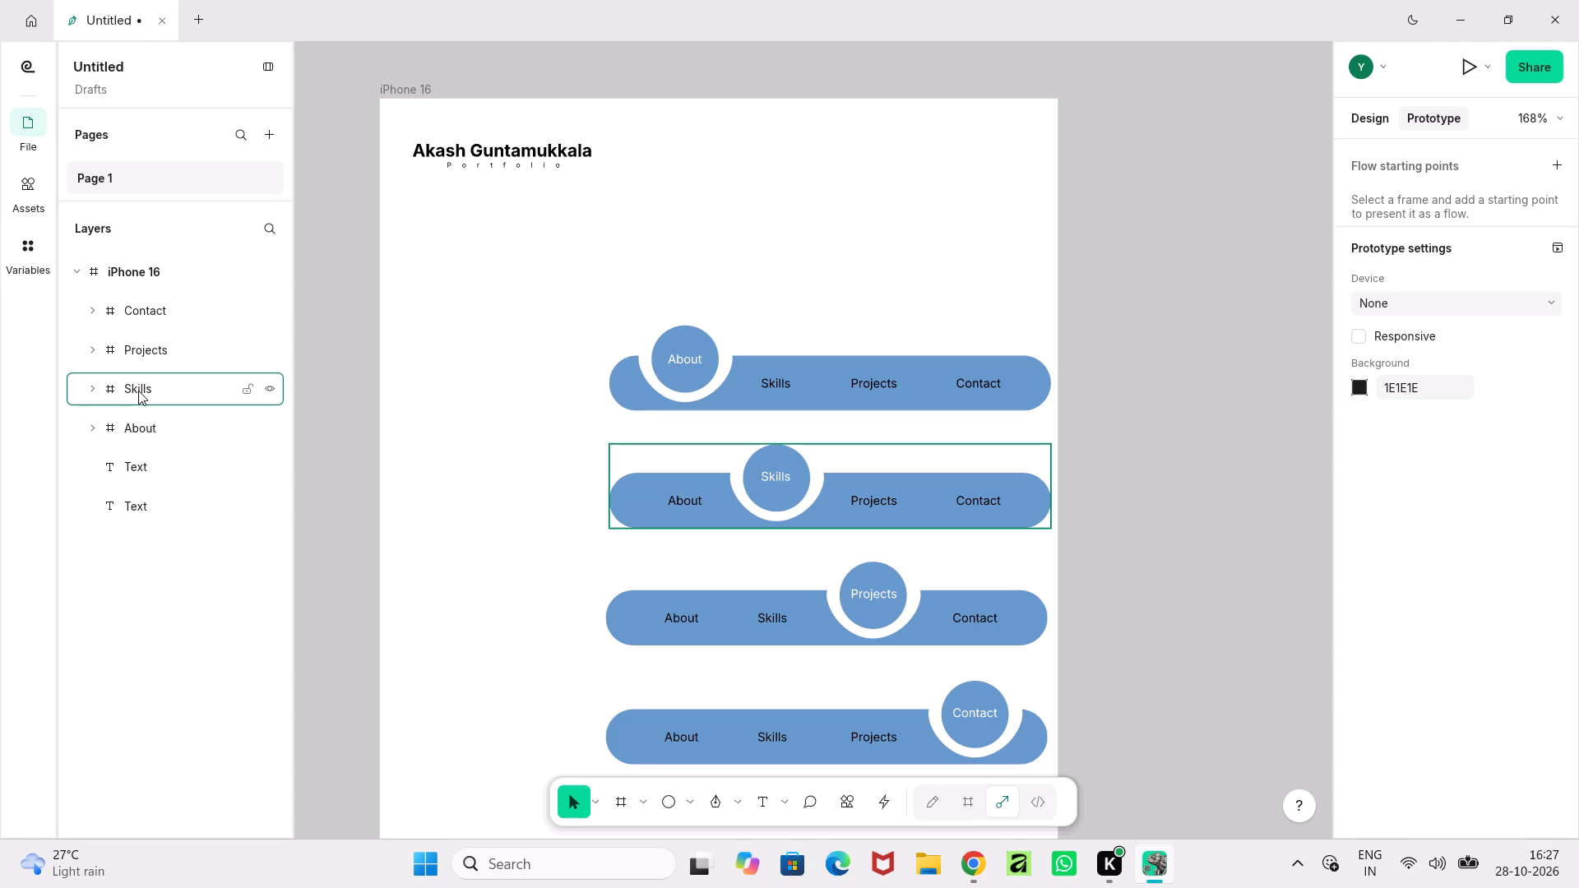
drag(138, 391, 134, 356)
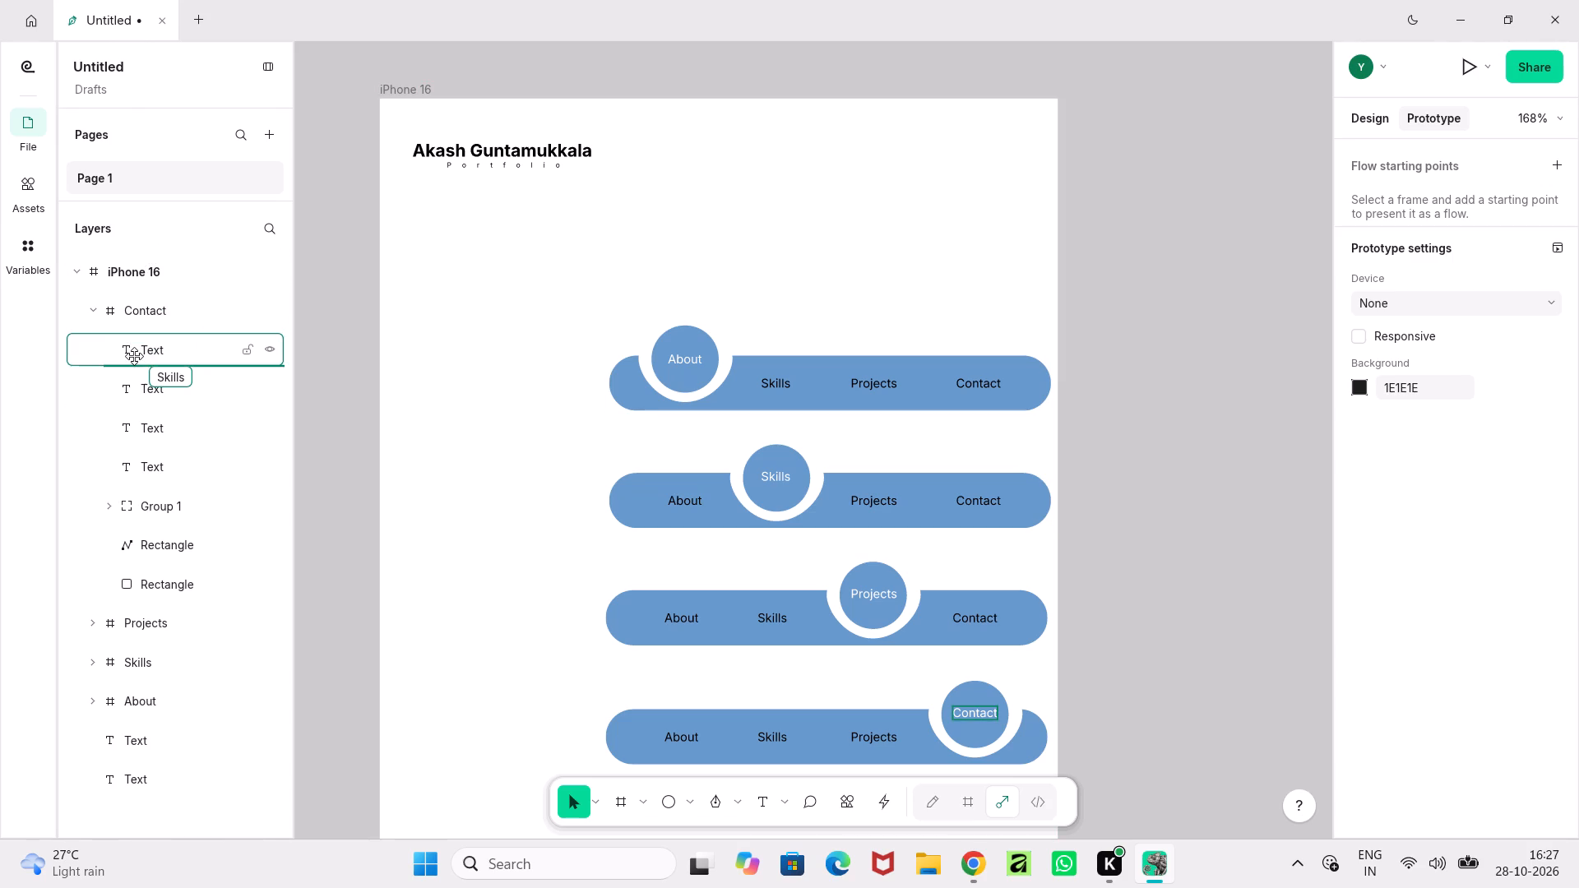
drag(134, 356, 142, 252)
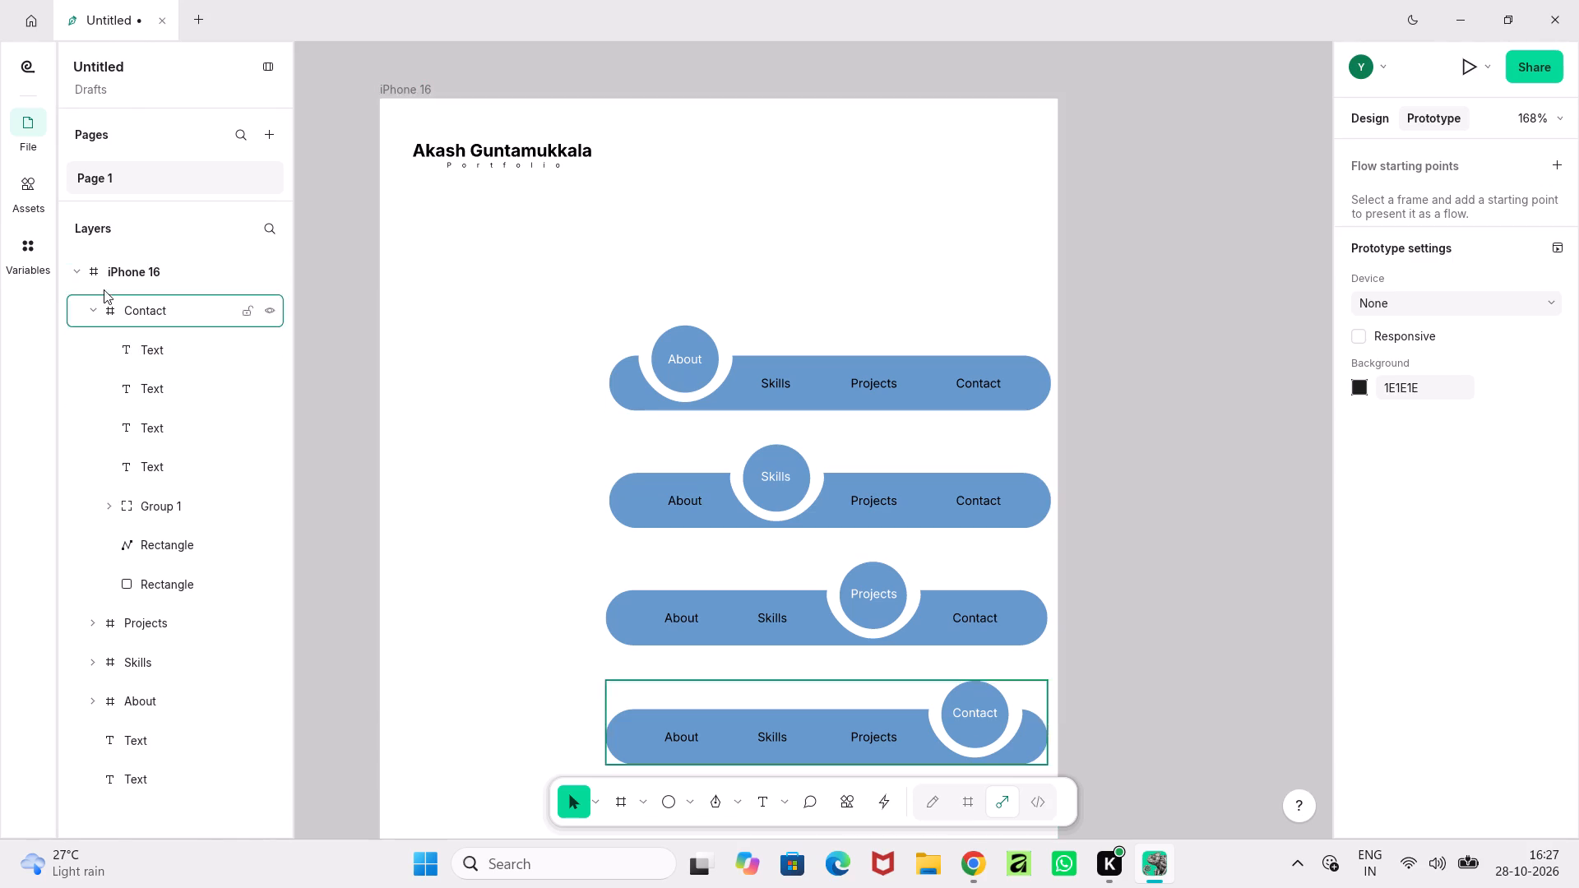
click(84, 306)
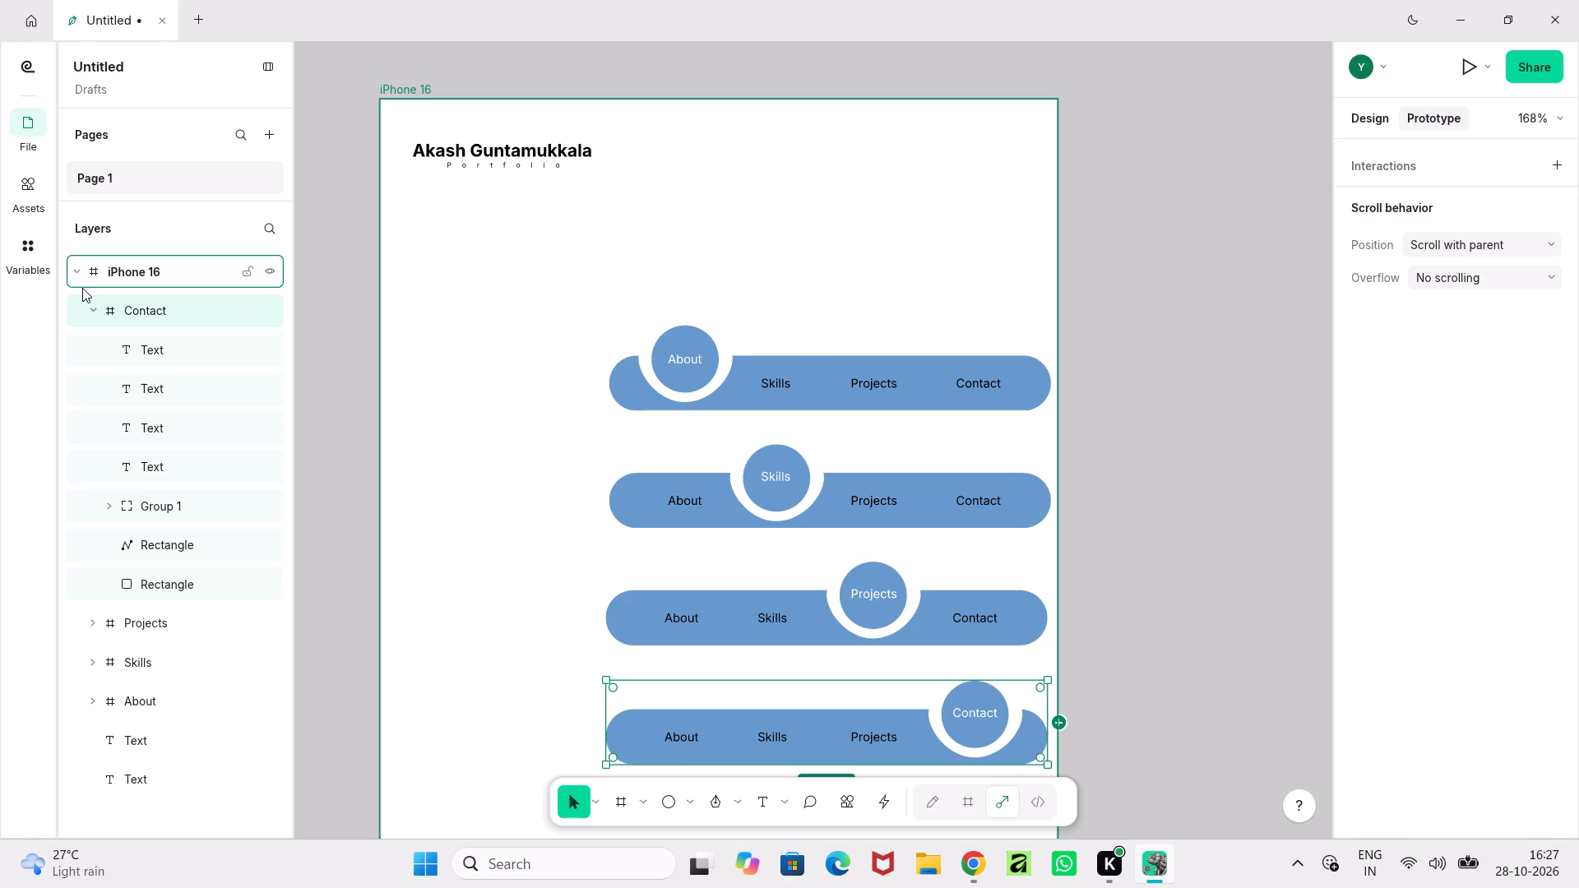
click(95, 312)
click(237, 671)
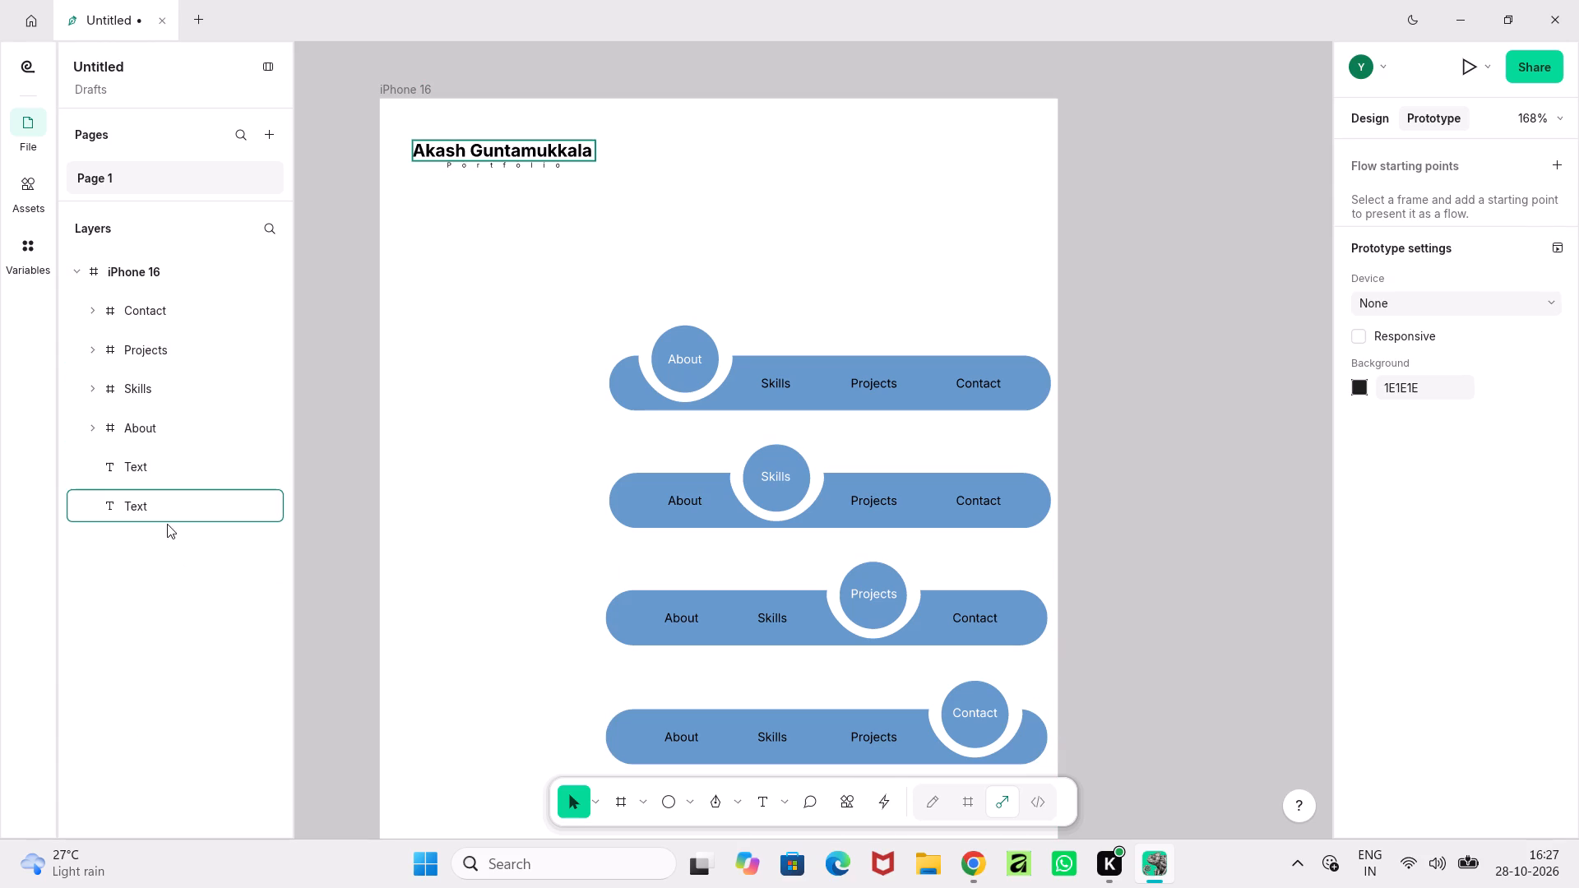
Reorder the About, Skills, Projects and Contact frames below the two text layers inside the iPhone 16 frame.
click(87, 429)
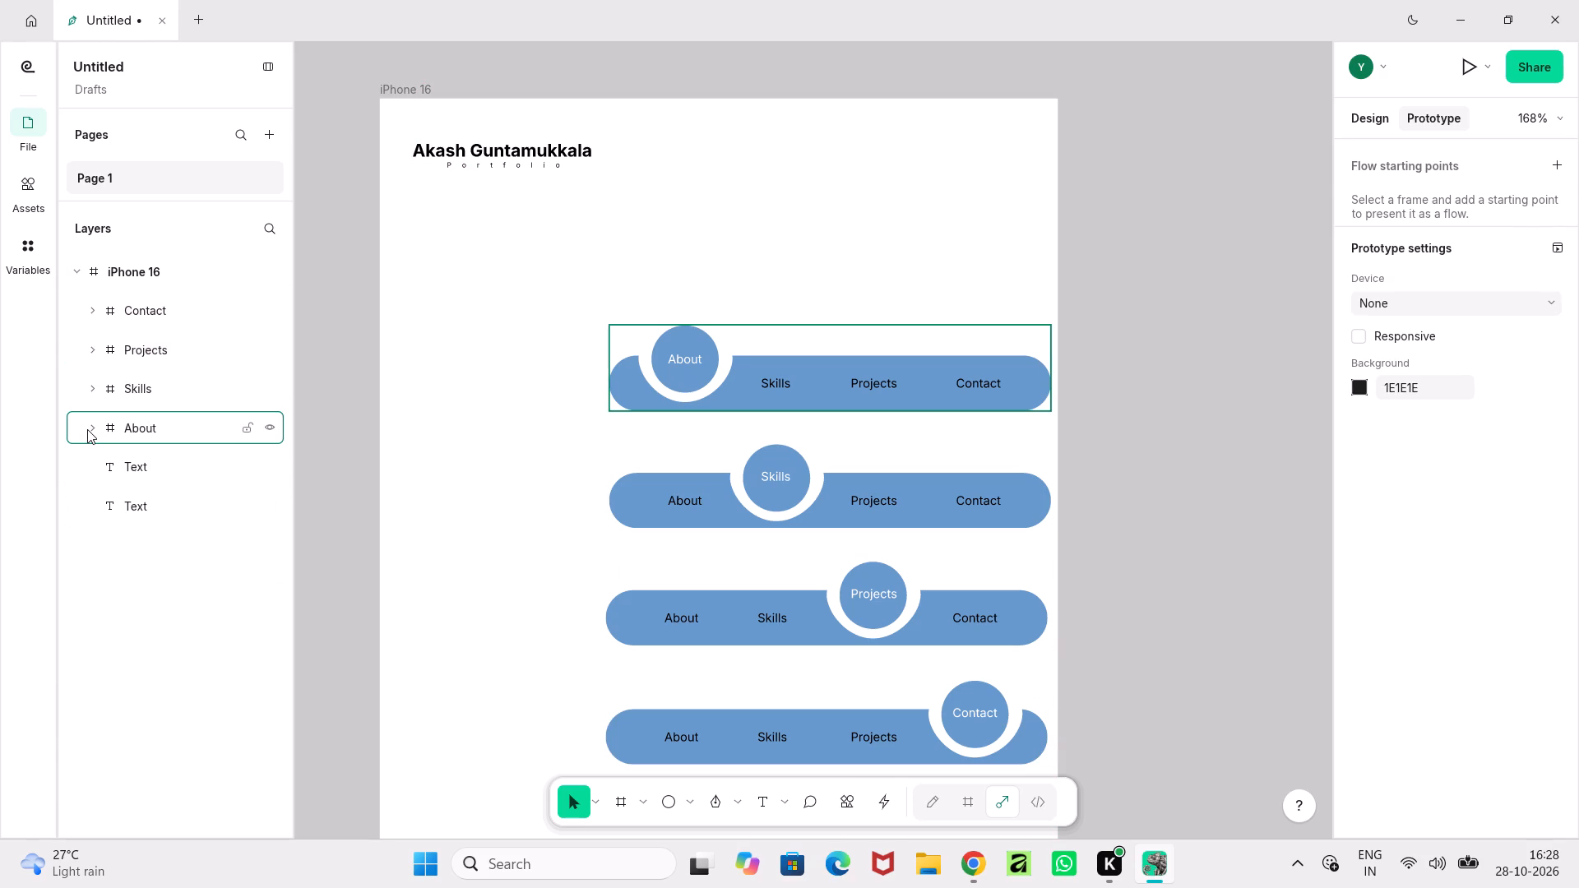
click(87, 429)
drag(160, 426, 149, 518)
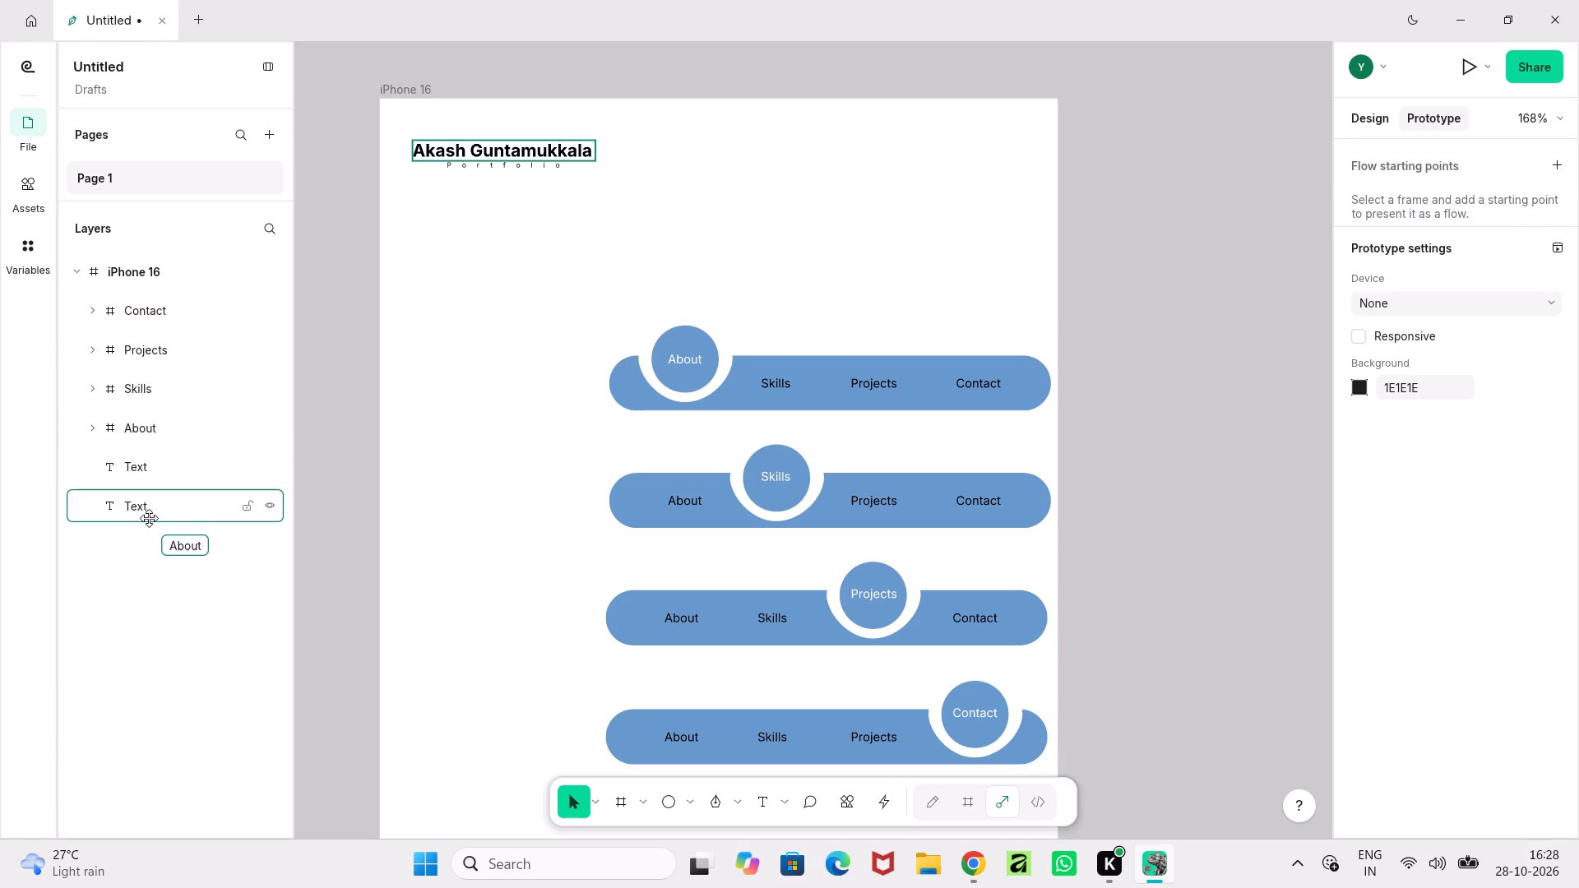
drag(149, 518, 150, 513)
drag(165, 389, 158, 471)
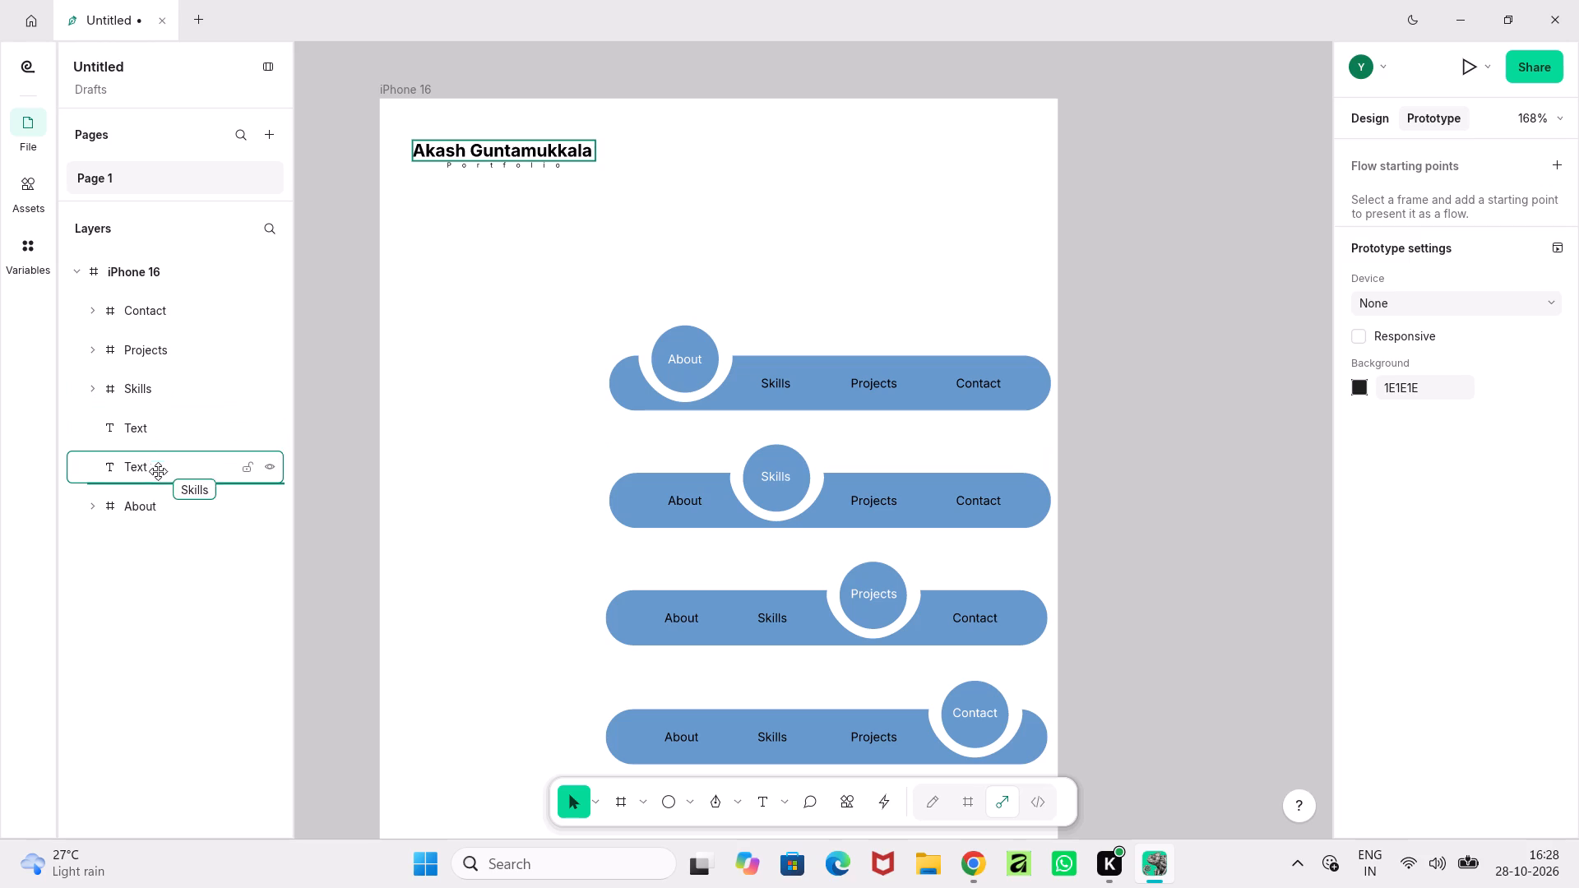
drag(158, 471, 158, 483)
drag(163, 352, 160, 446)
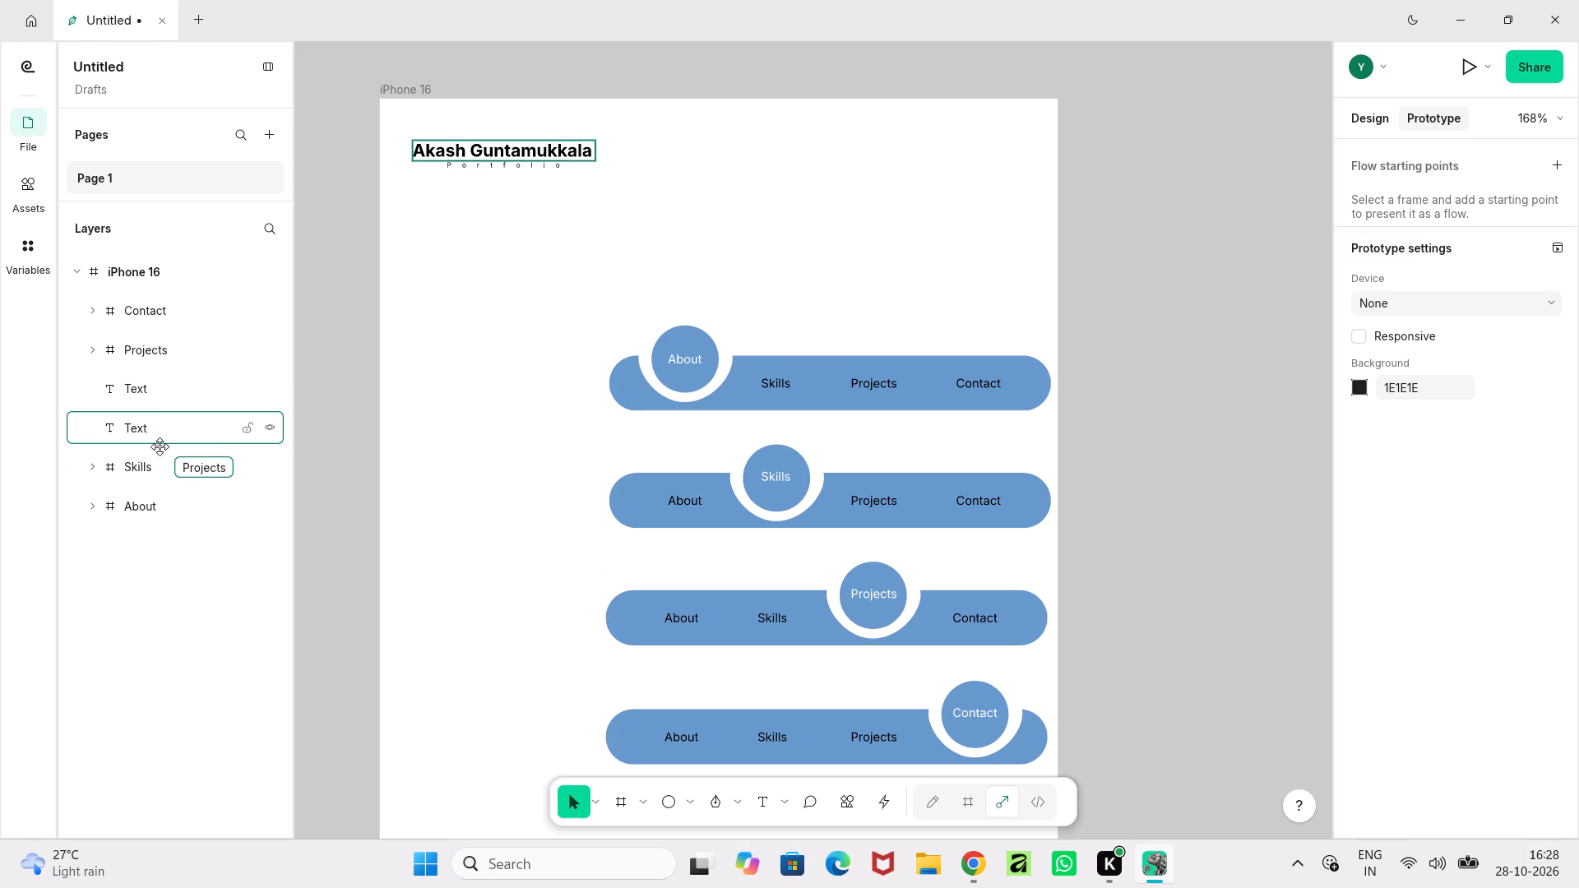
drag(160, 446, 159, 451)
drag(156, 300, 155, 401)
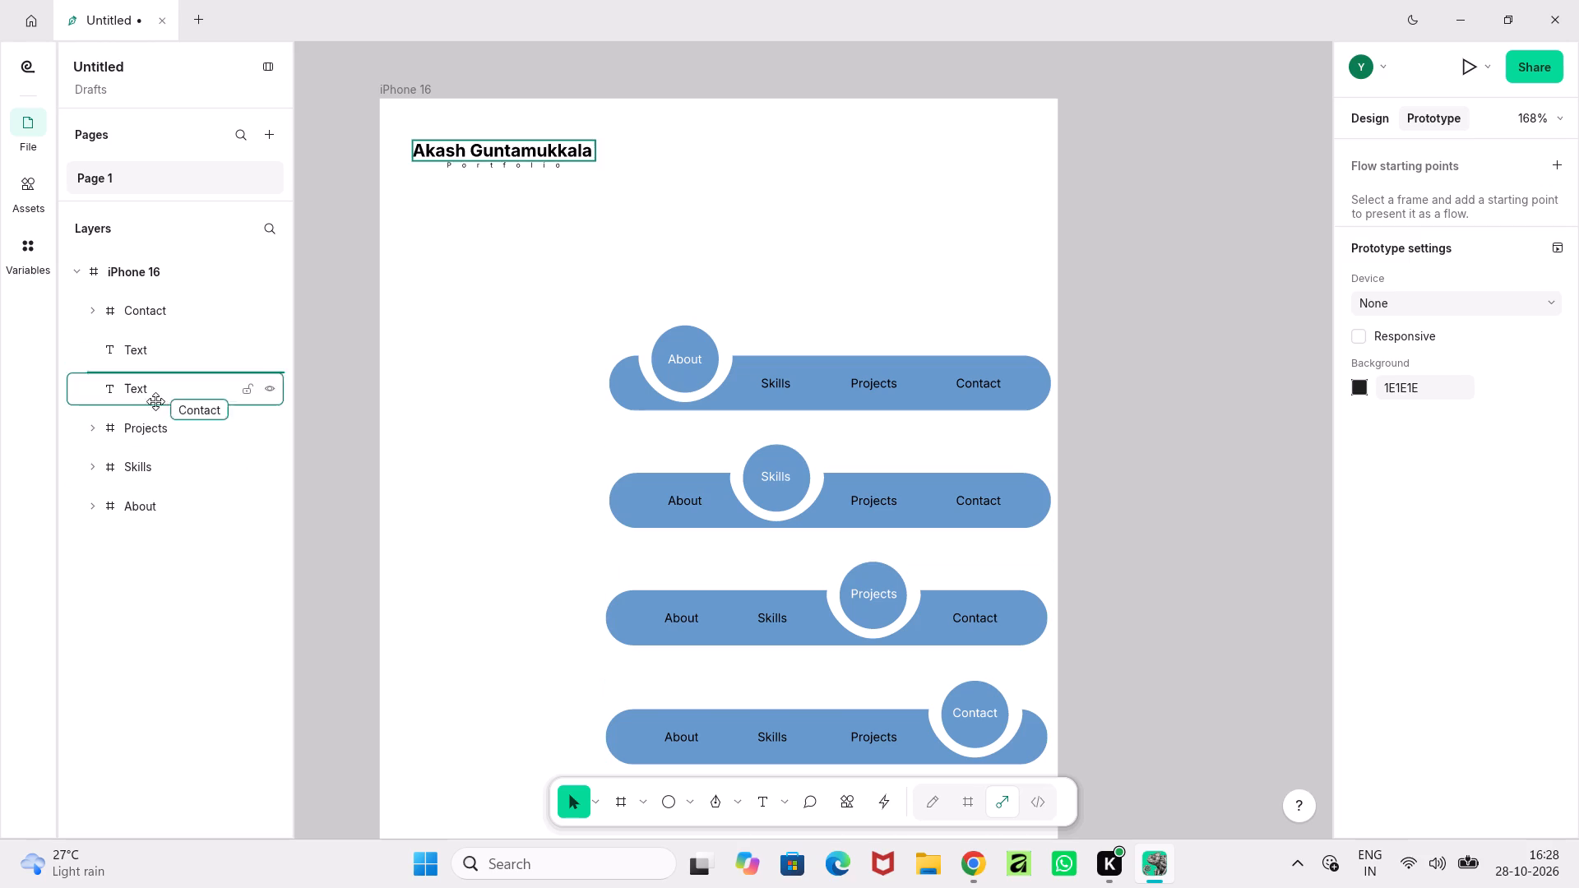
drag(155, 401, 155, 413)
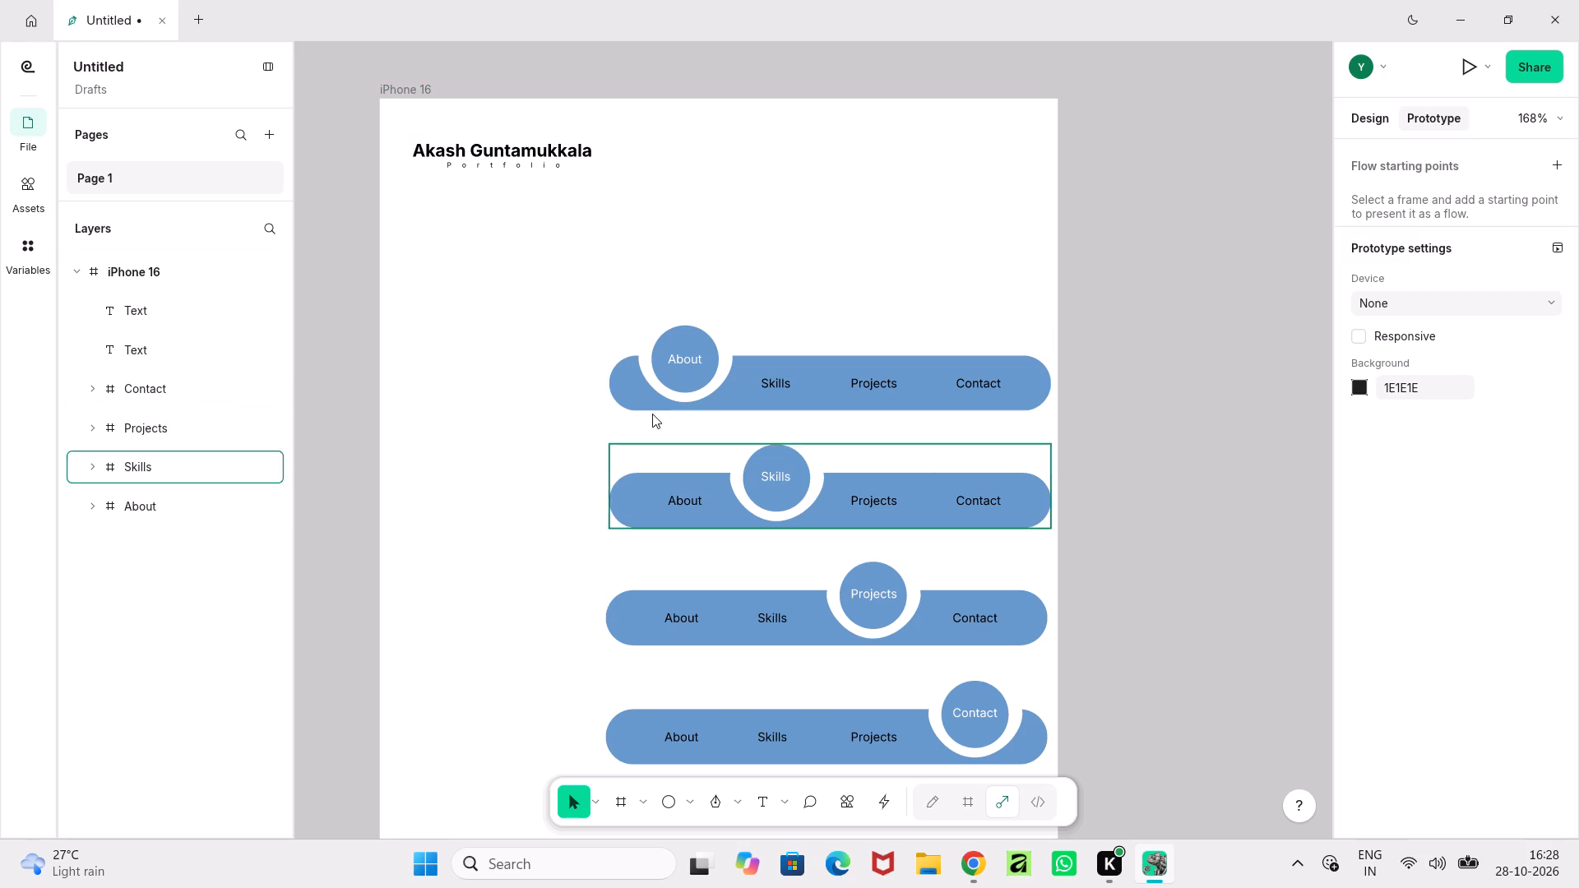
Move the Contact frame out of the iPhone 16 frame to the top level of the layer order, above it.
click(79, 275)
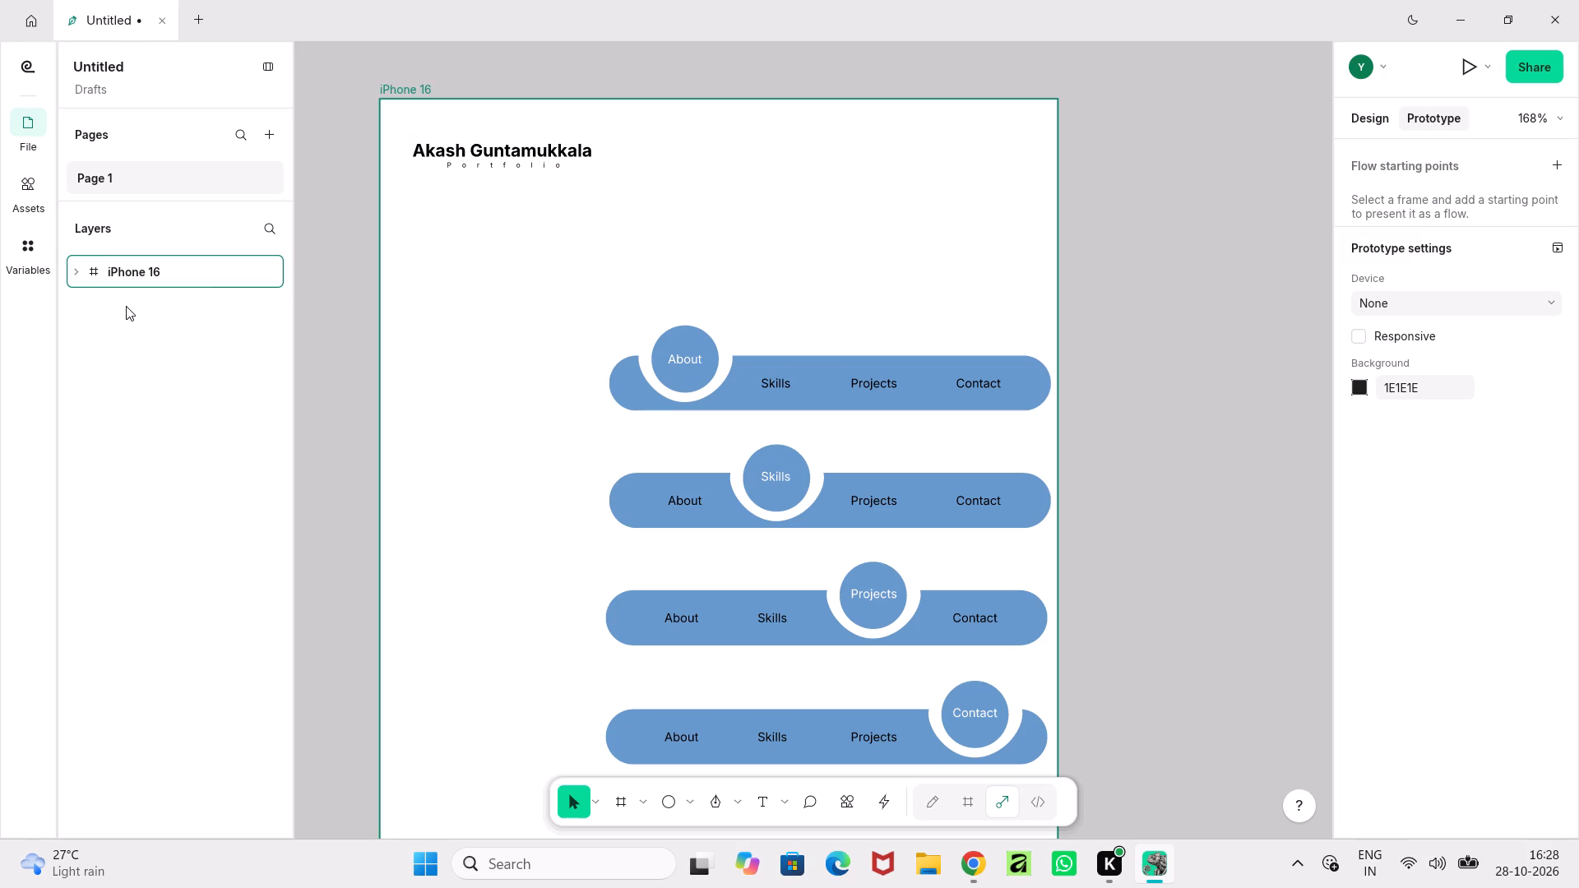
click(76, 275)
drag(164, 391, 169, 245)
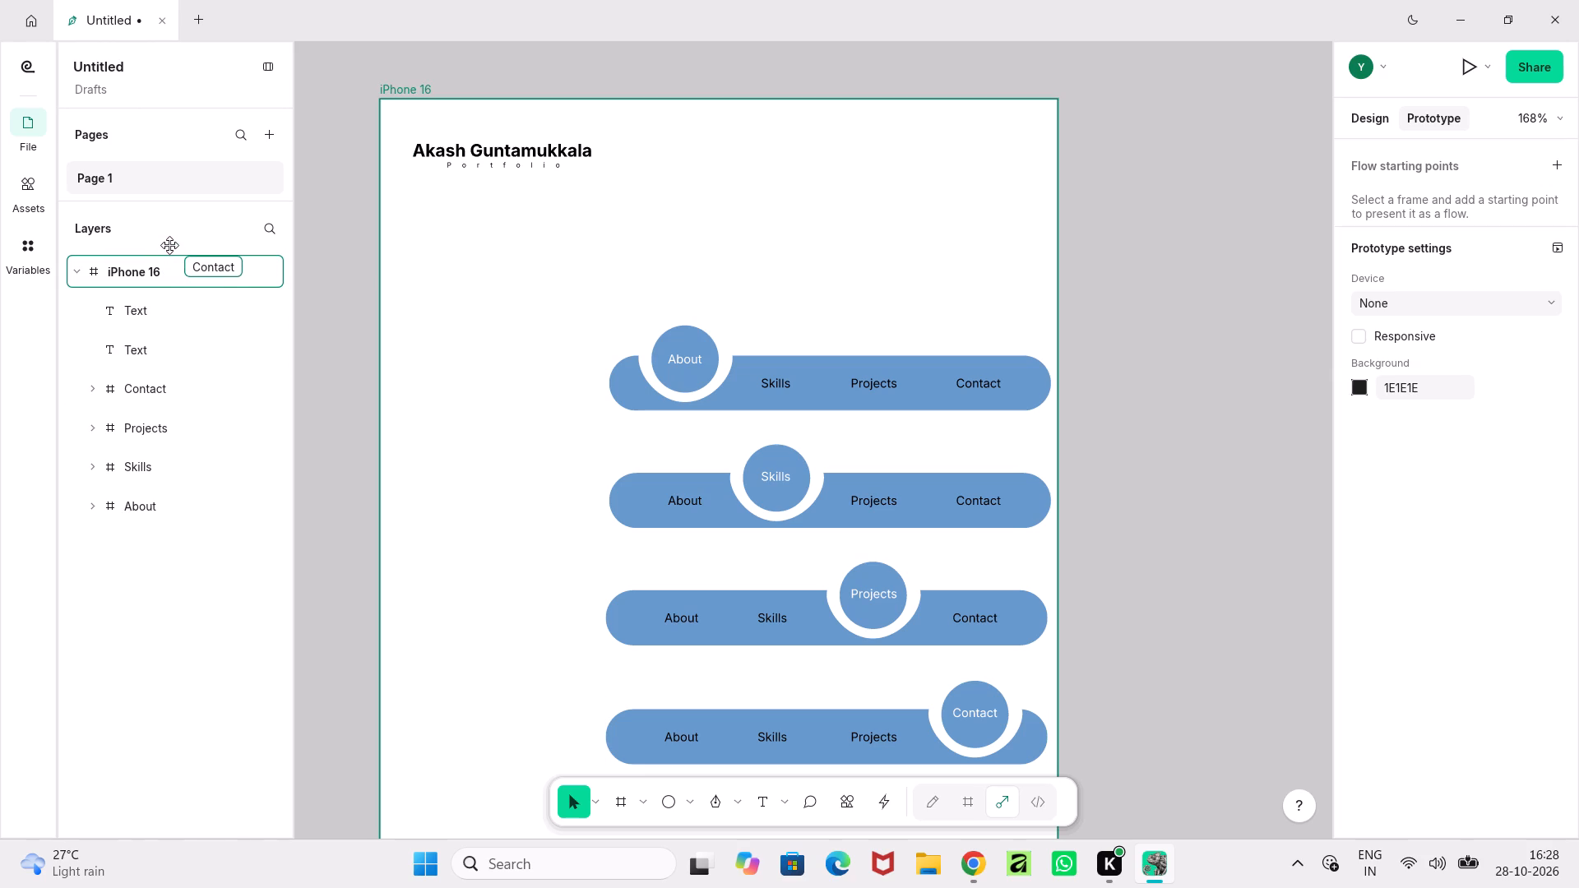
drag(169, 245, 168, 258)
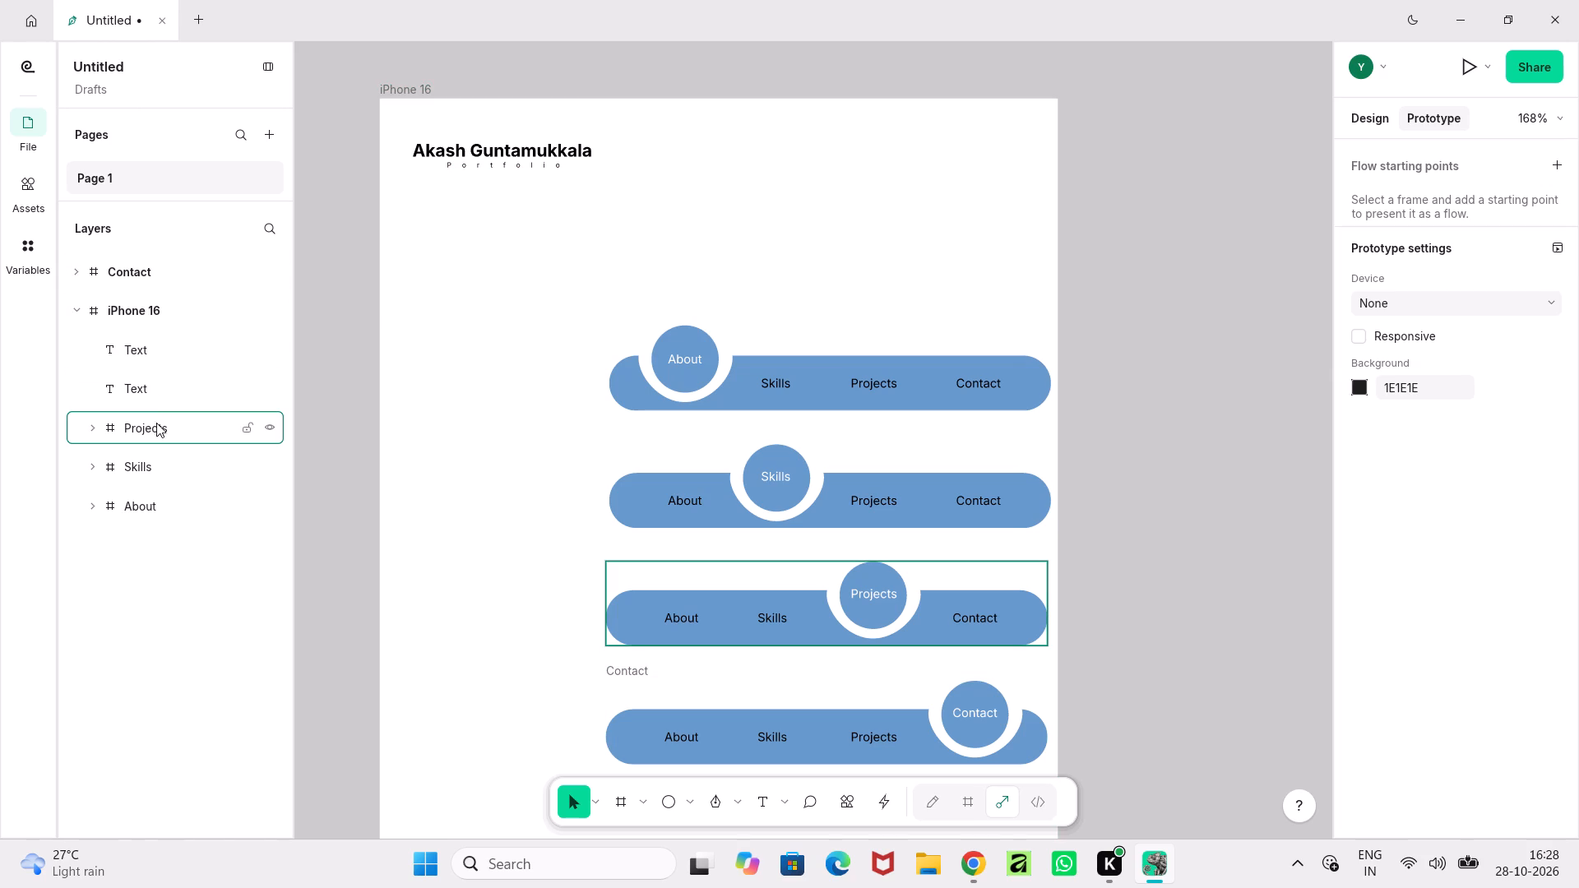
Move the Projects, Skills and About frames out of the iPhone 16 frame to the top level, stacked above Contact, and collapse iPhone 16.
drag(157, 425, 162, 389)
drag(162, 389, 170, 255)
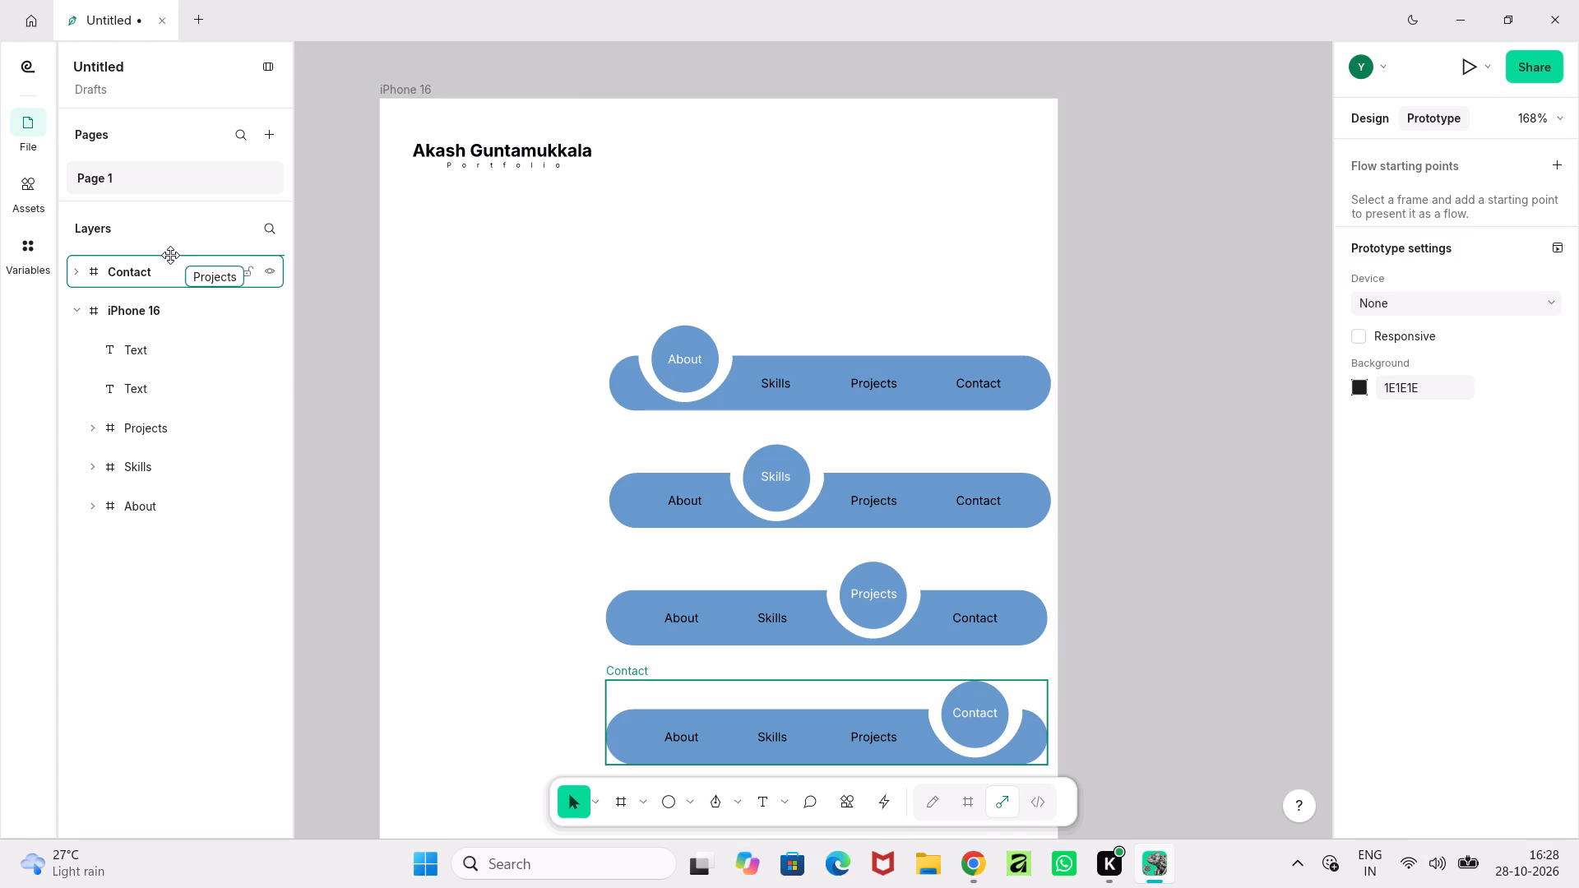
drag(170, 255, 170, 256)
drag(154, 468, 163, 340)
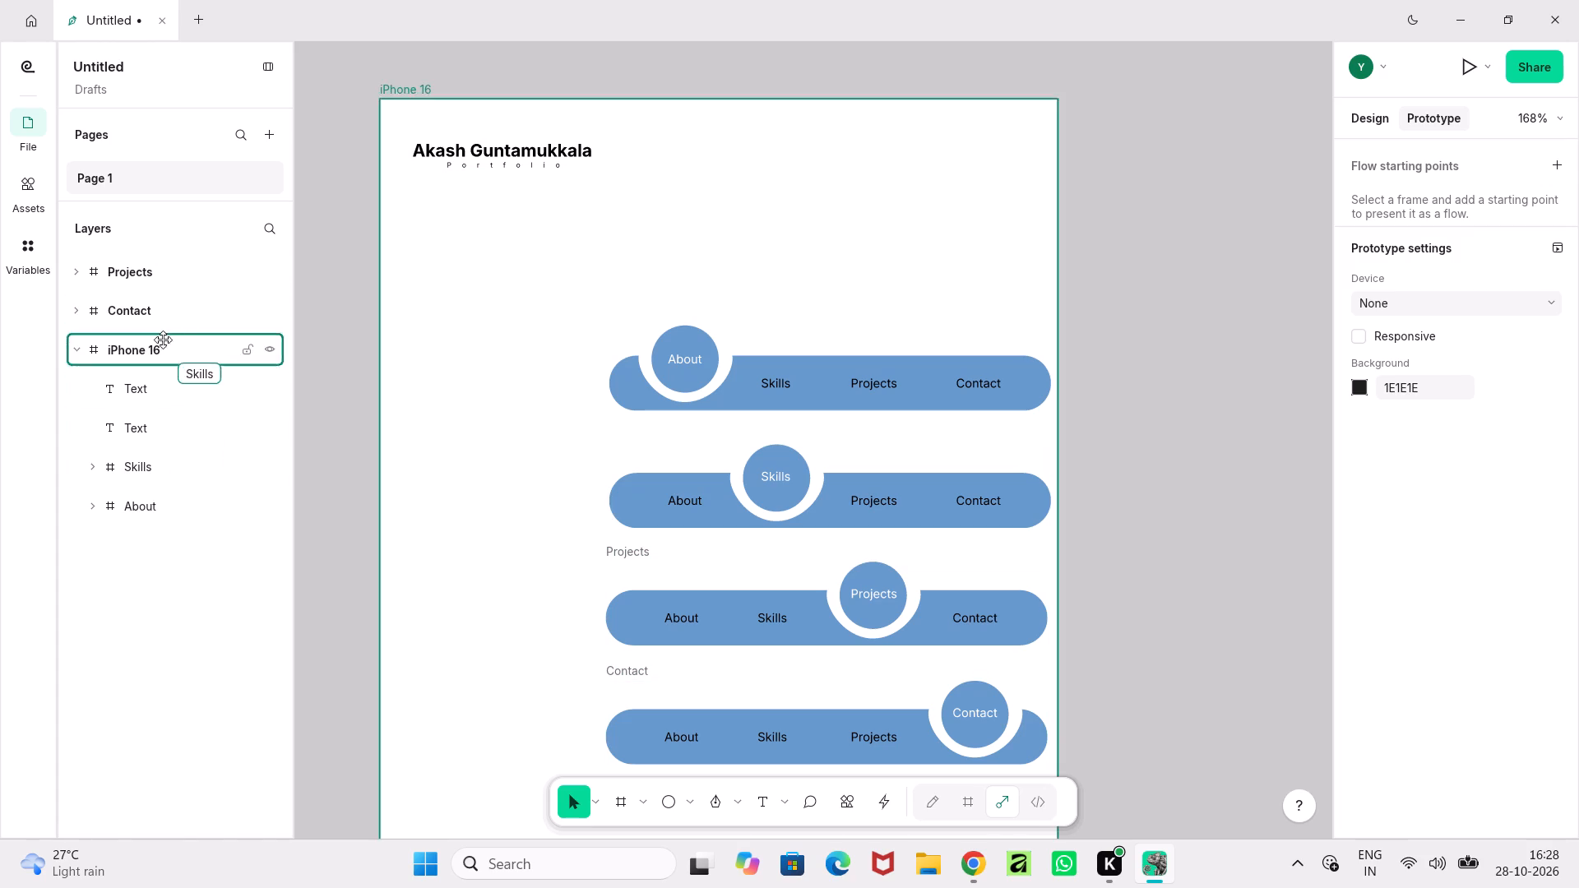
drag(163, 340, 169, 258)
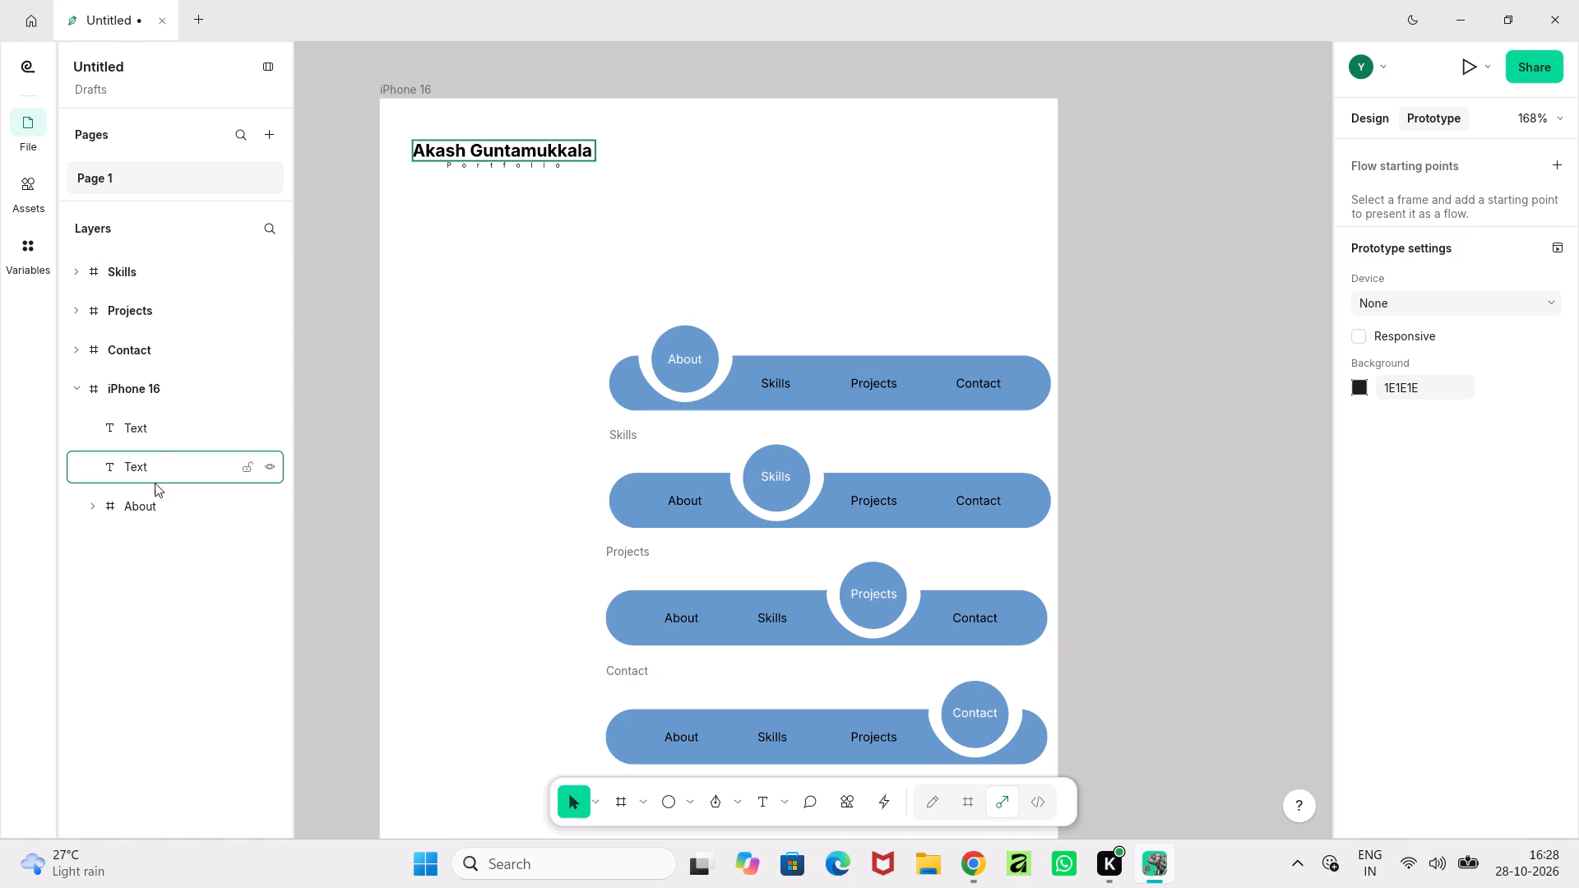
drag(162, 507, 175, 280)
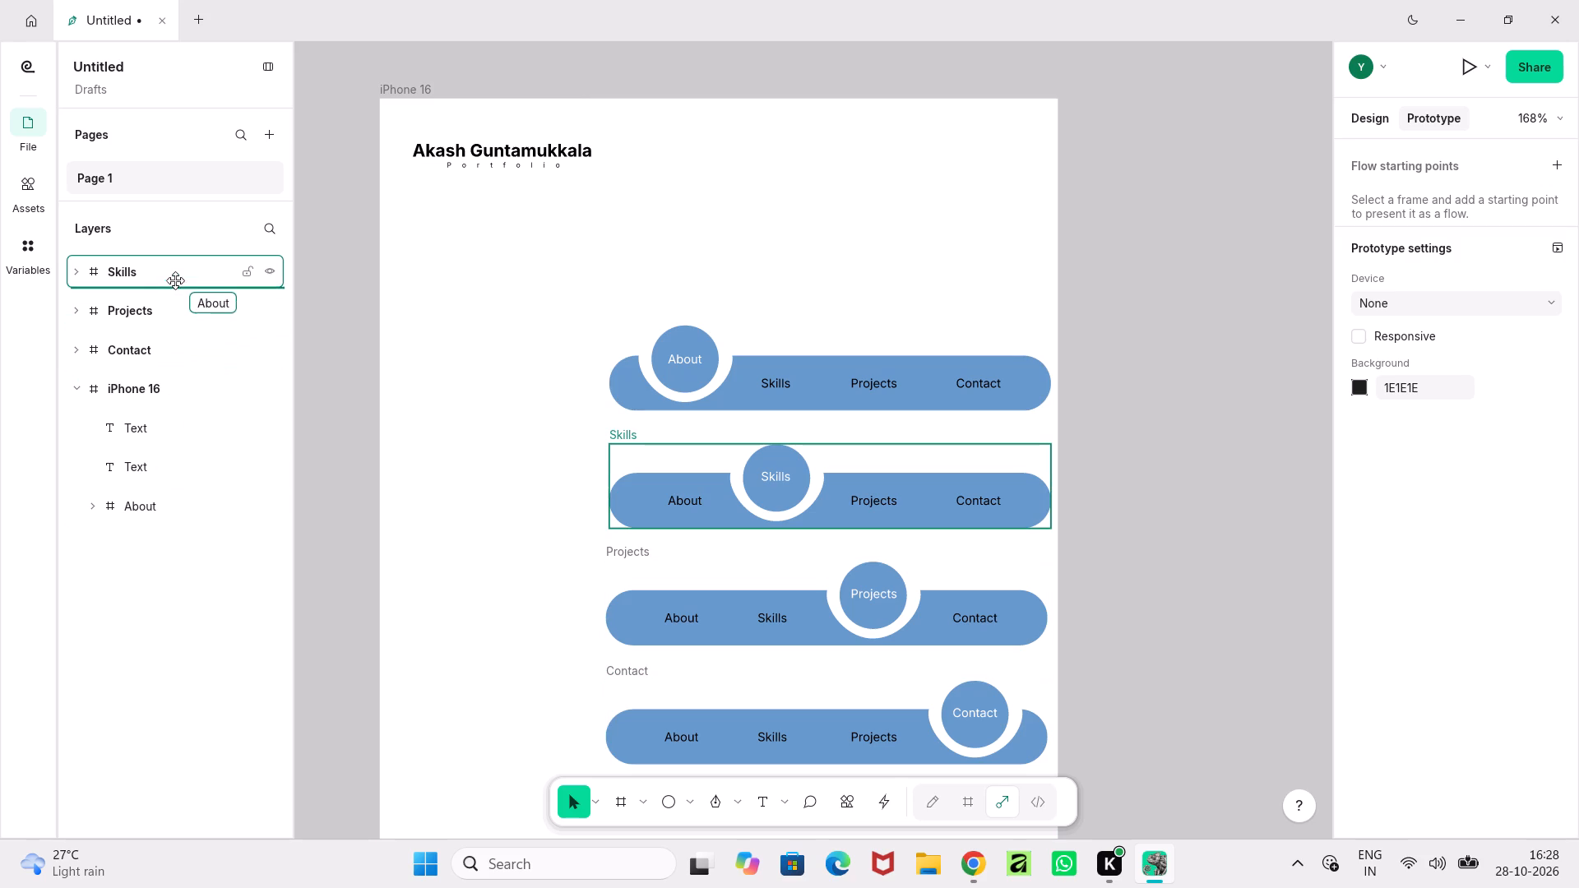
drag(175, 280, 179, 258)
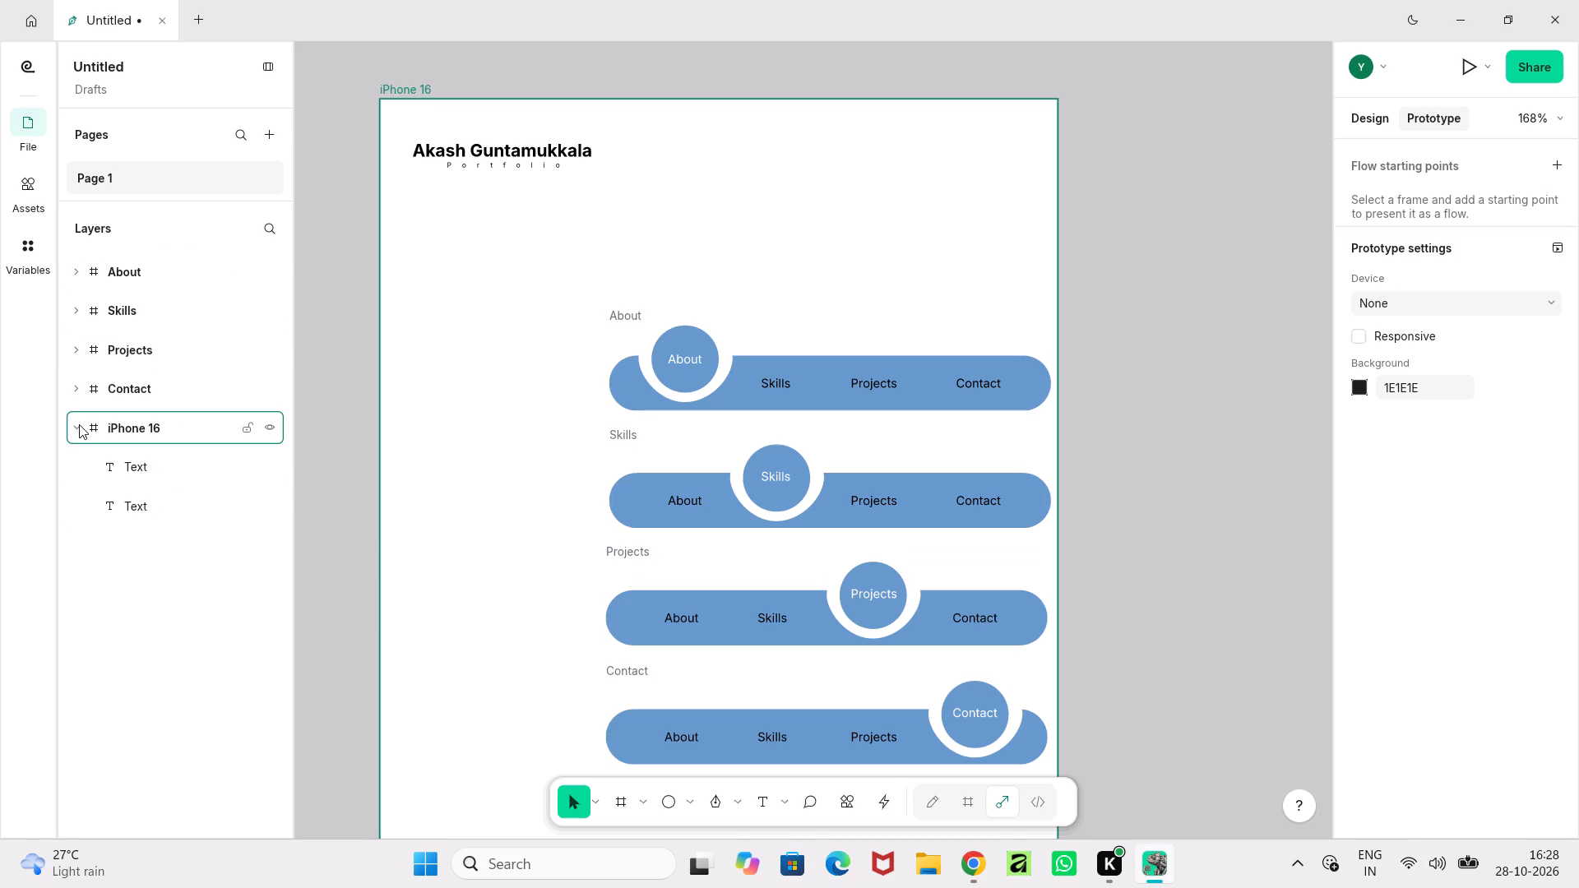
click(79, 424)
click(328, 459)
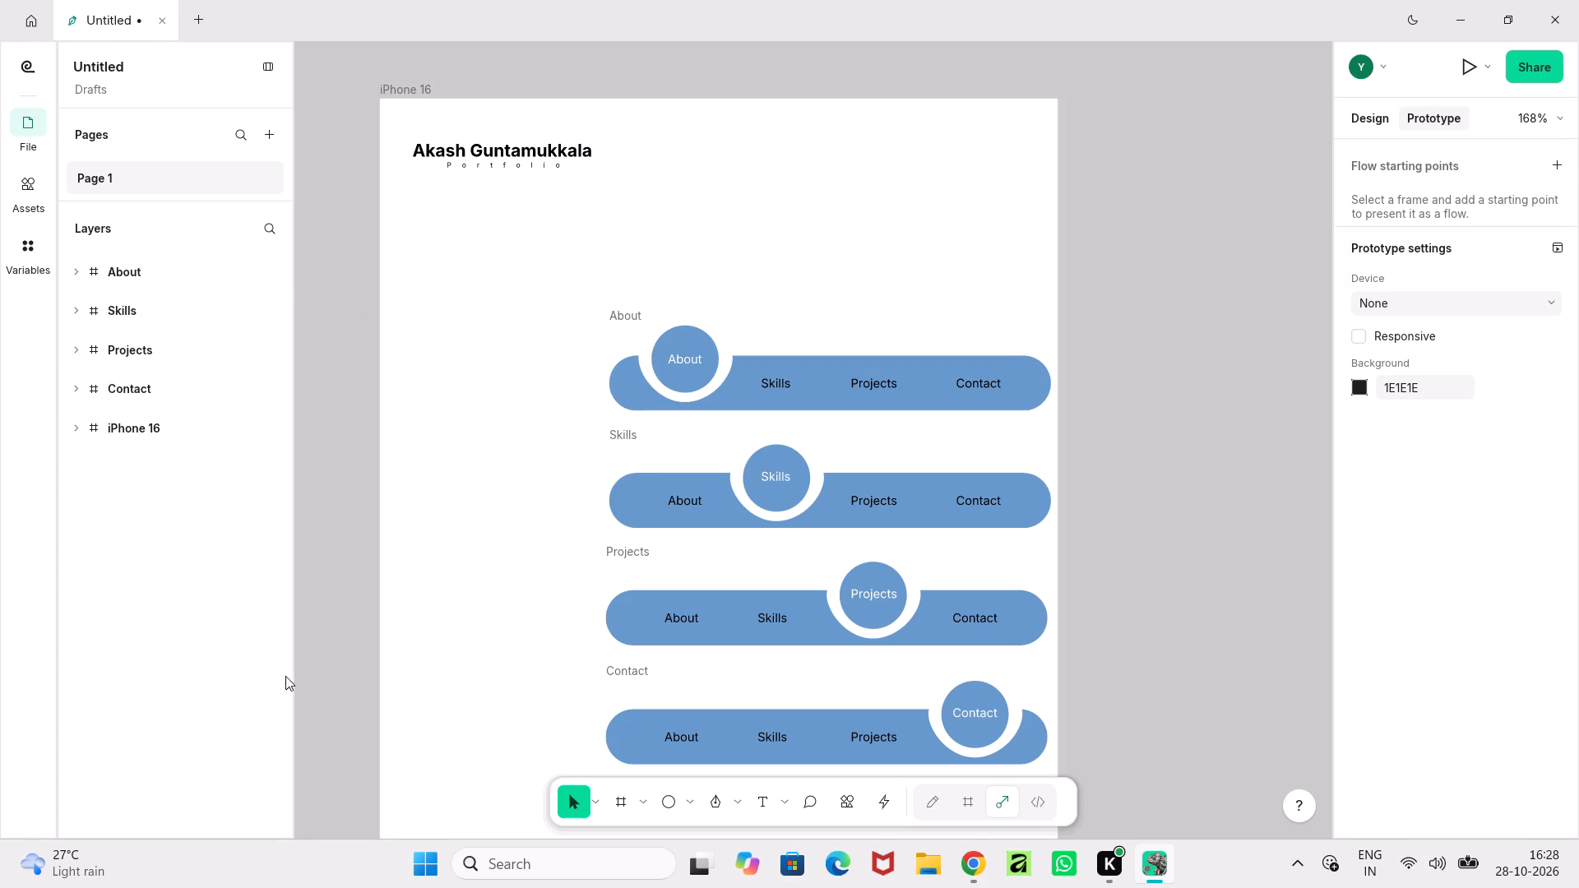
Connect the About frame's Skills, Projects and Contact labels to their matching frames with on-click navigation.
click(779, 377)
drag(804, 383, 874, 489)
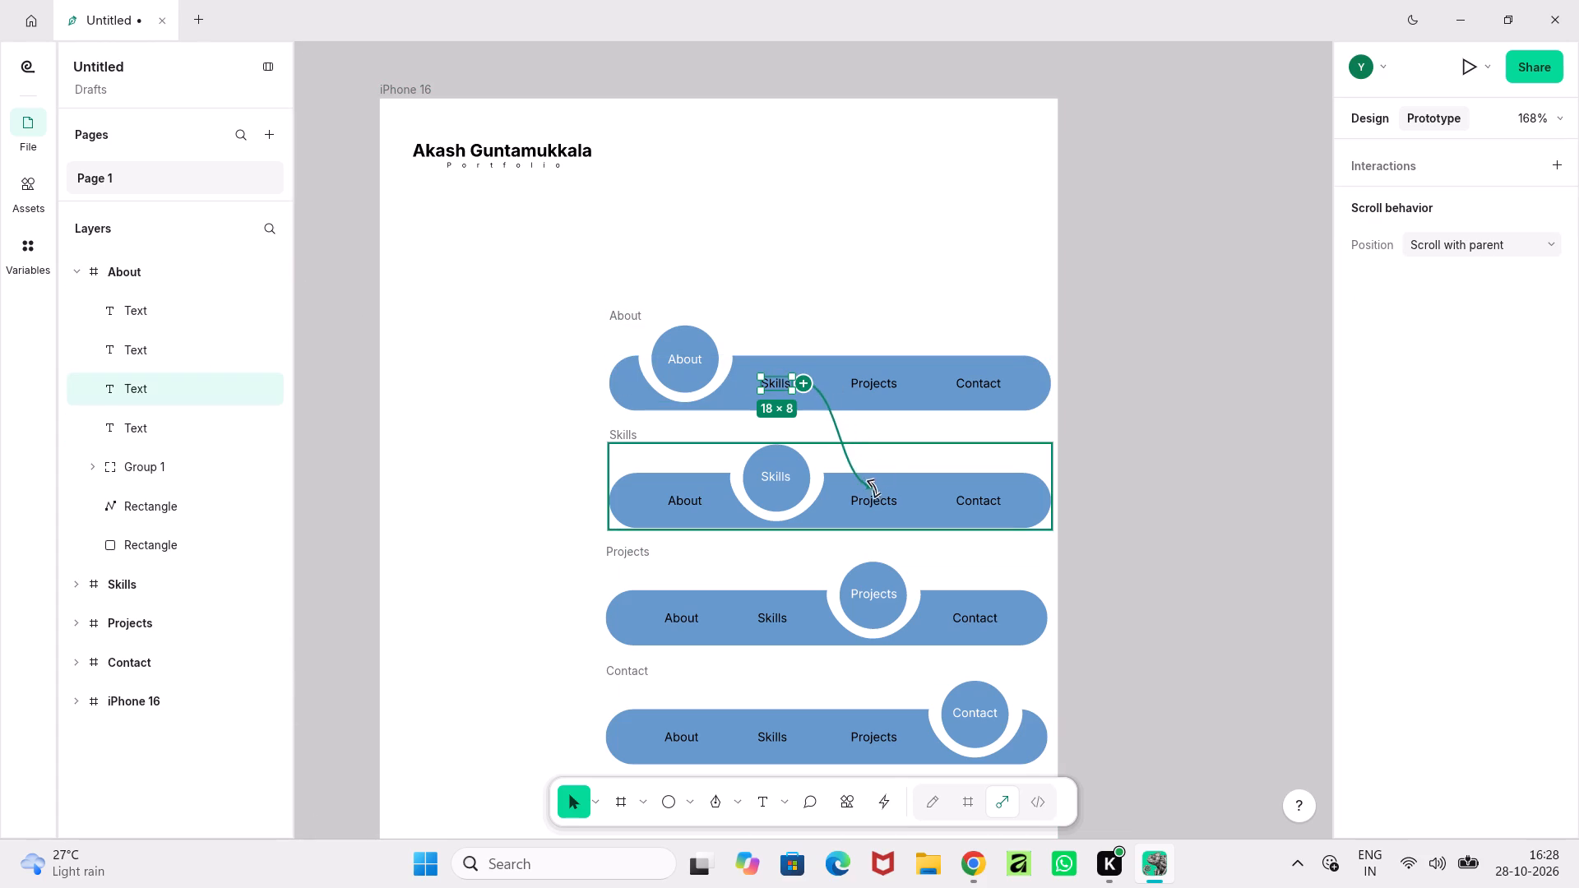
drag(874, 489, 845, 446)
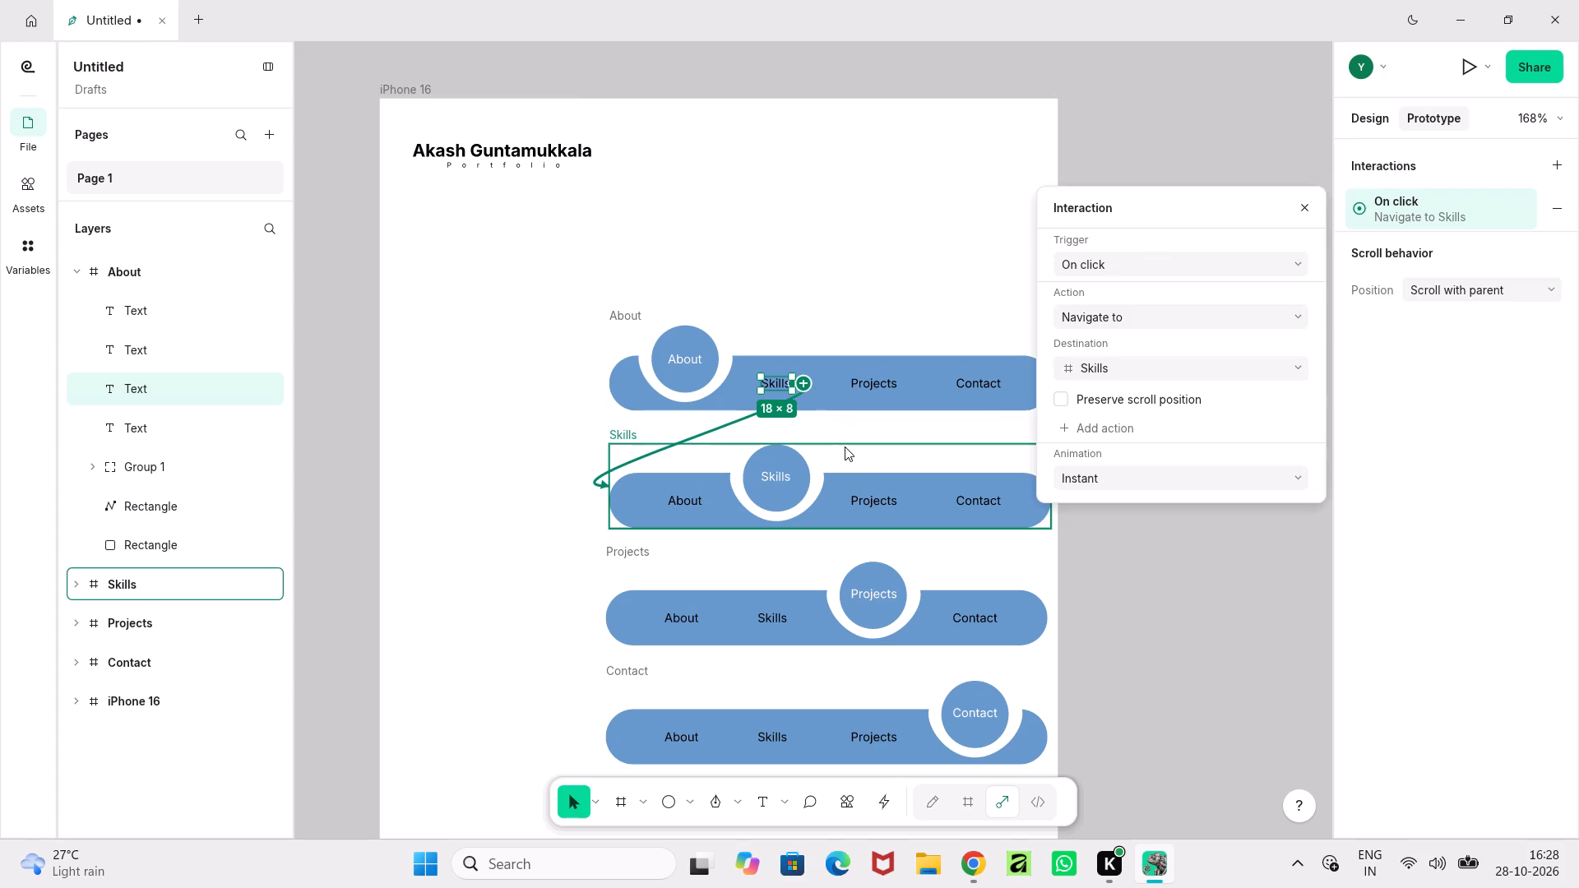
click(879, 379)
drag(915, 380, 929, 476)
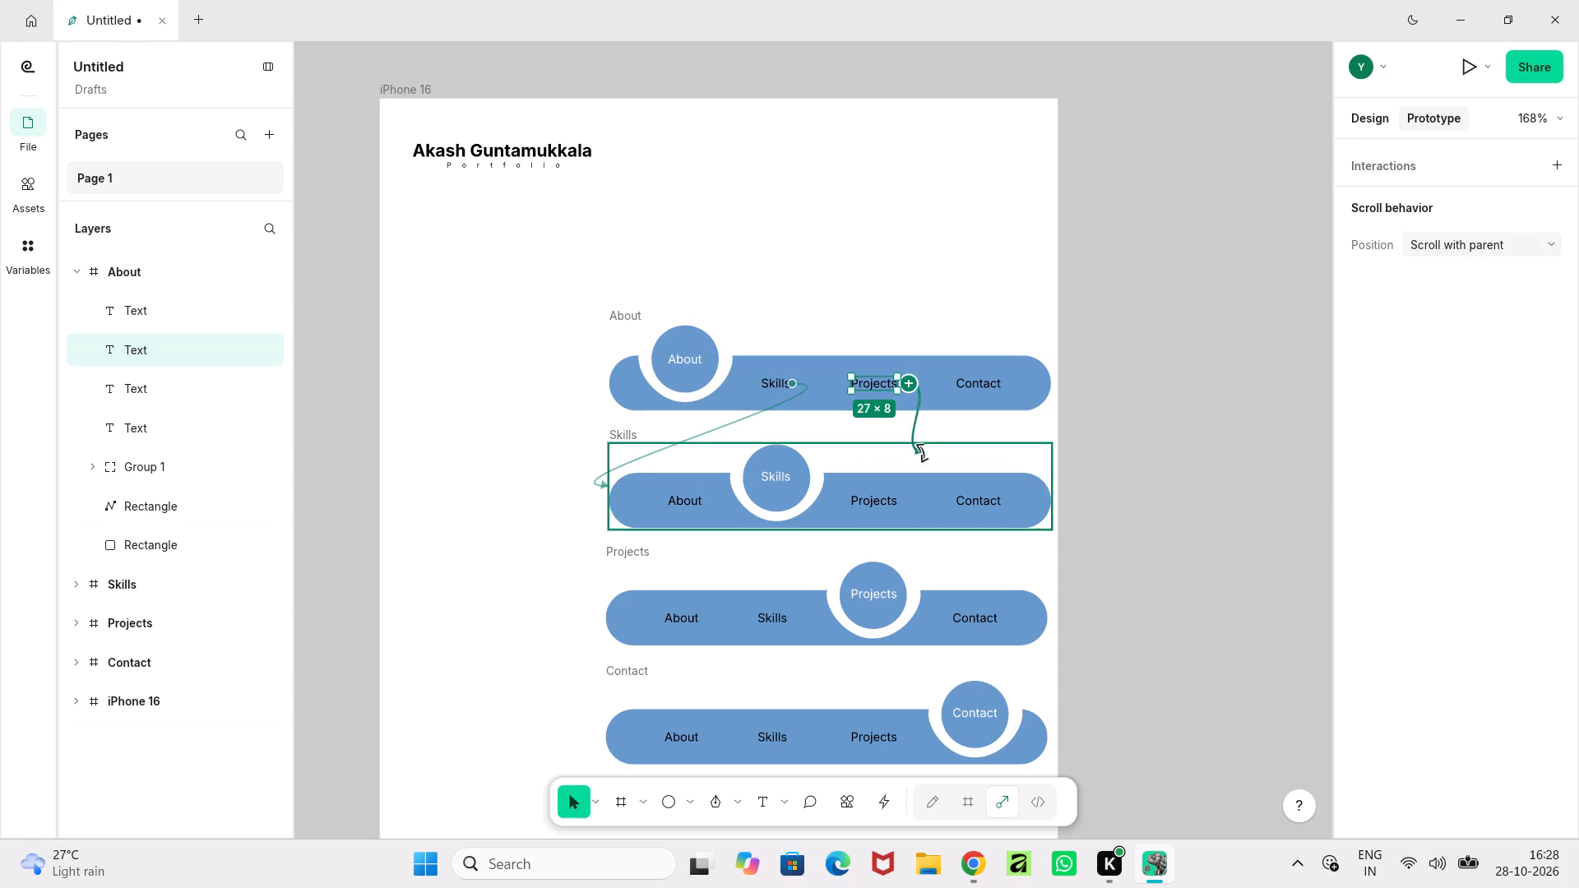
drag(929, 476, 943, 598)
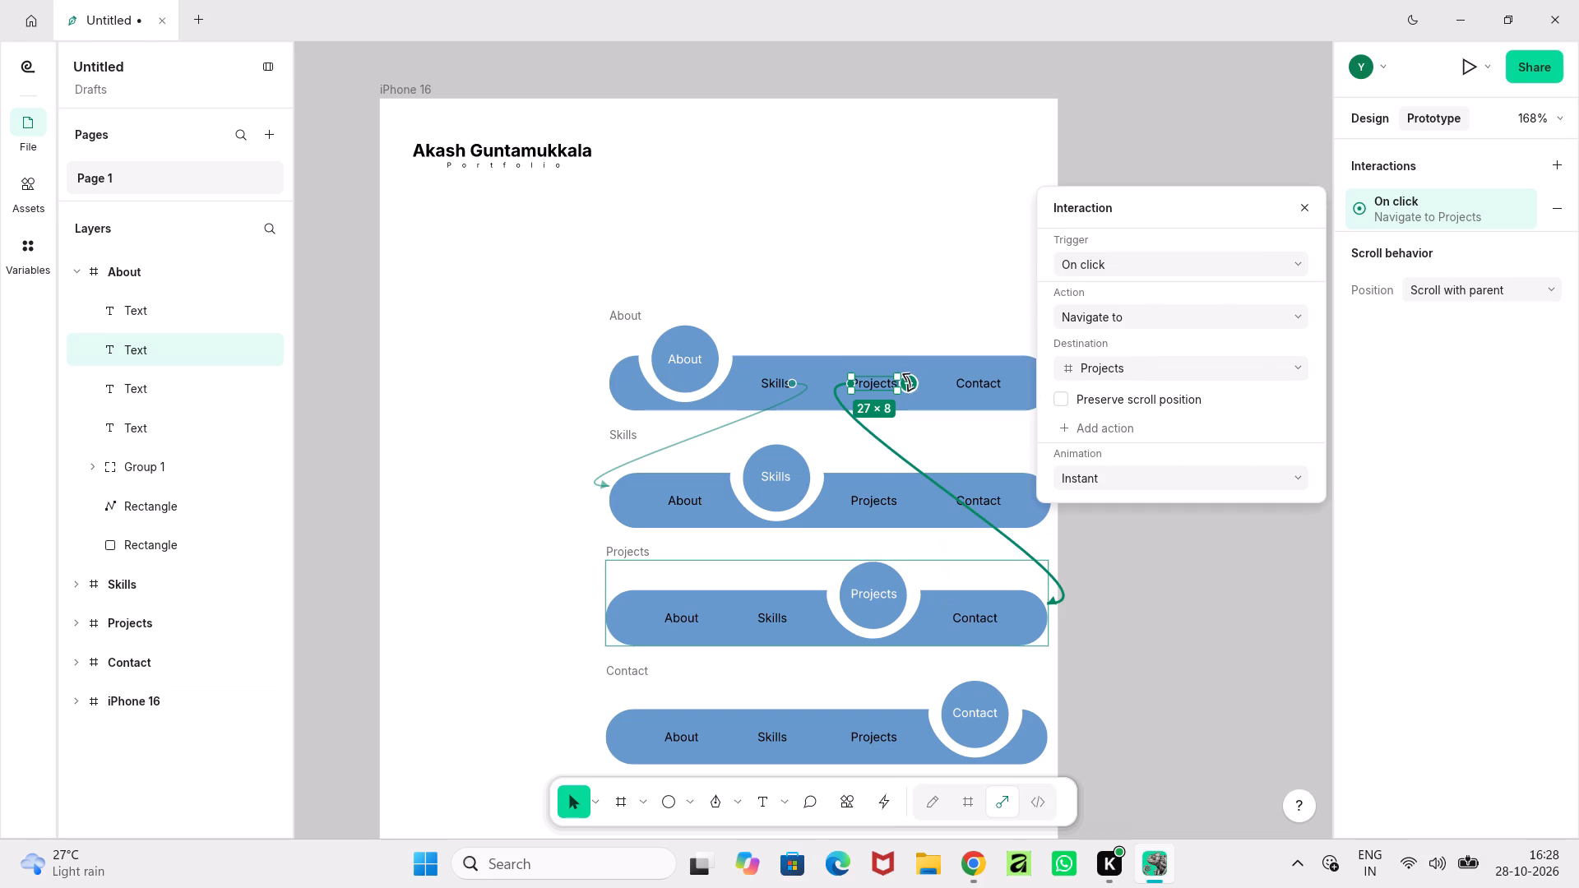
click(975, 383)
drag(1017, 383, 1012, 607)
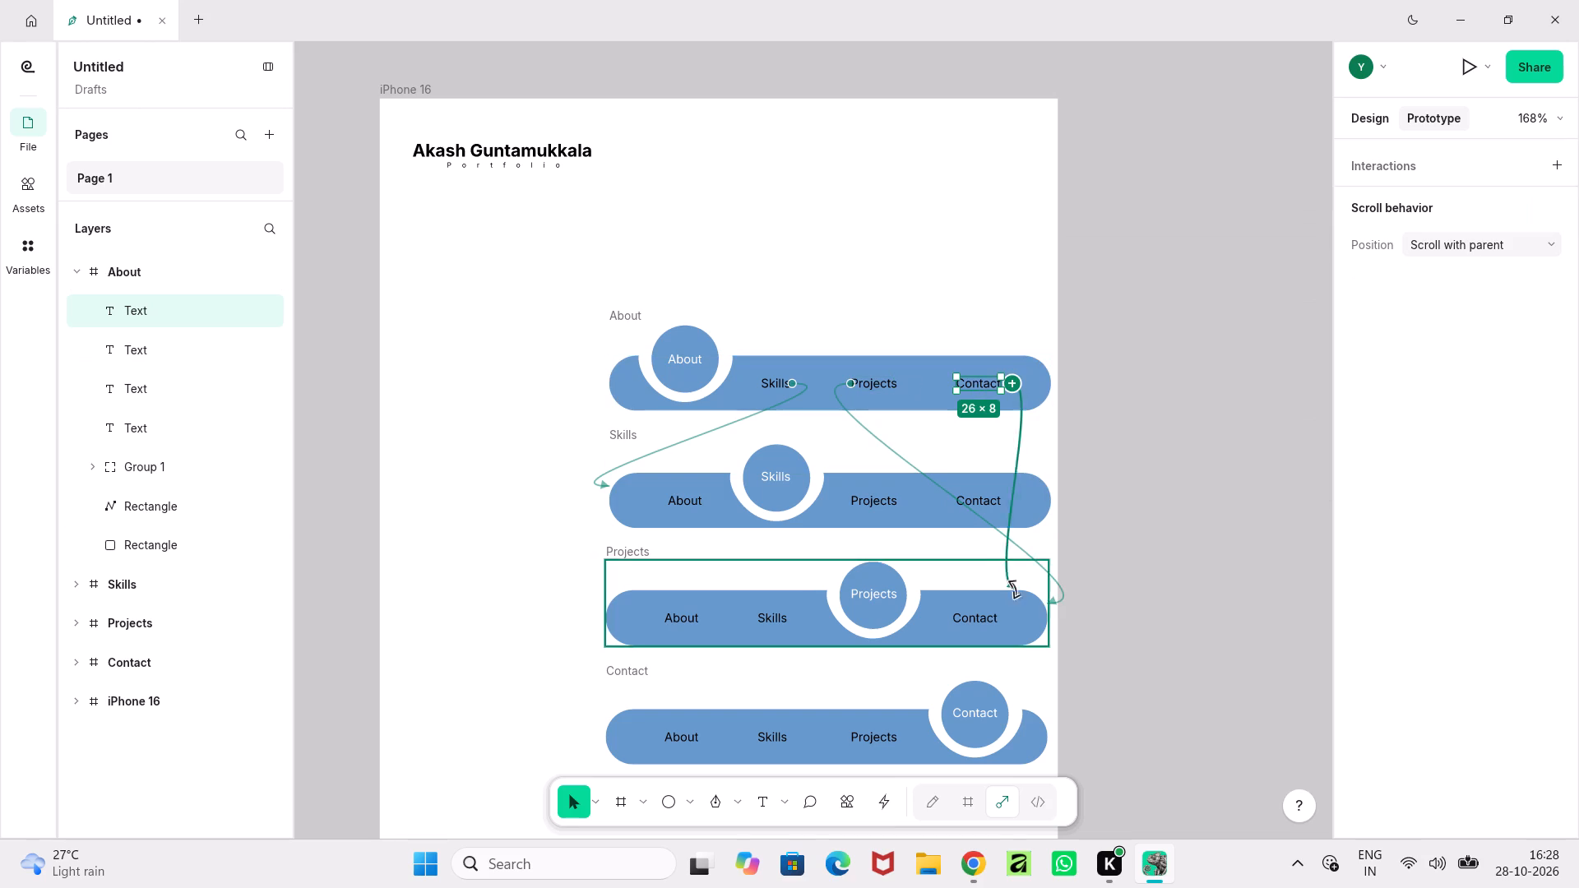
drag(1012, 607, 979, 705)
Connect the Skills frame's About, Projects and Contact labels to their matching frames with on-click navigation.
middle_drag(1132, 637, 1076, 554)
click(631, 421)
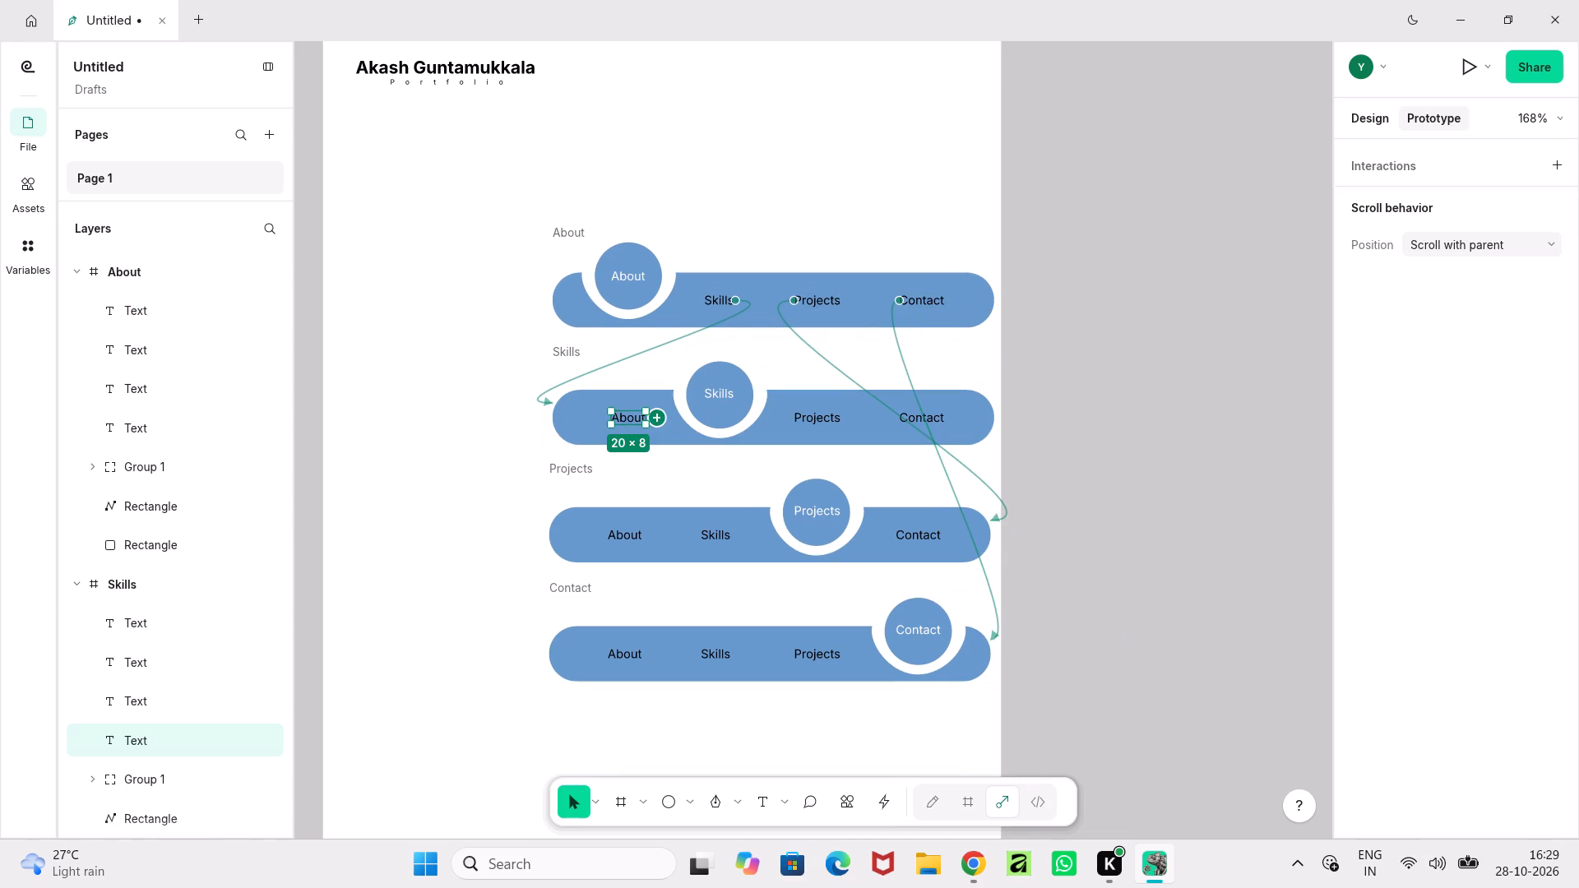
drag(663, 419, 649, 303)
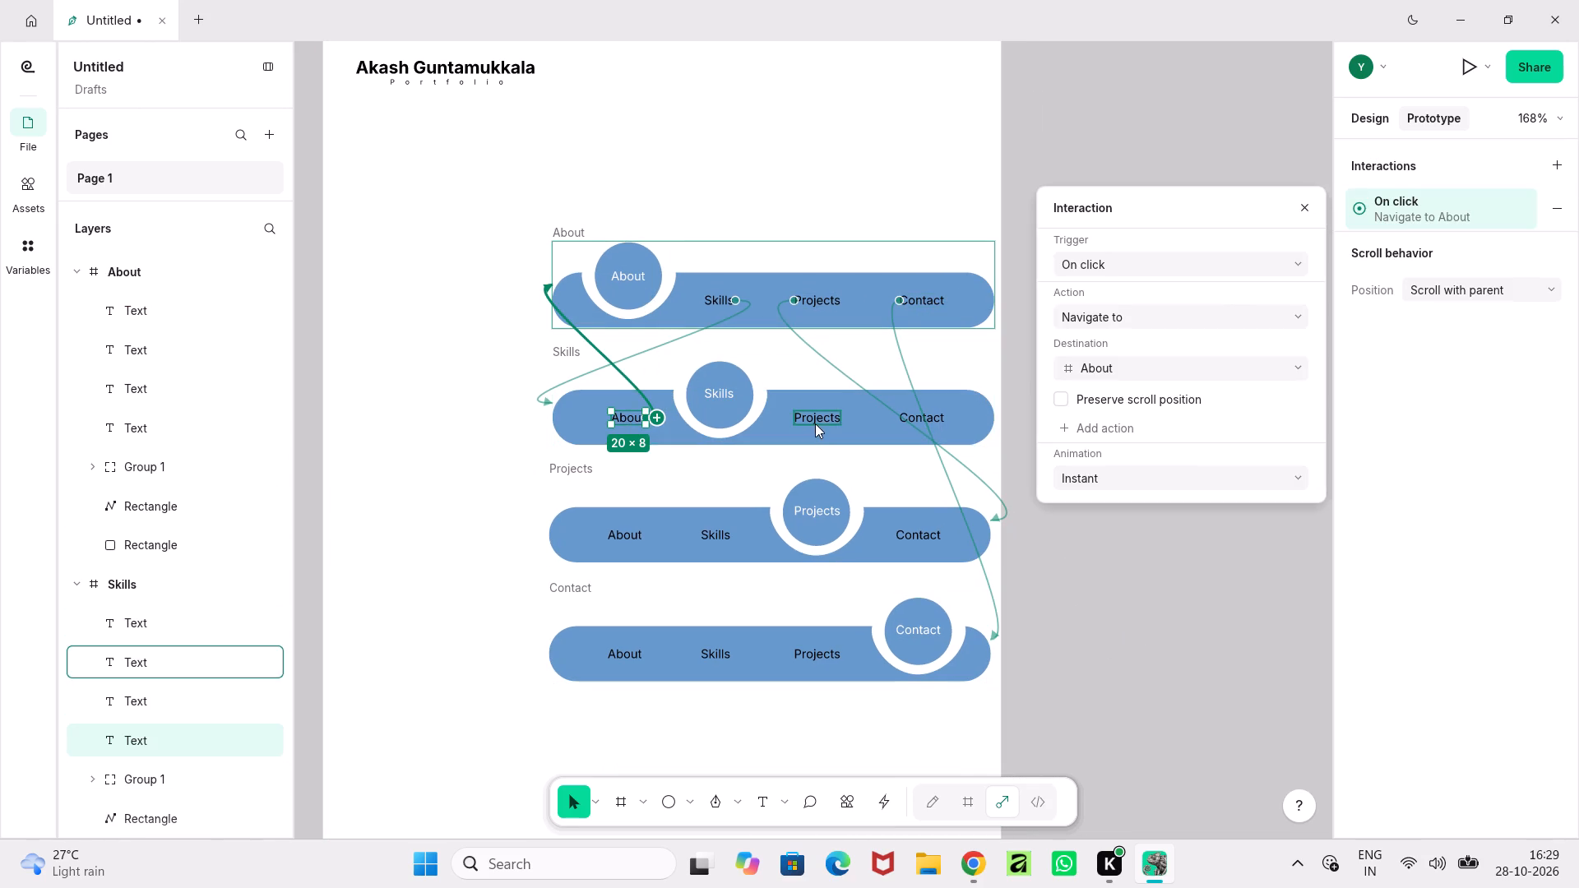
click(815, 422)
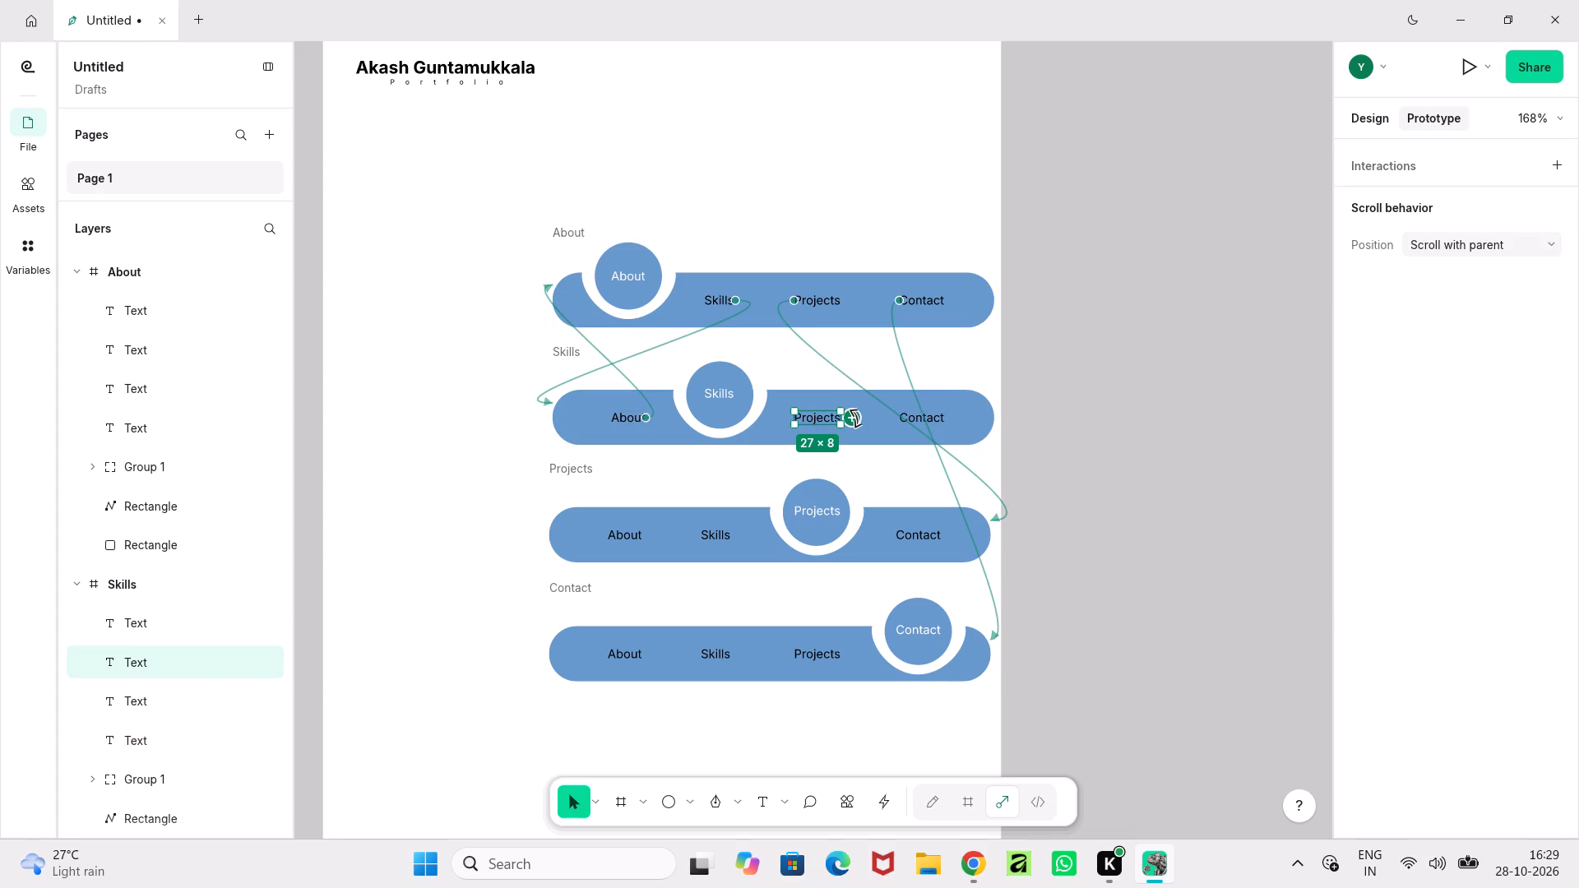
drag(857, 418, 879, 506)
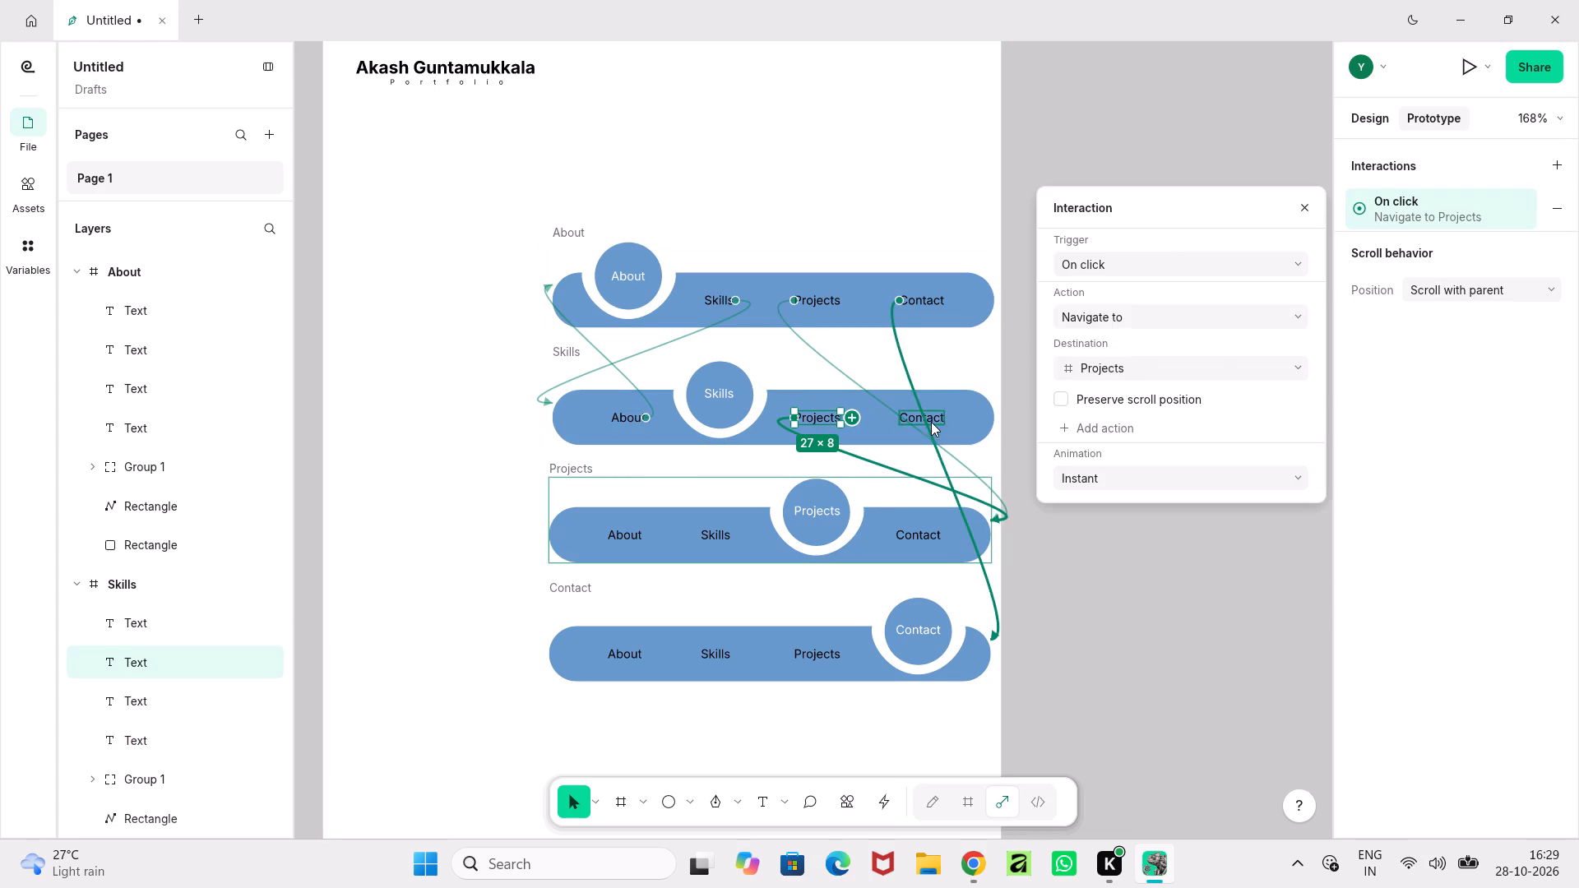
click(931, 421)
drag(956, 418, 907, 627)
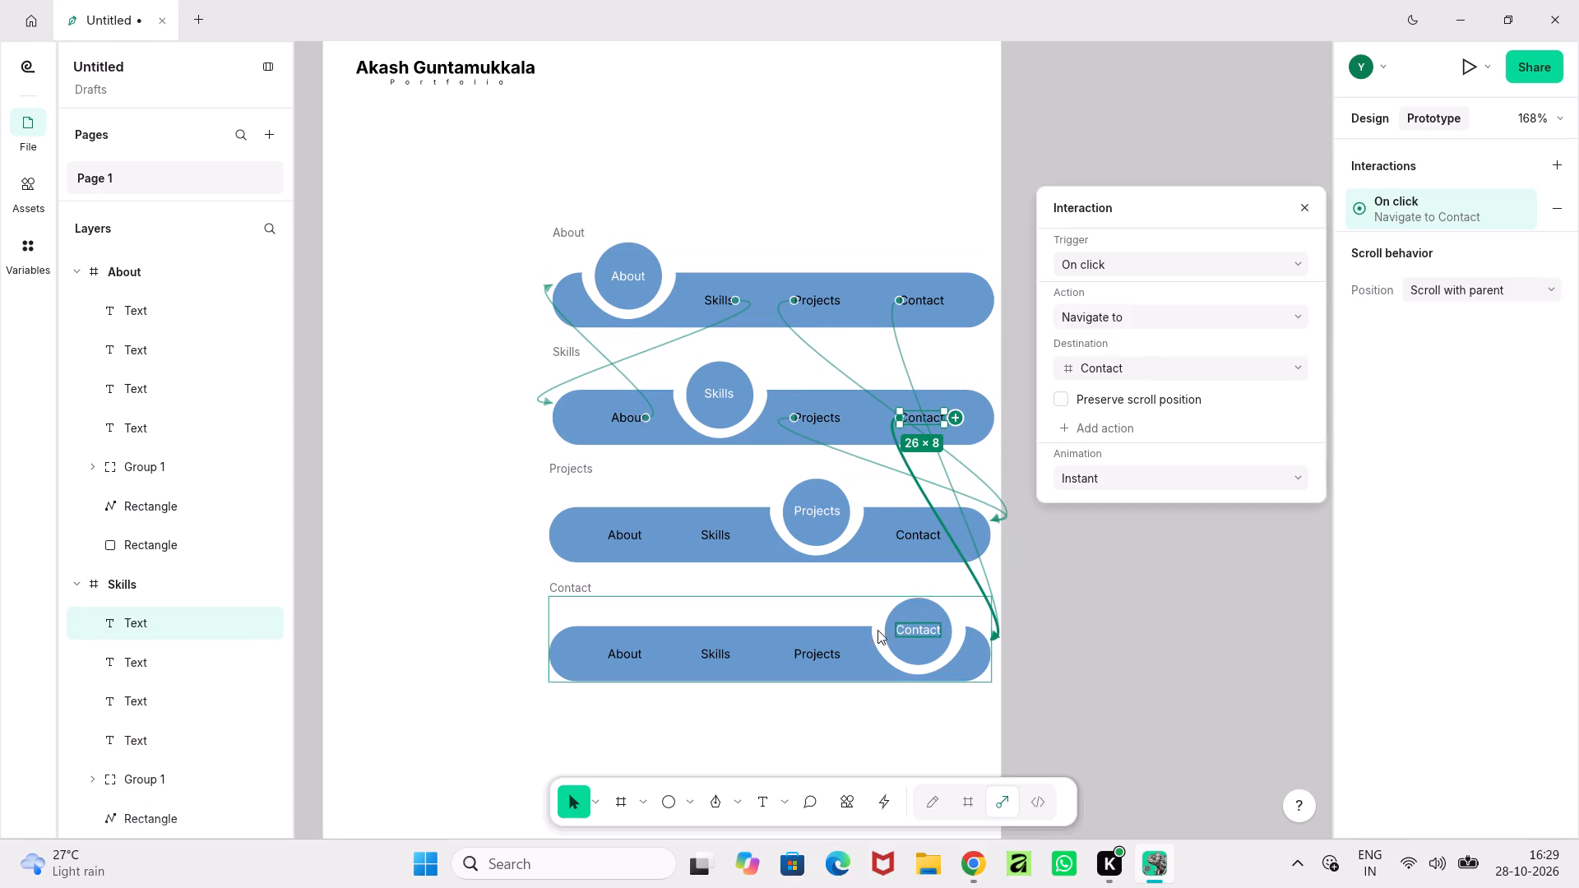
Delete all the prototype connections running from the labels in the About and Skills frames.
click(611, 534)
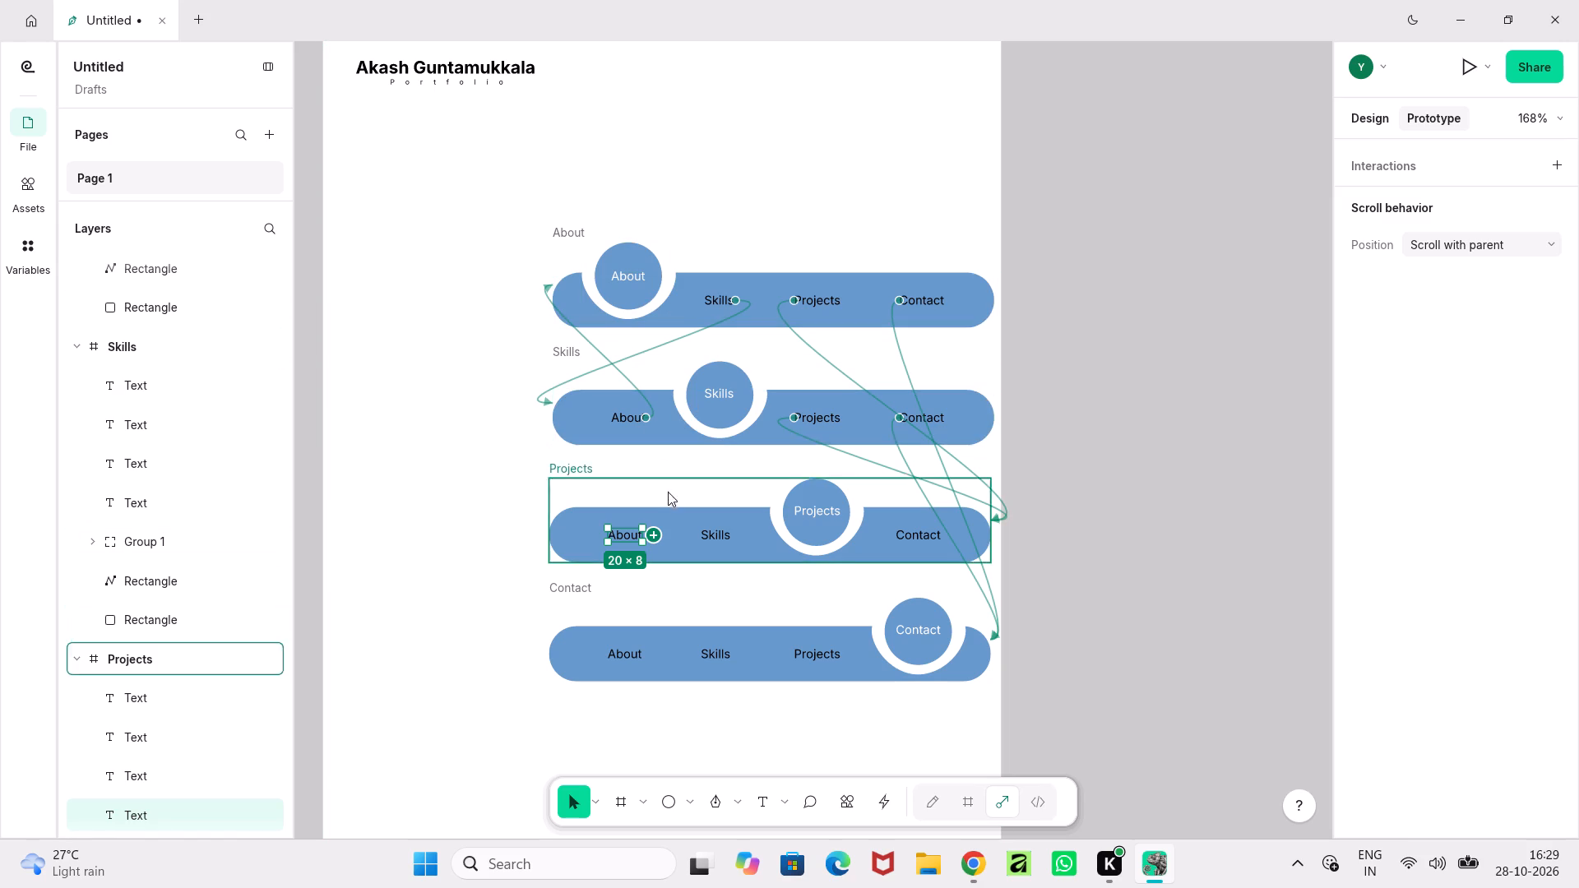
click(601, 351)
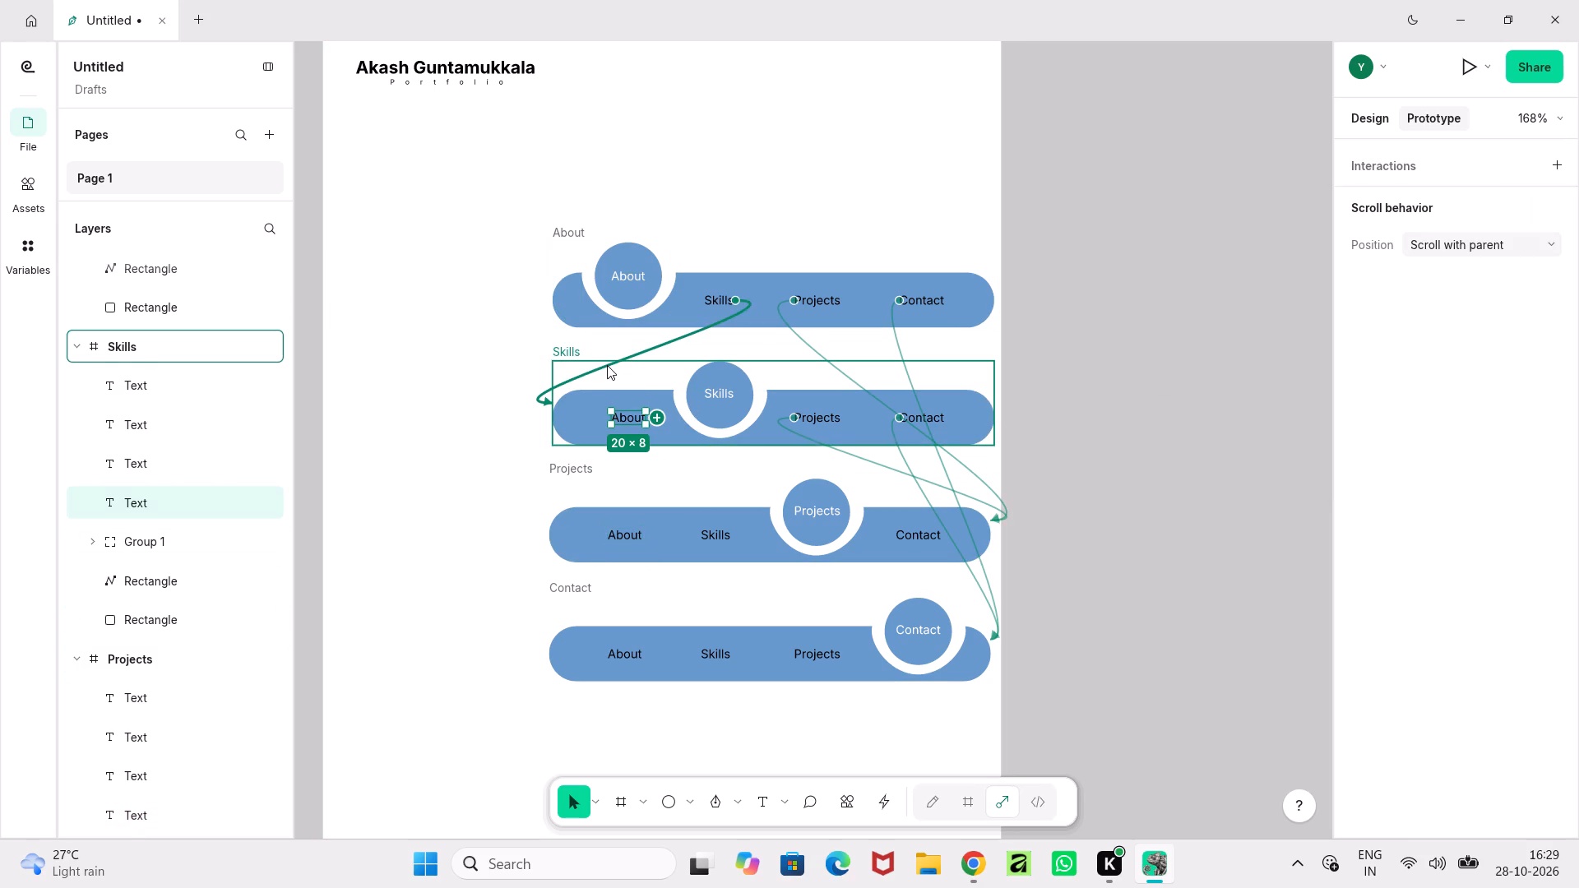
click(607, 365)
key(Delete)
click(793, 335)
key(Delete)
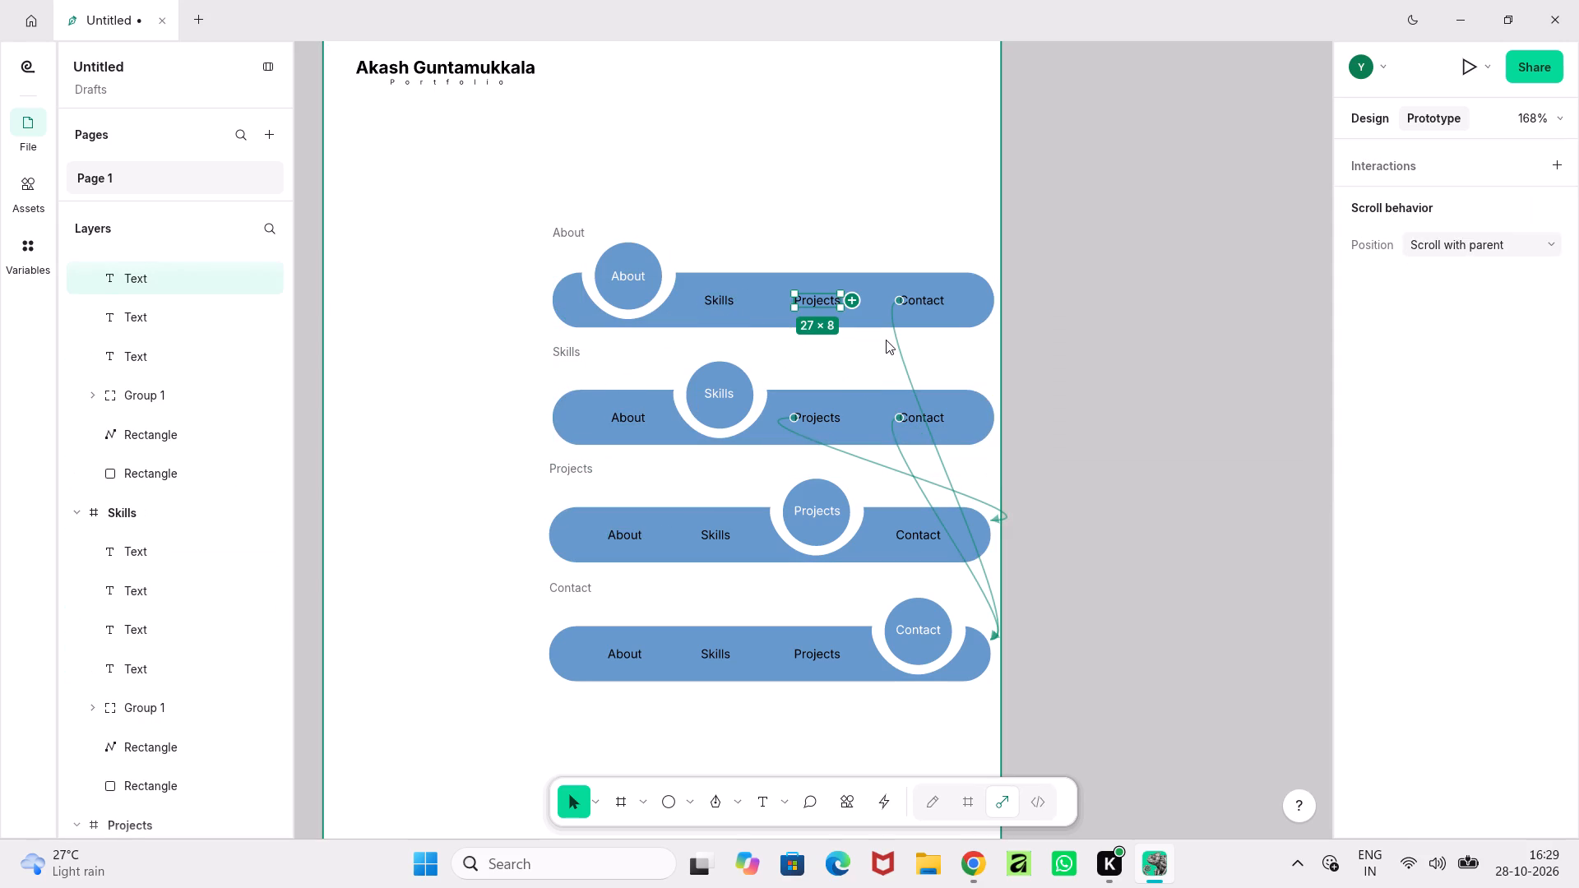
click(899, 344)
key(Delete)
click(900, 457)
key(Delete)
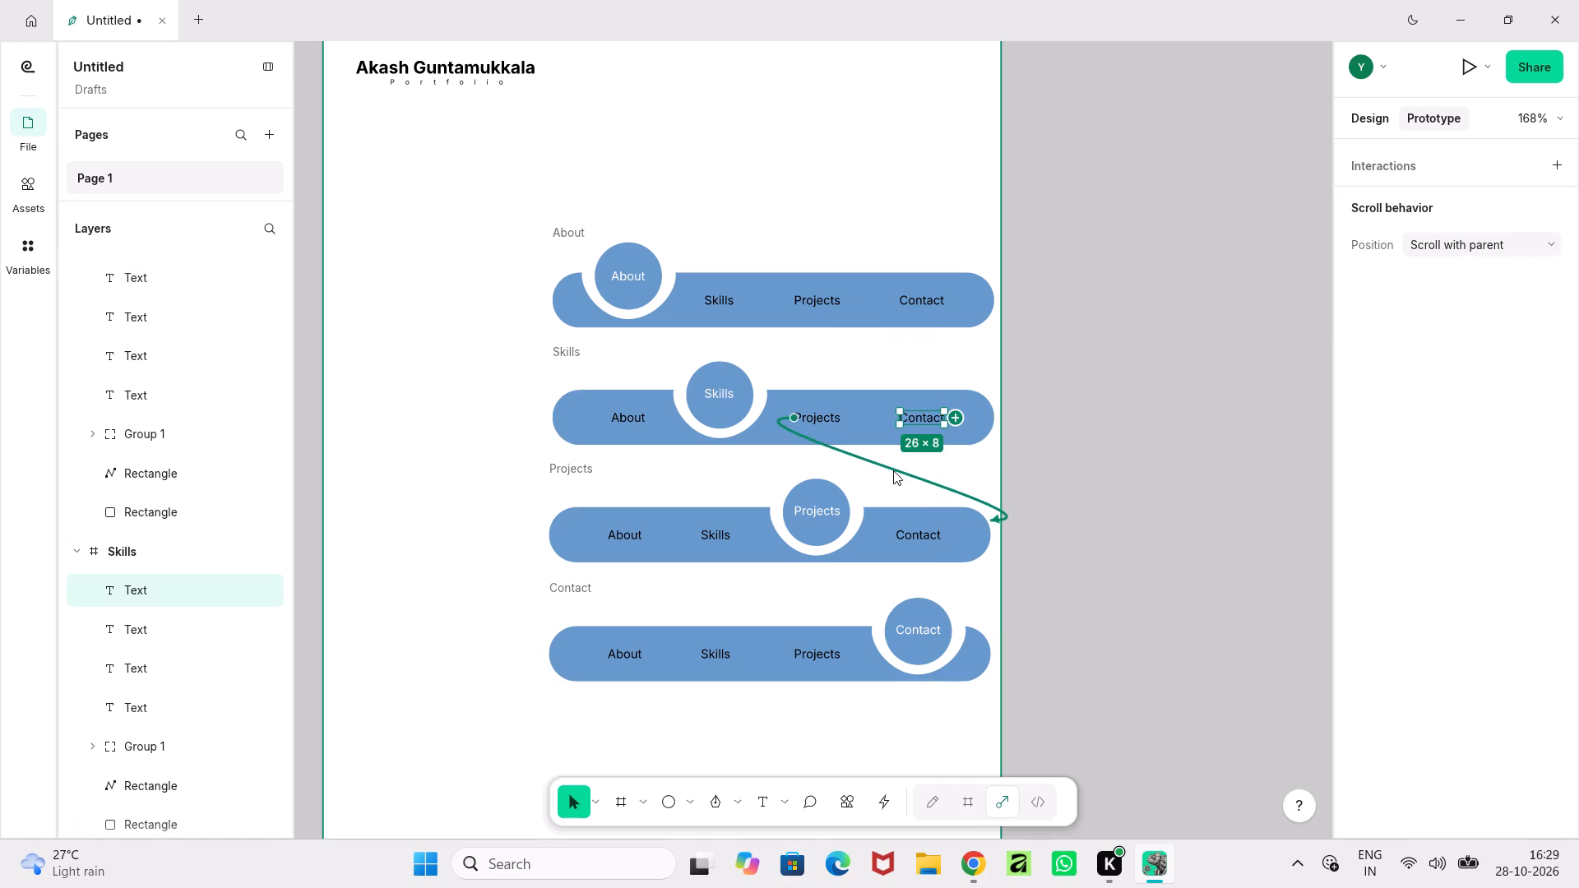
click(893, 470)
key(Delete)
Connect the About frame's Skills label to the Skills frame with on-click navigation and a Smart animate transition.
click(720, 299)
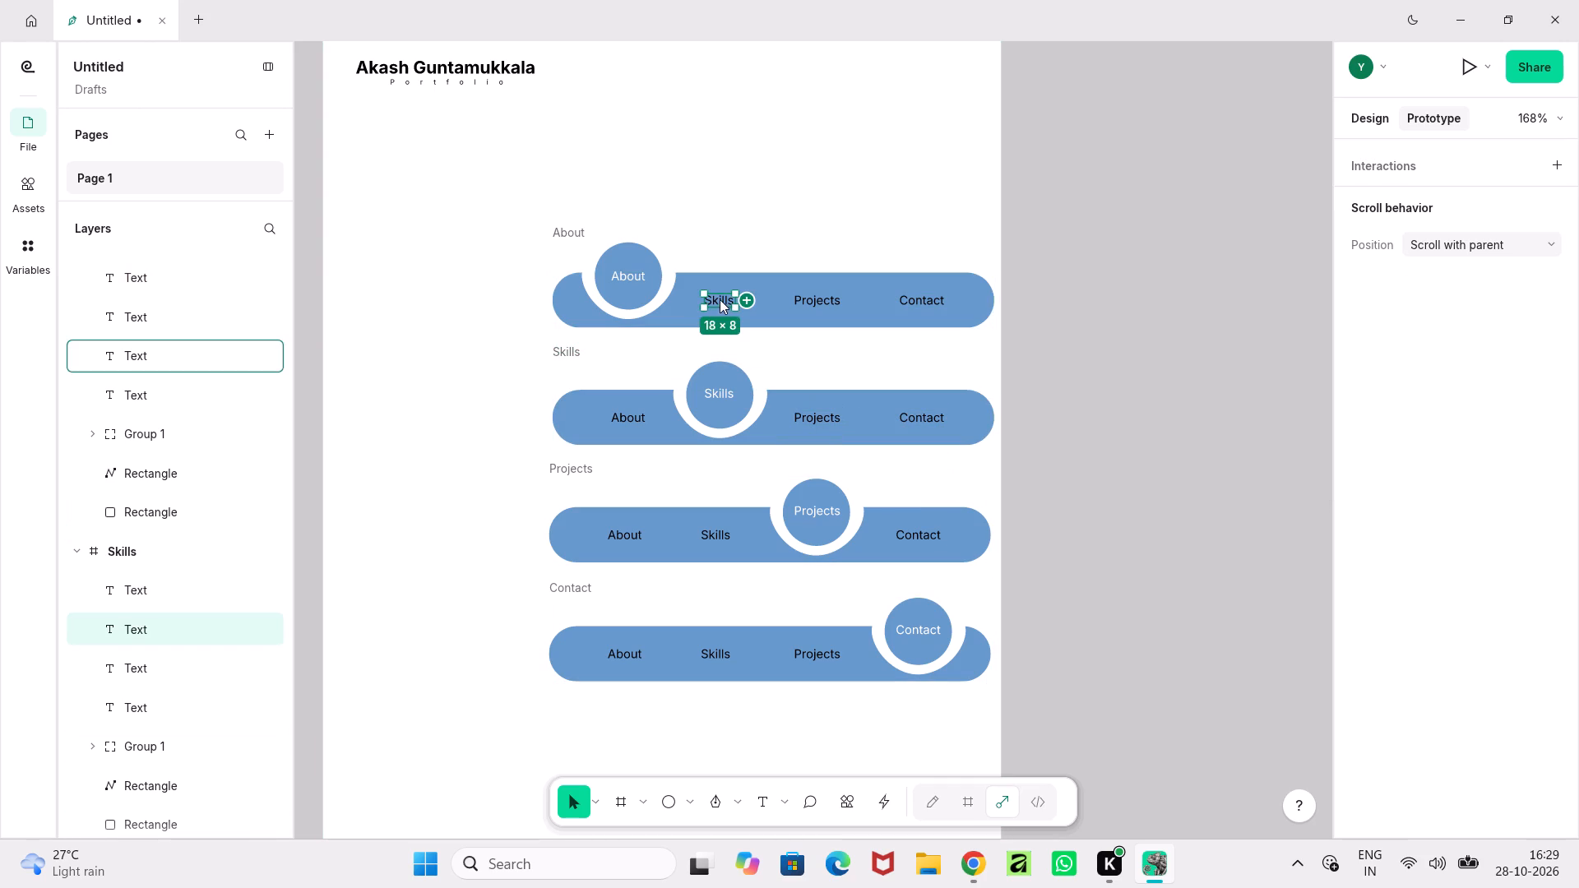
drag(748, 299, 748, 405)
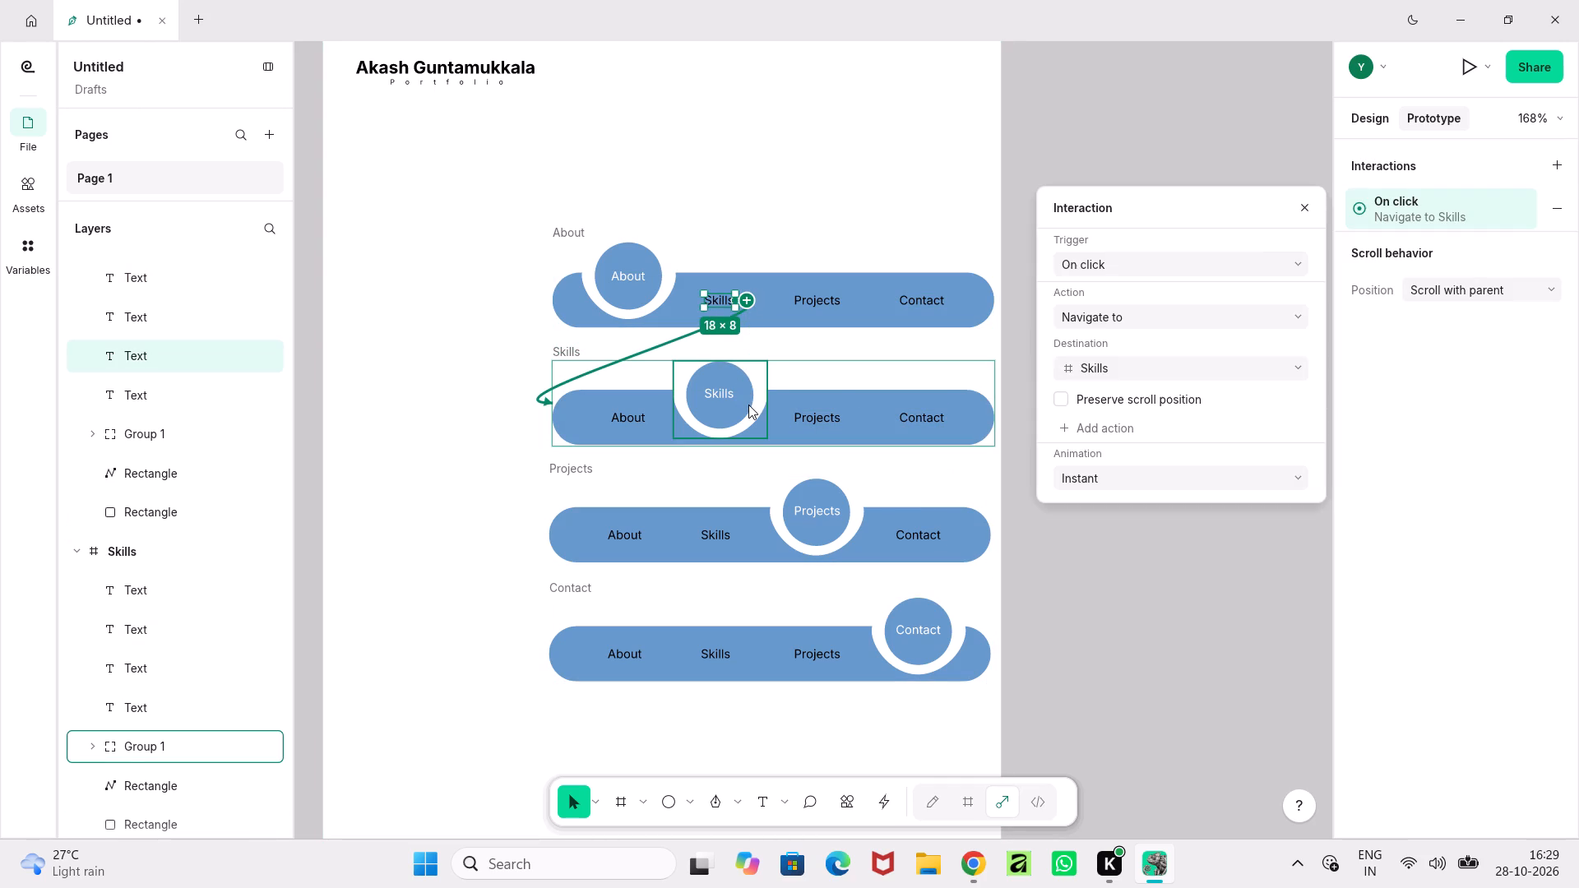
click(1220, 261)
click(1220, 261)
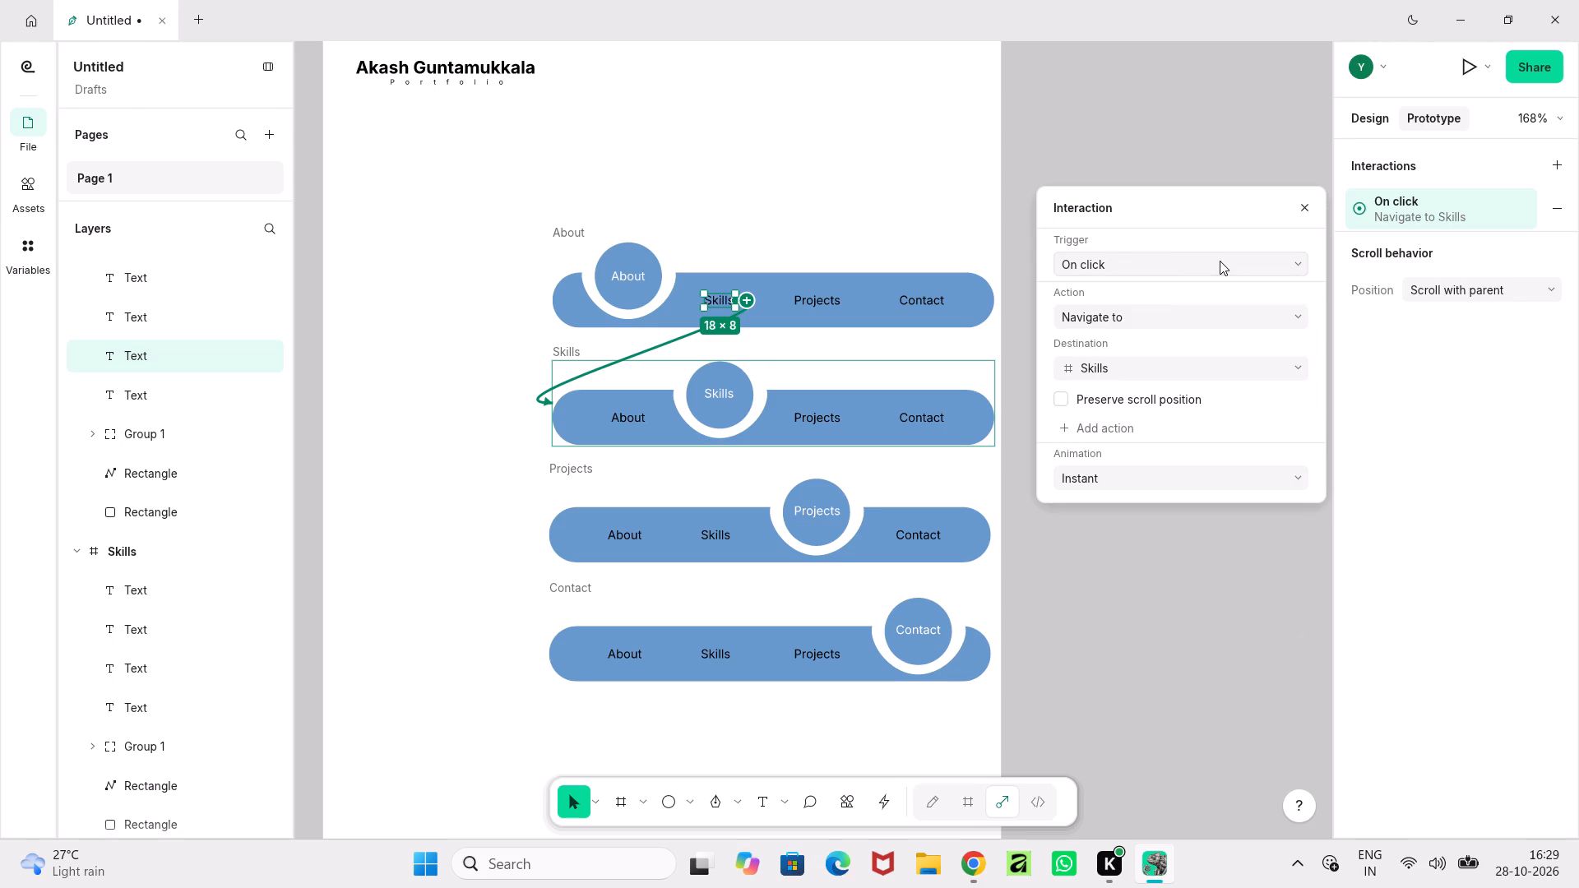
click(1231, 324)
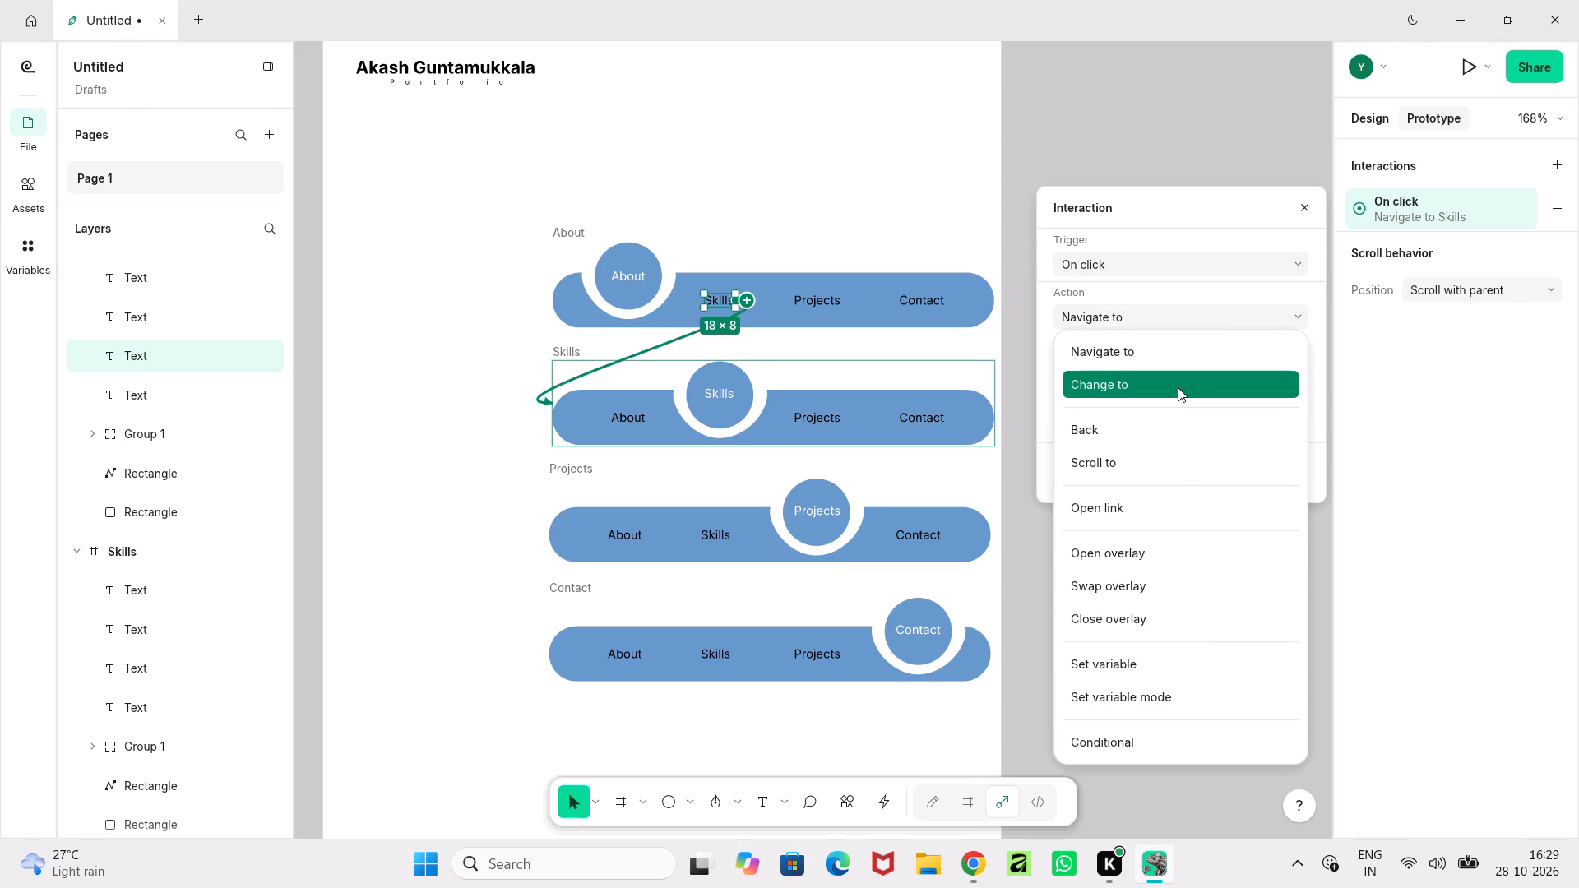
click(1206, 326)
click(1191, 370)
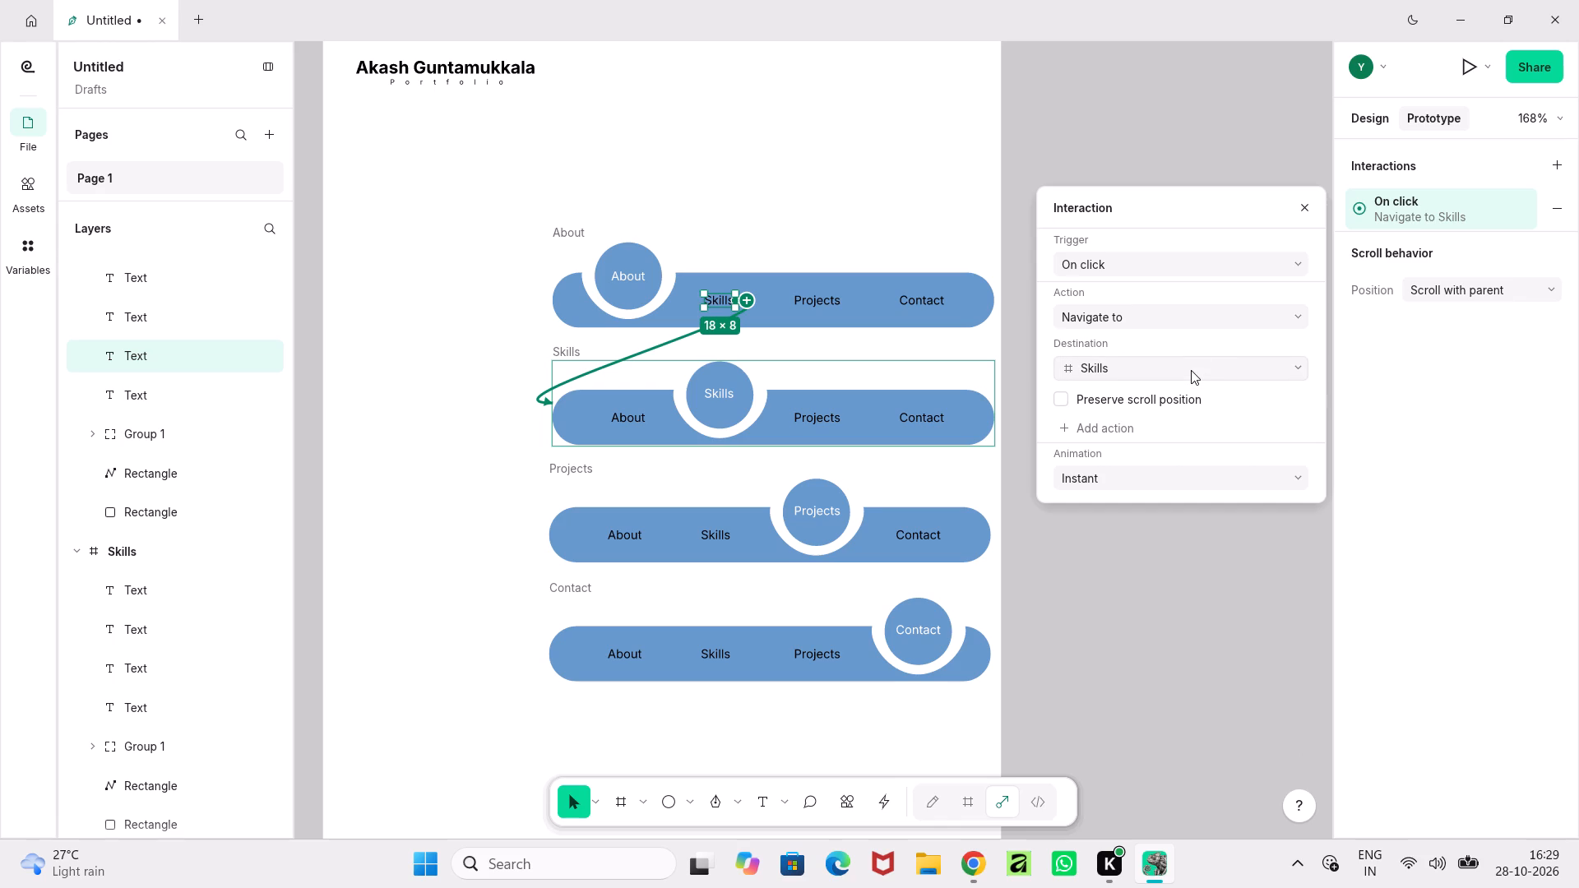
click(1191, 370)
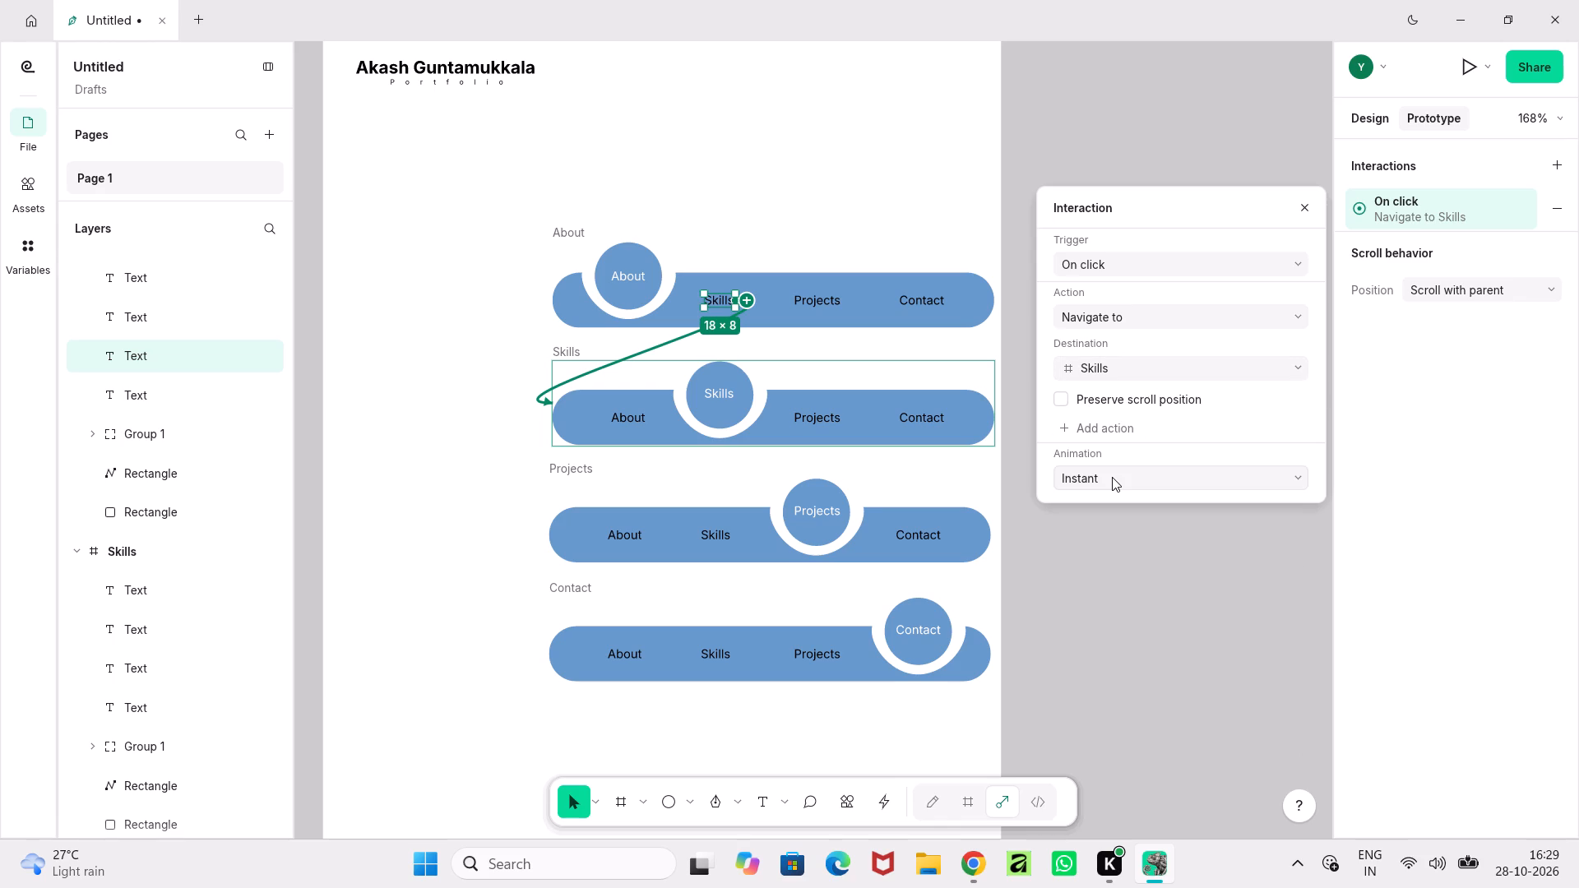
click(1112, 477)
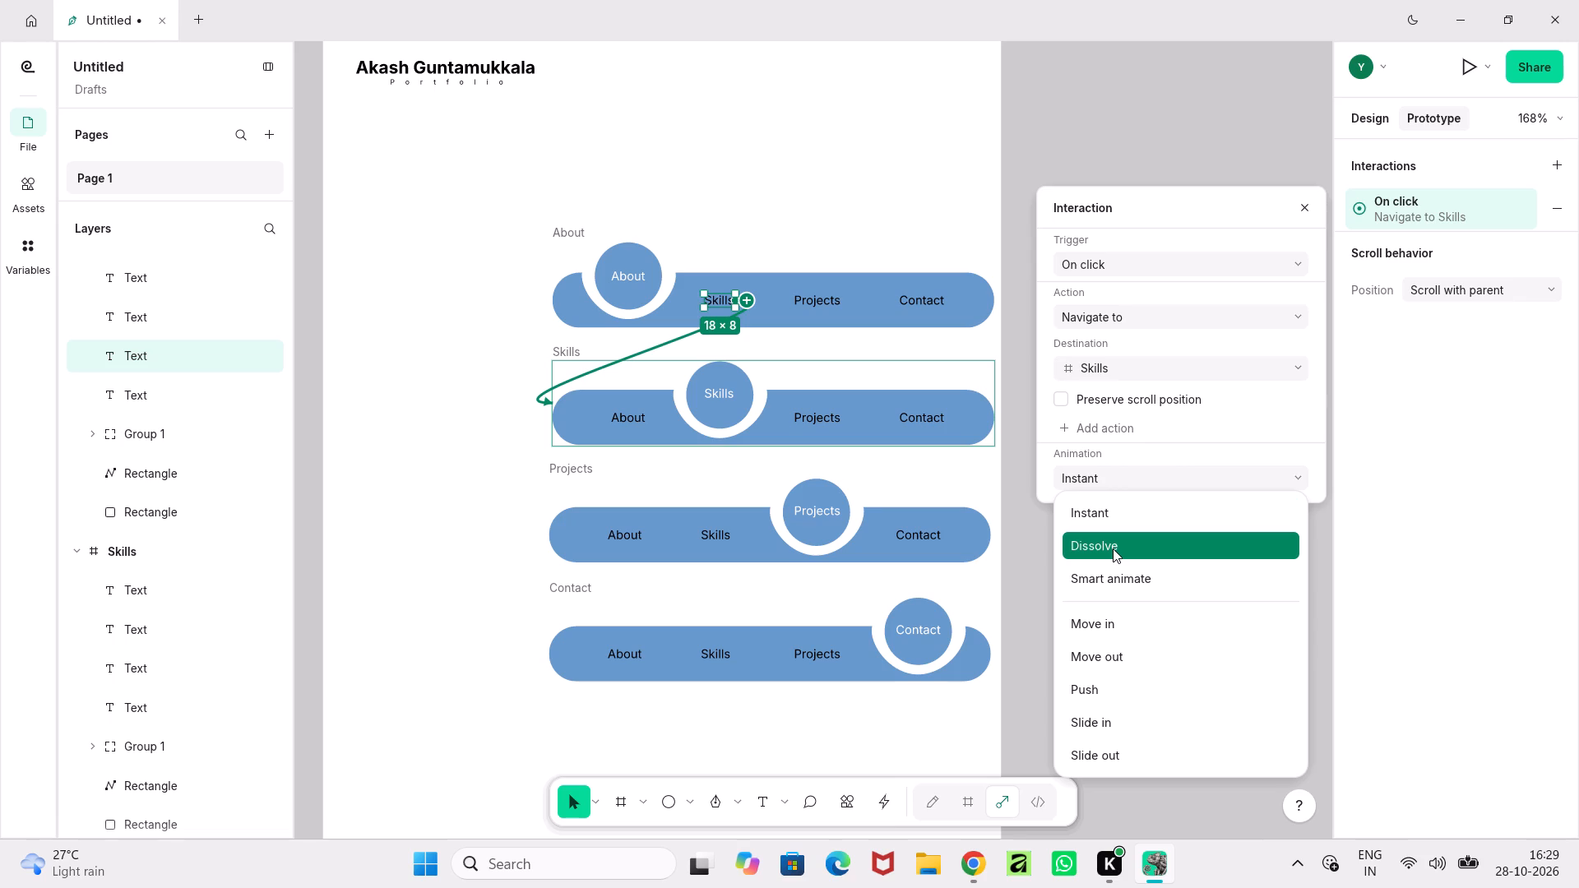
click(1124, 586)
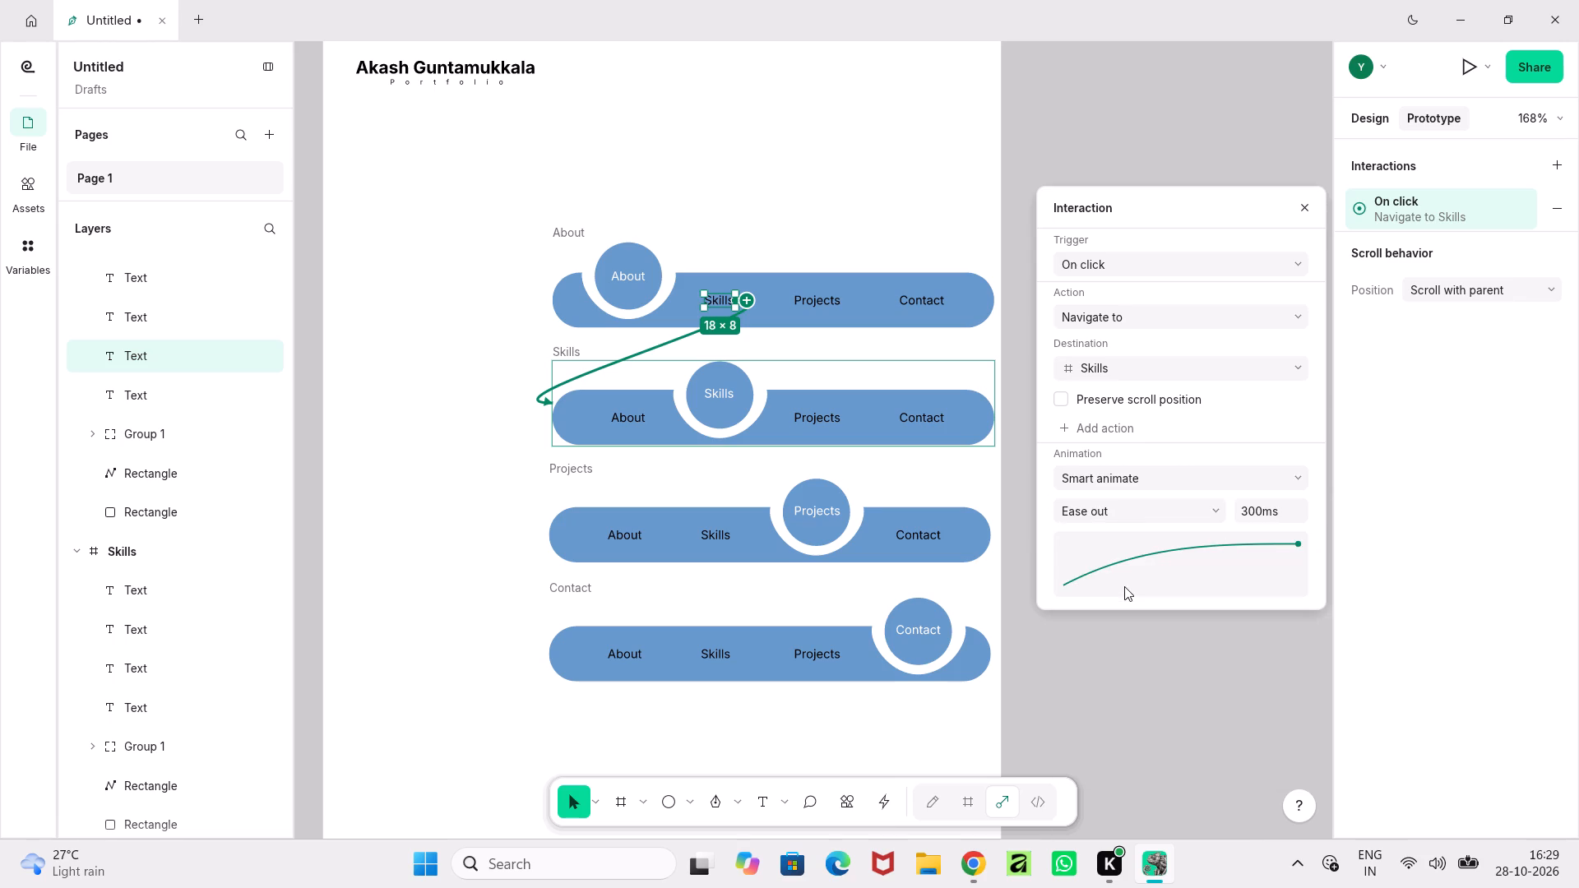
click(1149, 513)
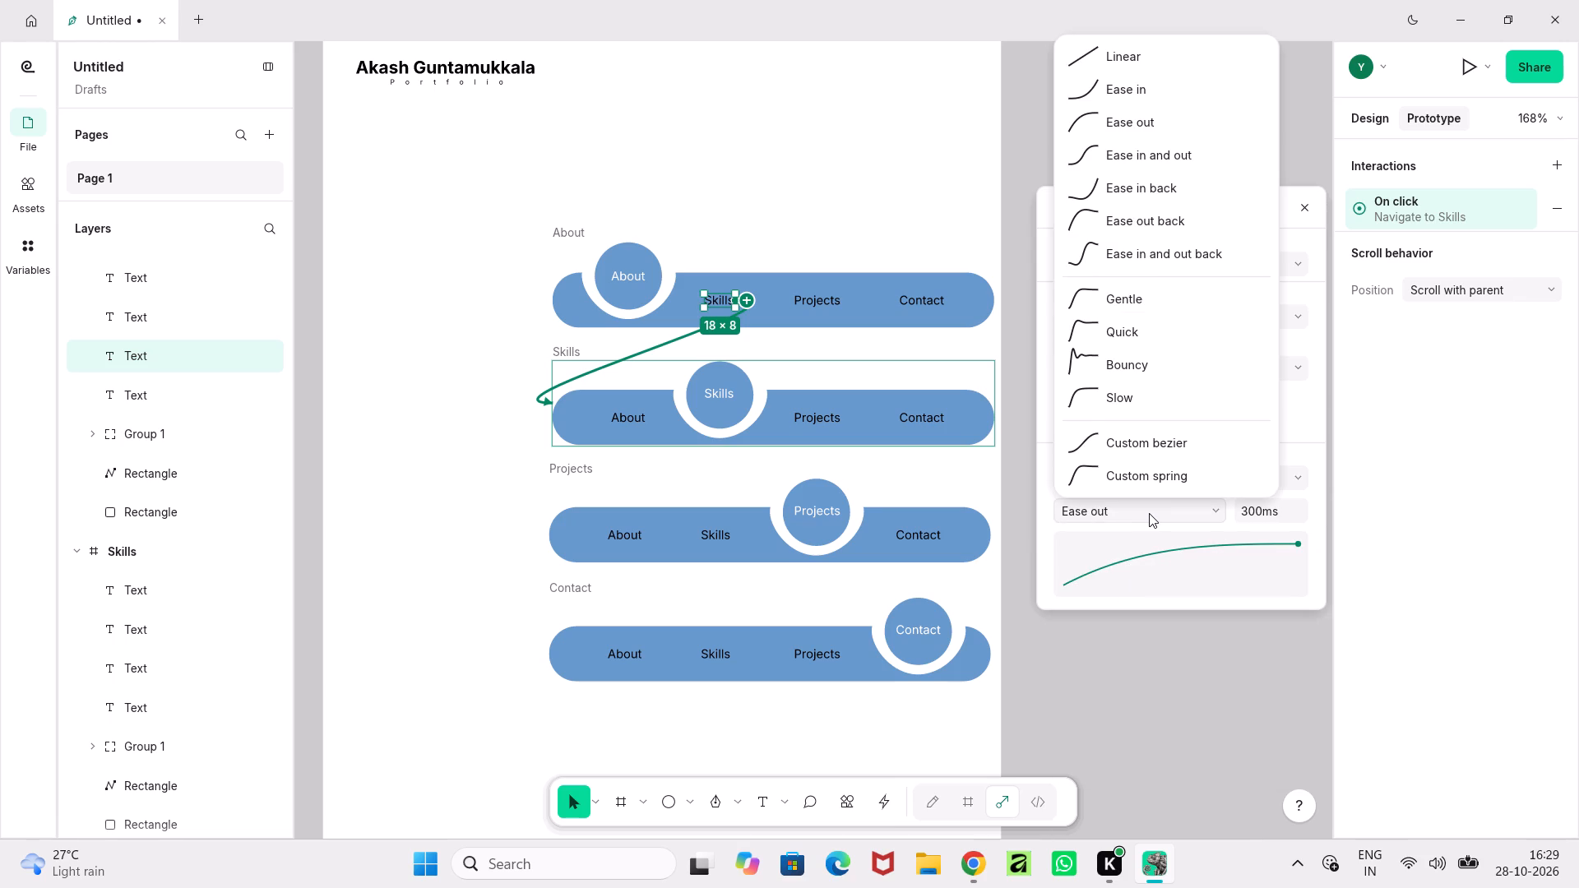
click(1149, 513)
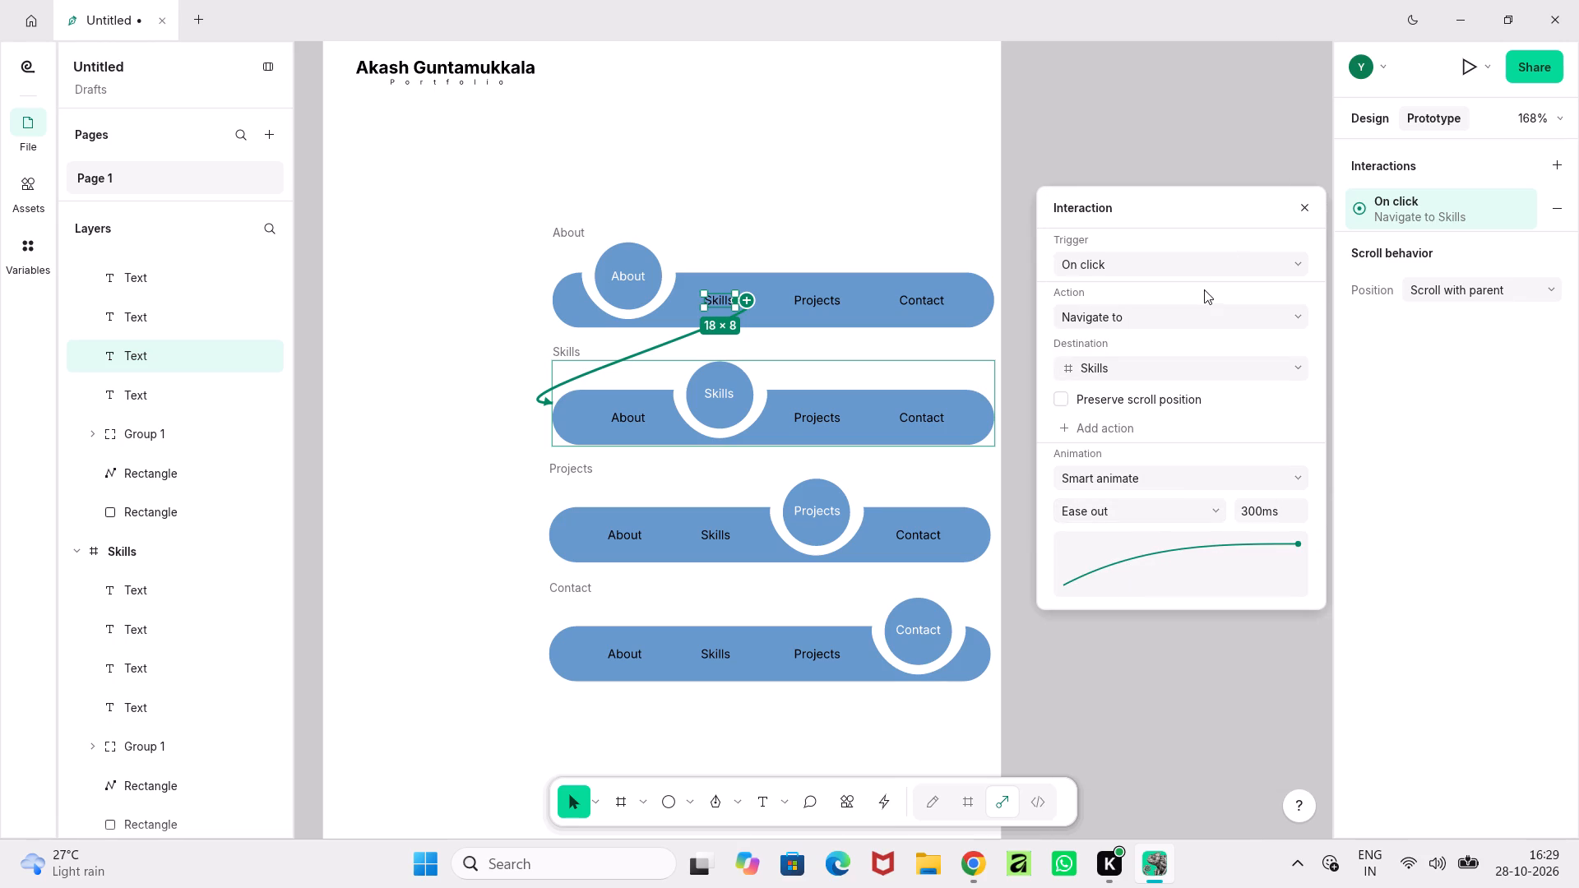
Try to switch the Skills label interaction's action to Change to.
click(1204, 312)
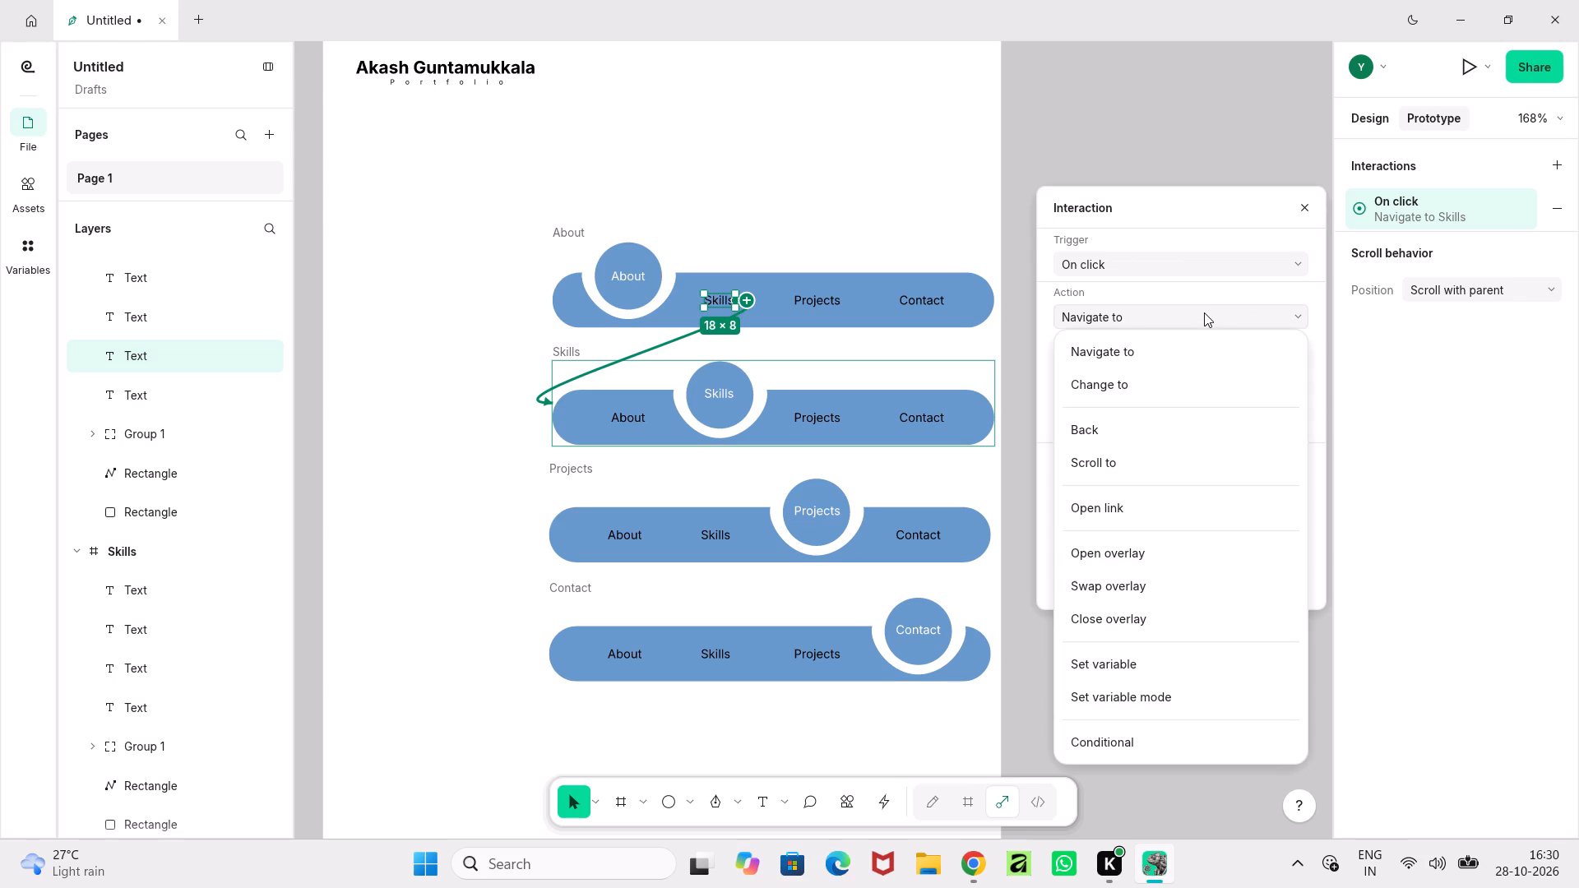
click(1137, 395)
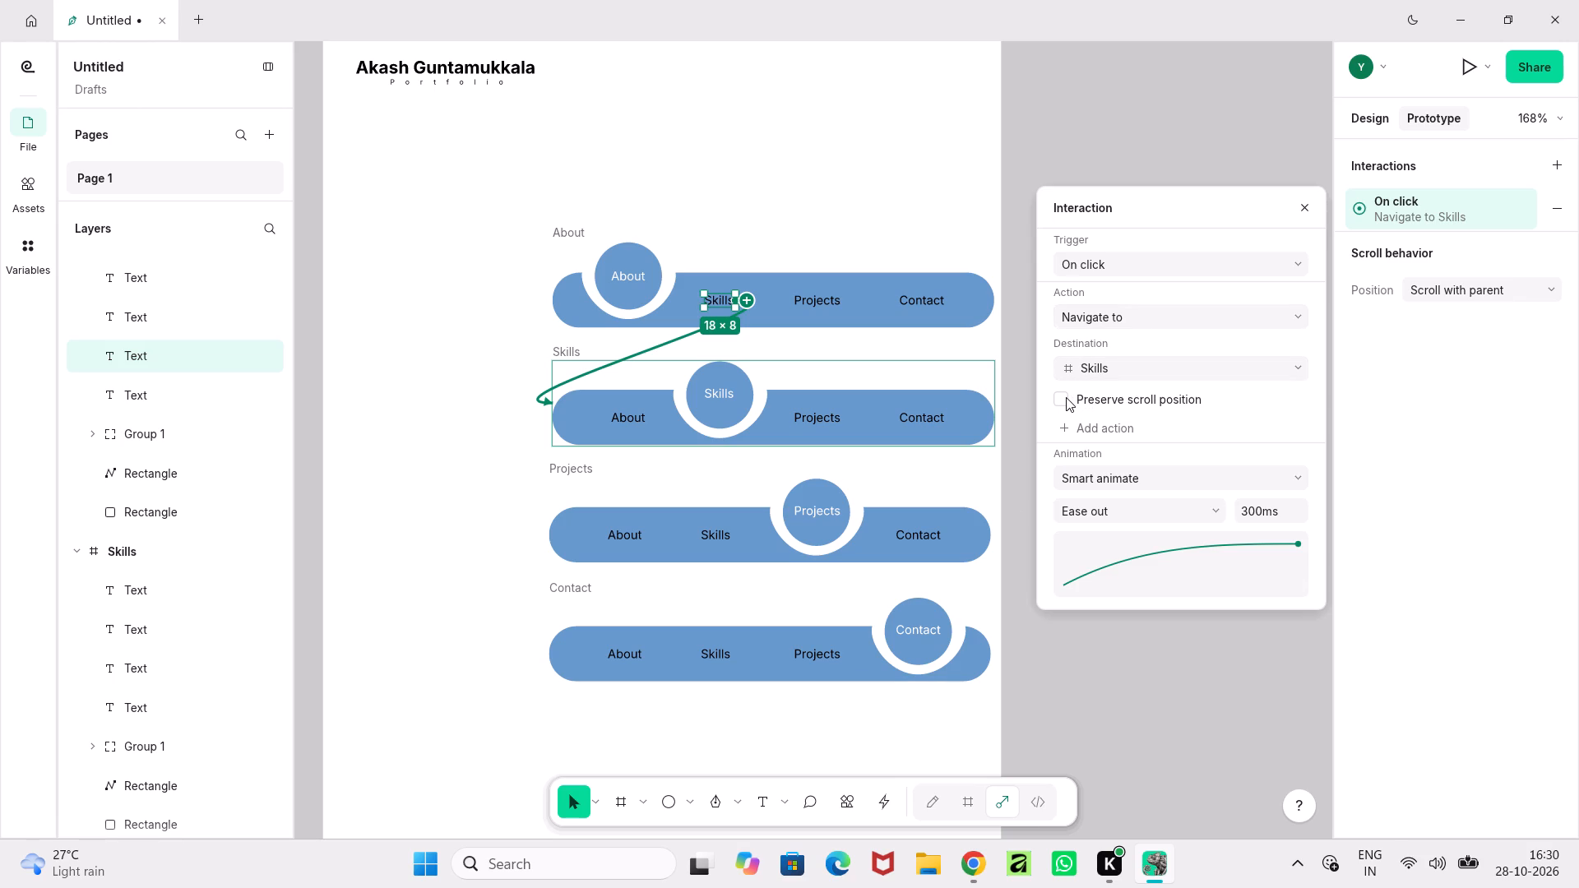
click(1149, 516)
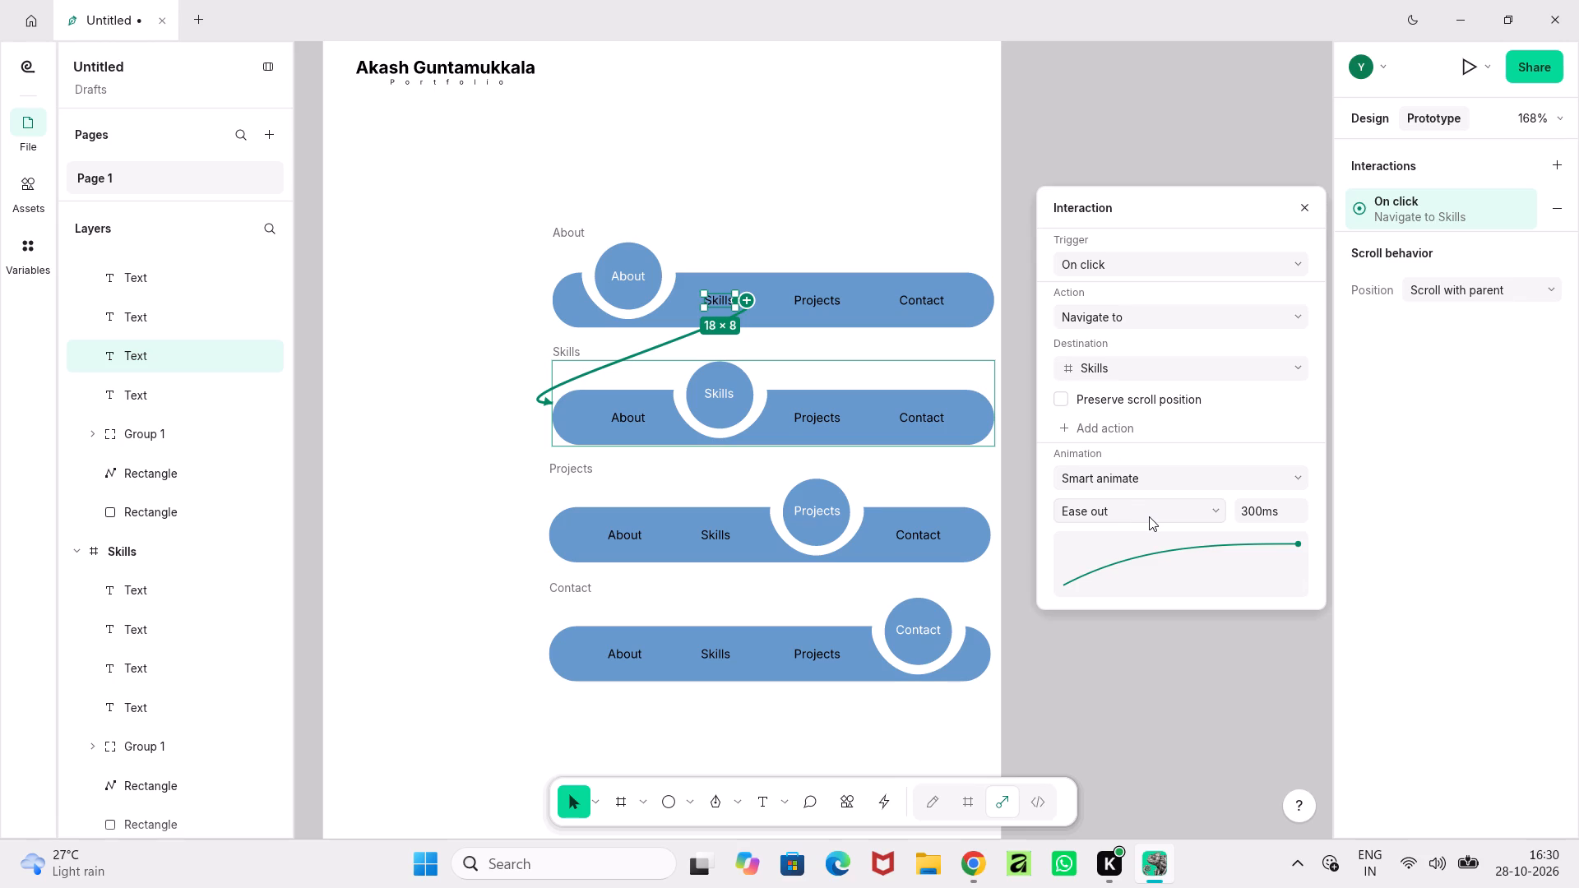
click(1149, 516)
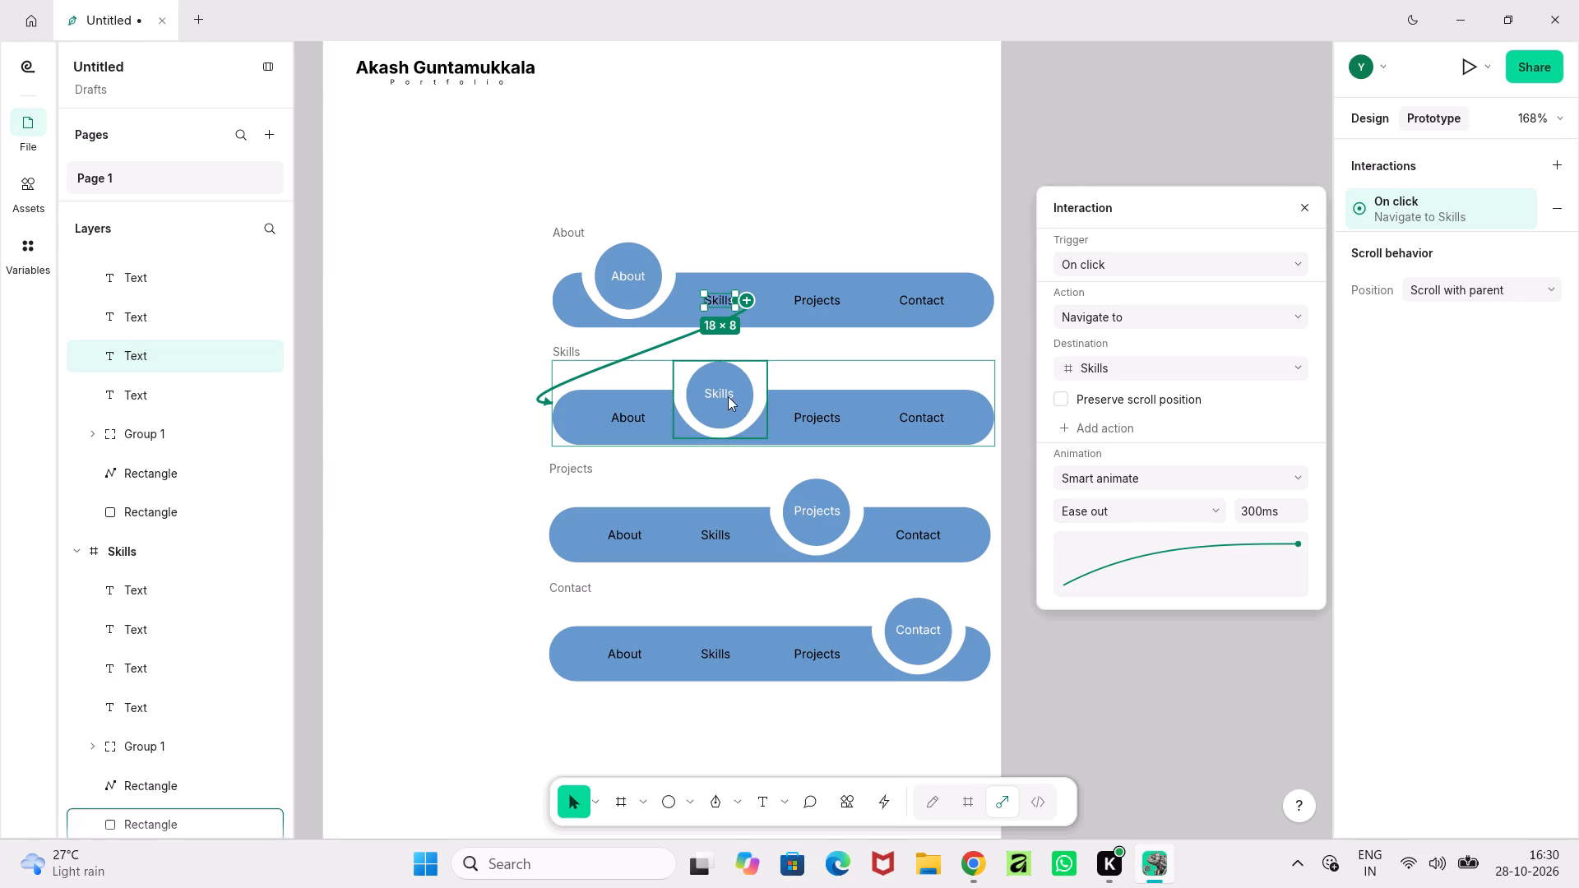
Connect the About frame's Projects label to the Projects frame with on-click navigation and a Smart animate transition.
click(832, 290)
click(826, 299)
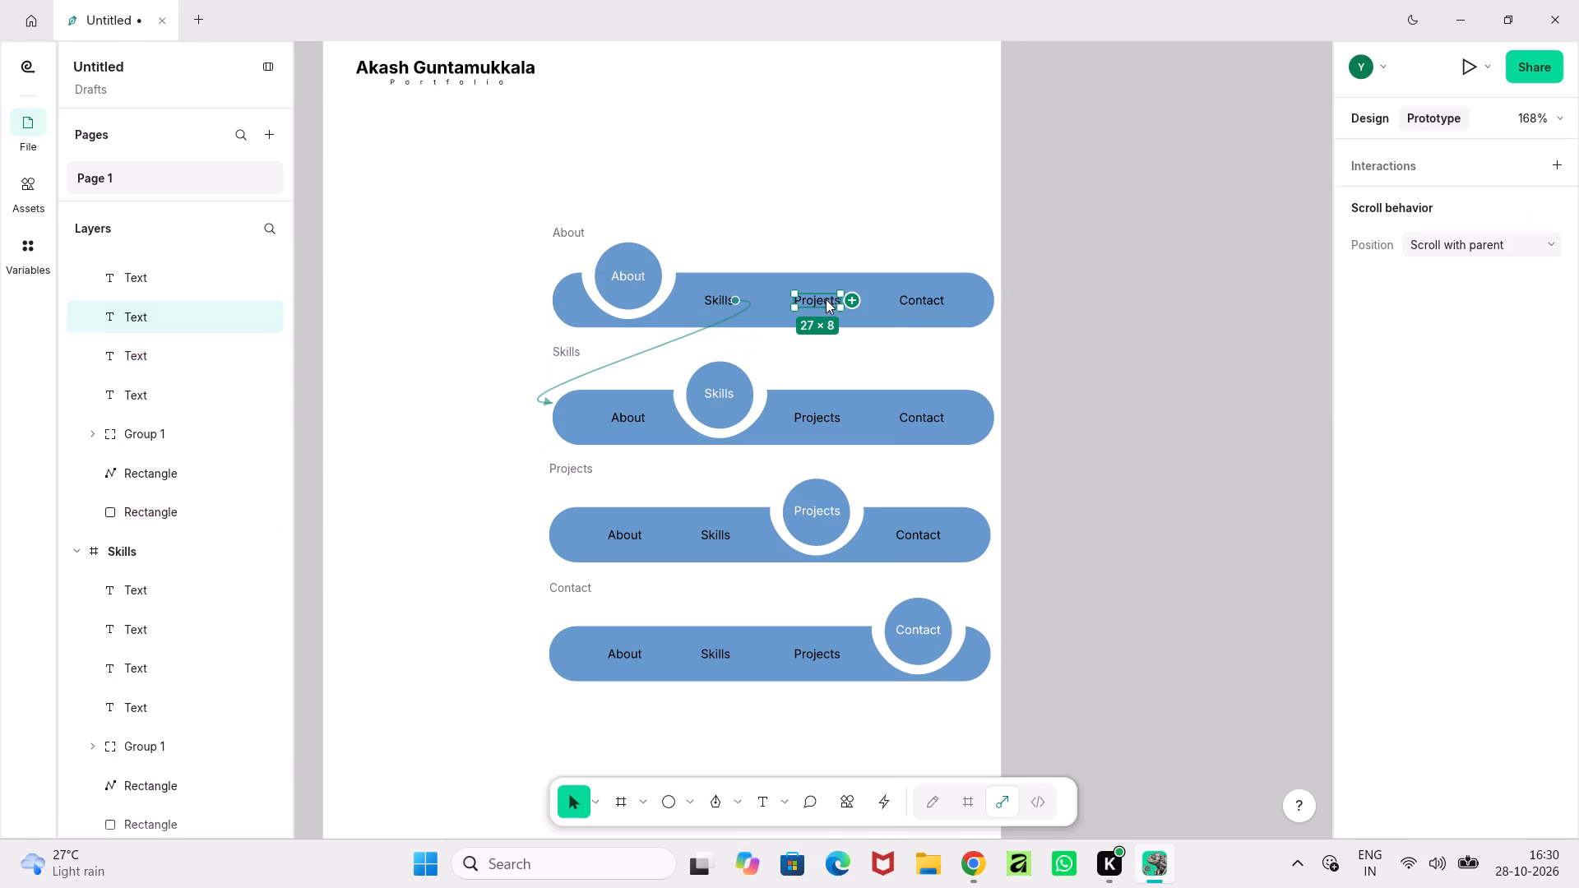
drag(855, 296, 847, 347)
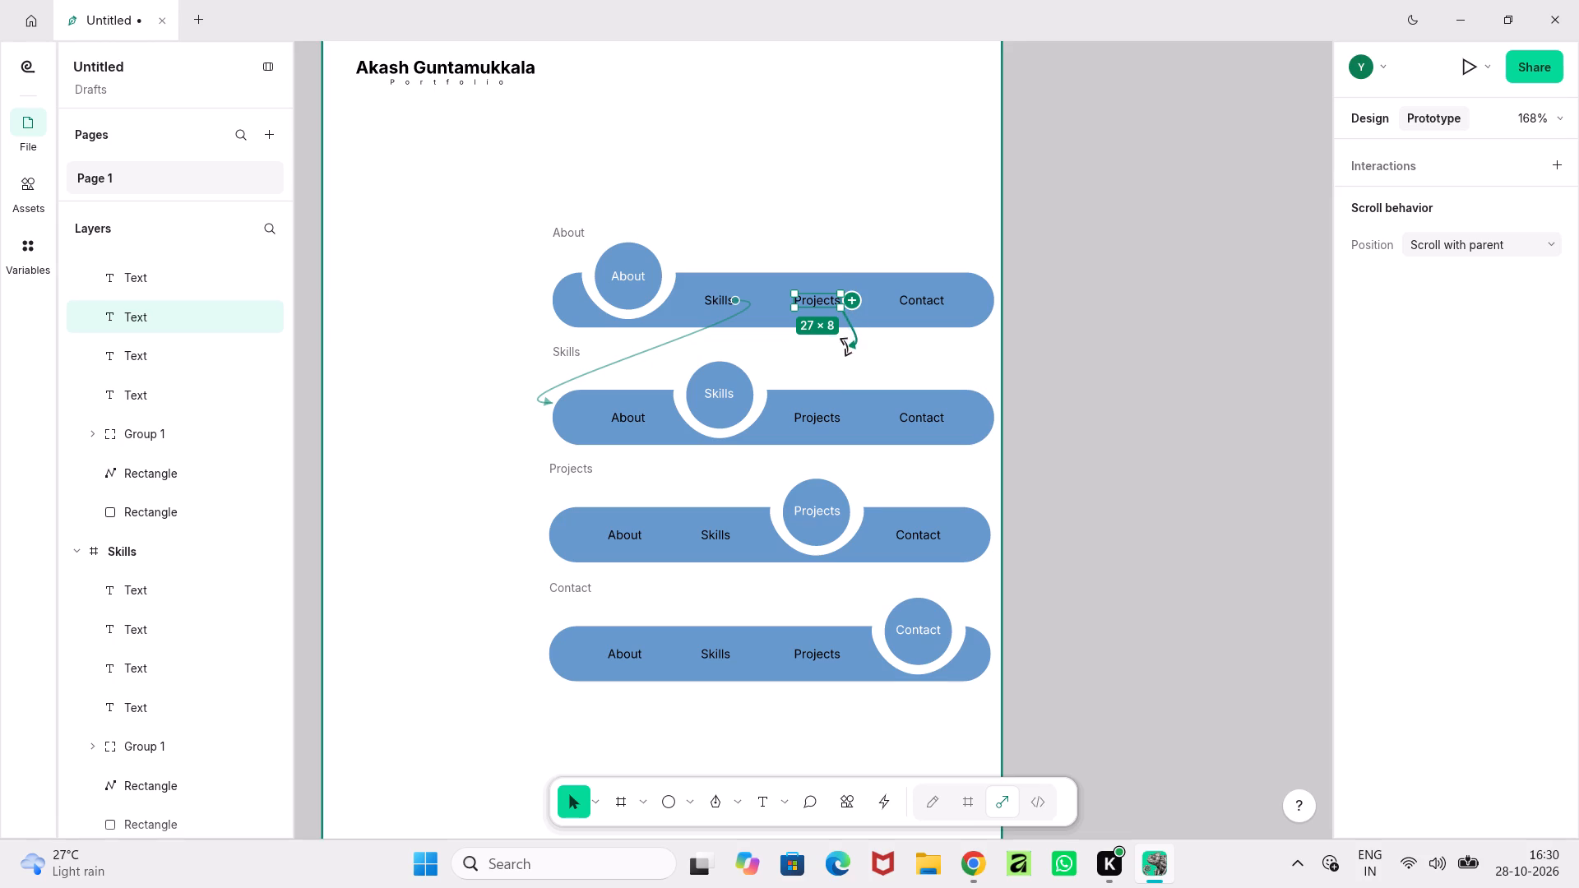
drag(847, 347, 838, 511)
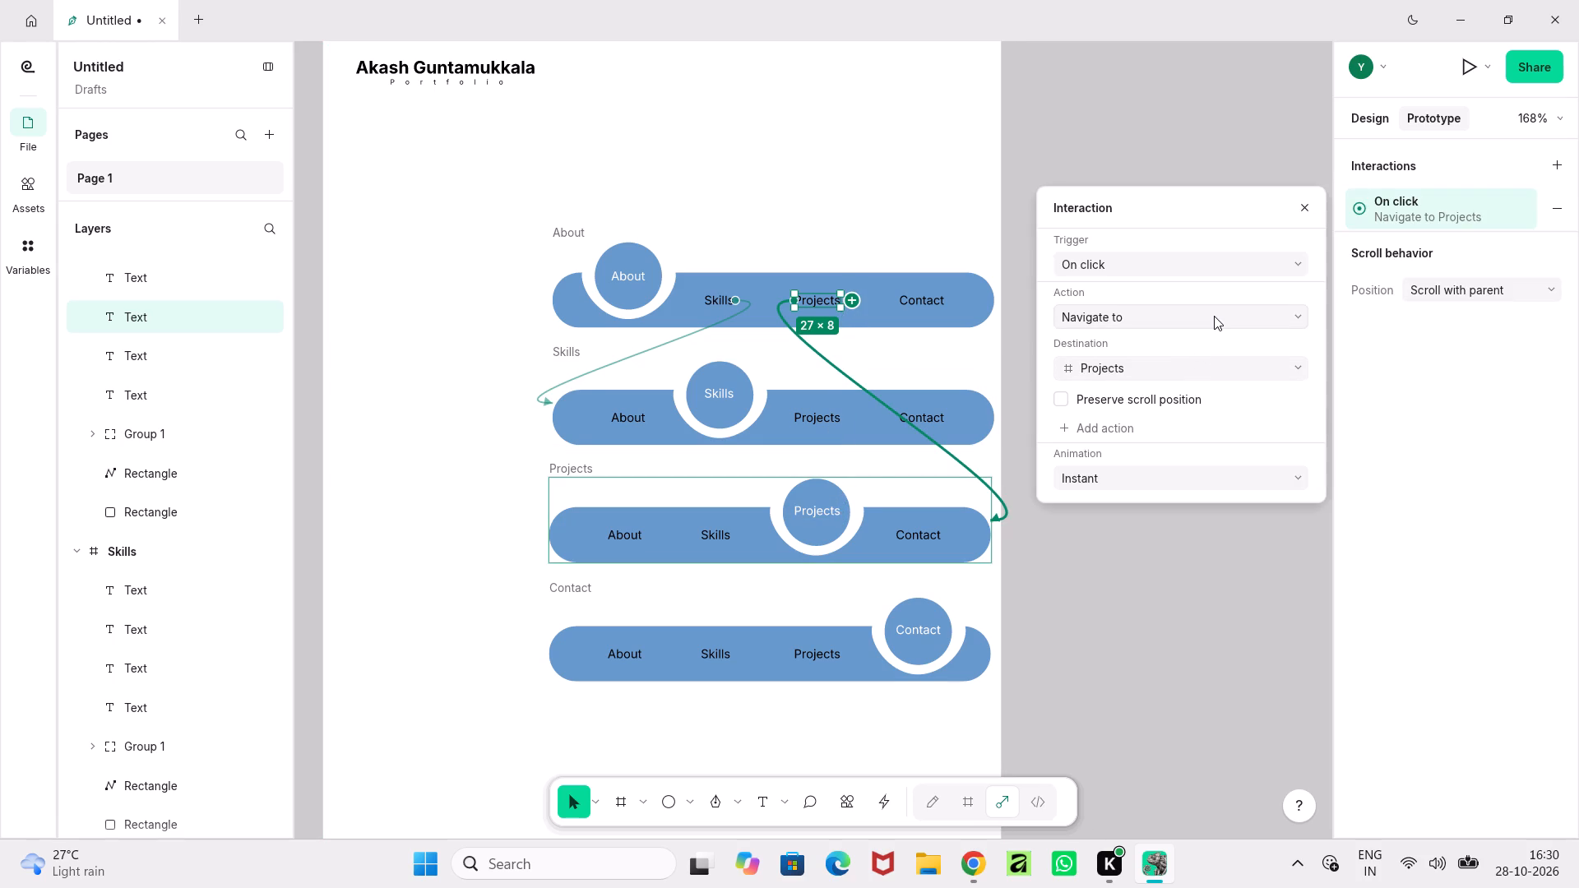
click(1214, 316)
click(1214, 316)
click(1200, 483)
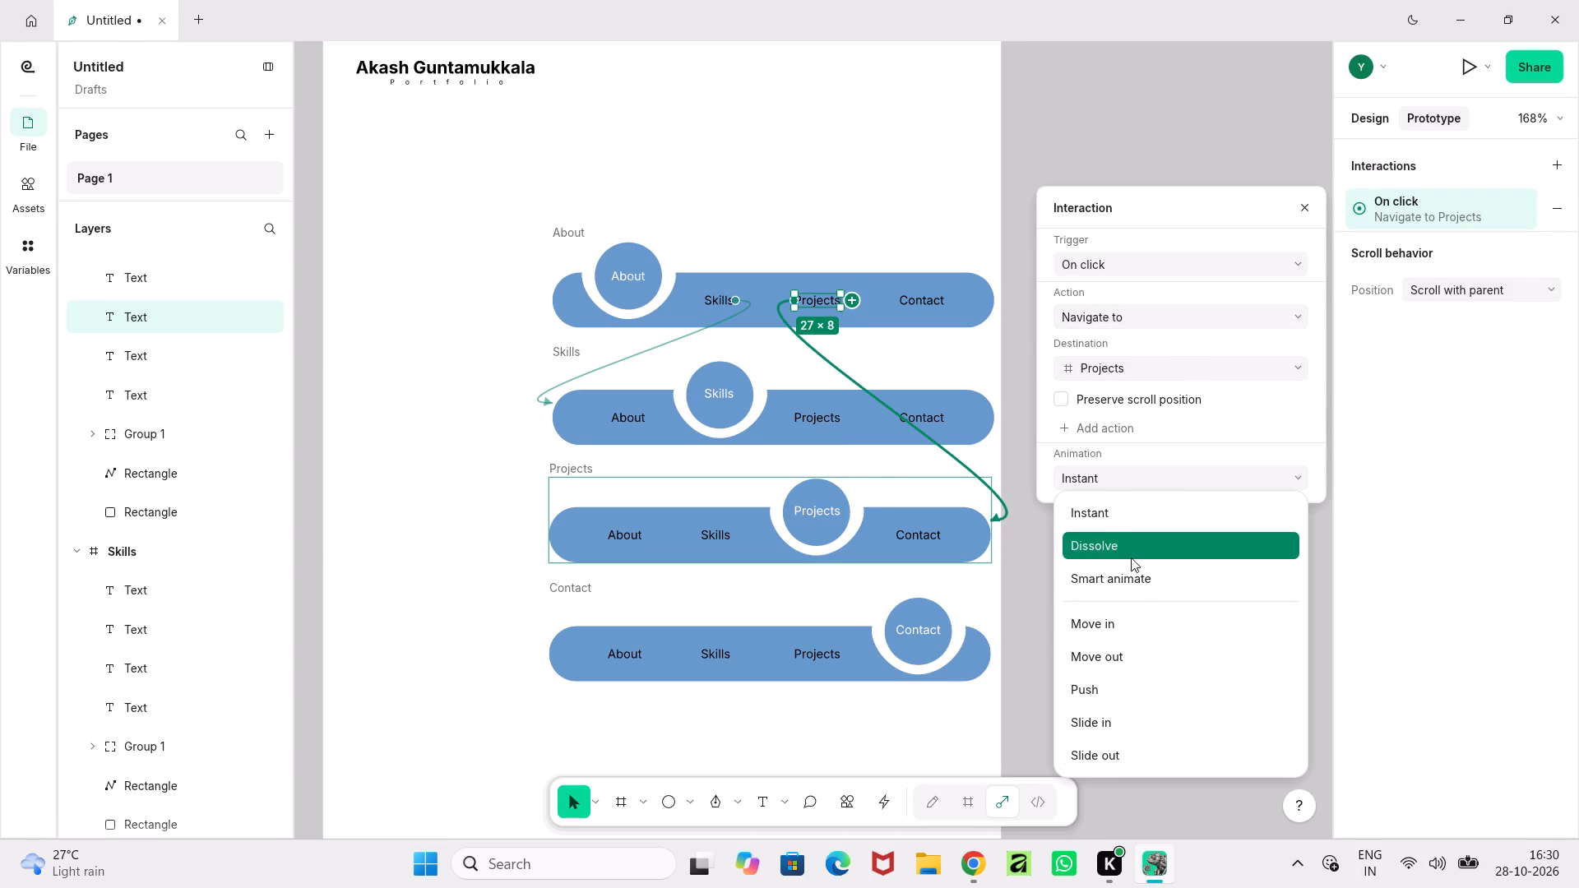
click(1125, 578)
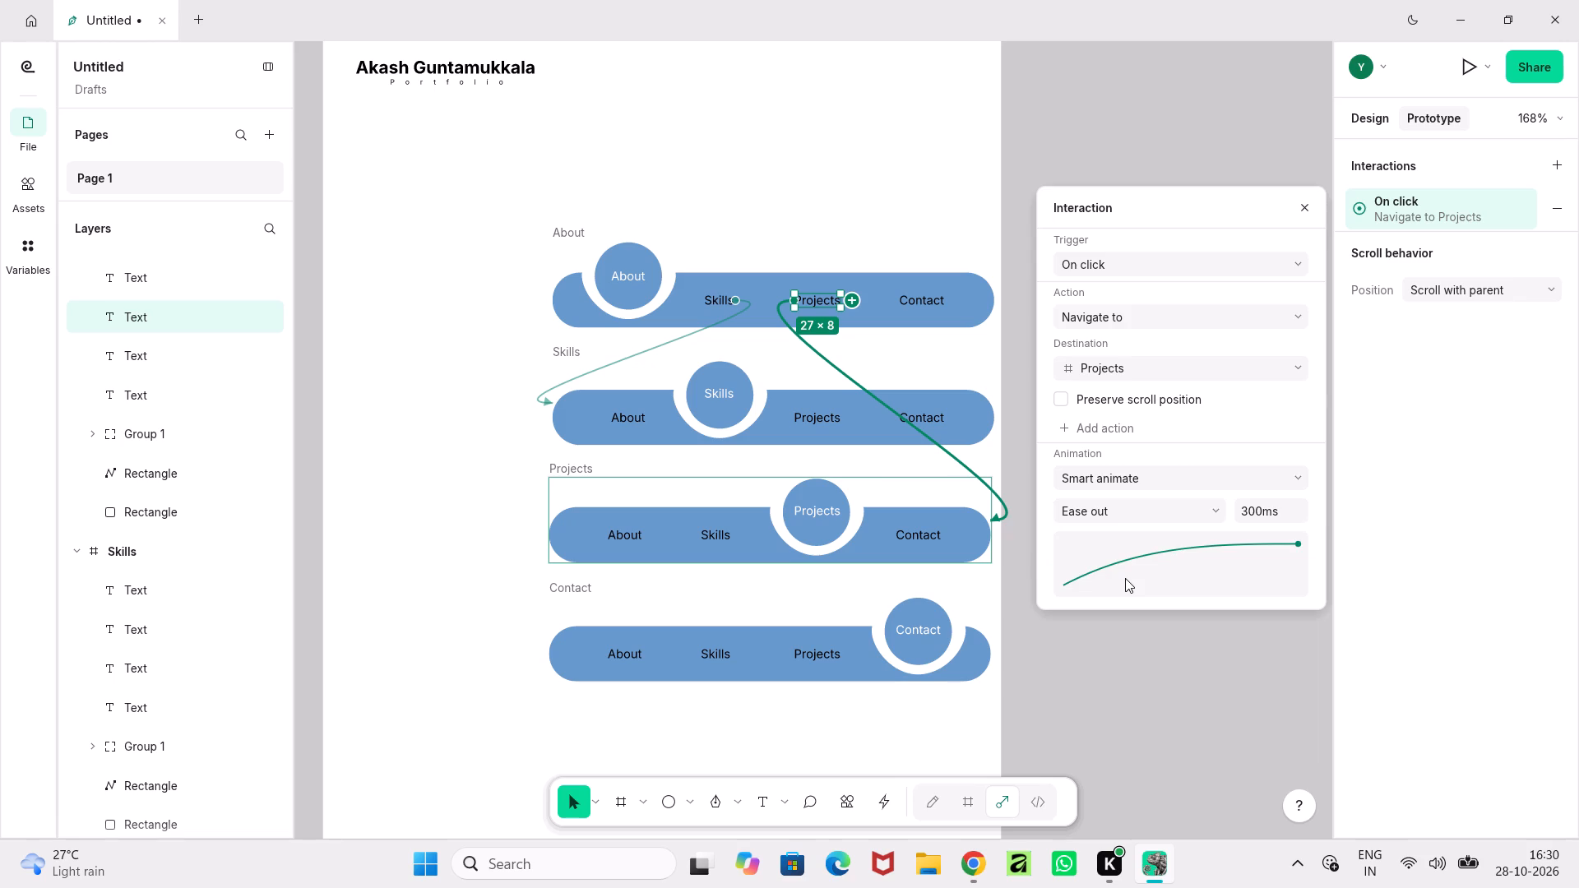
Connect the About frame's Contact label to the Contact frame with on-click navigation and a Smart animate transition.
click(926, 303)
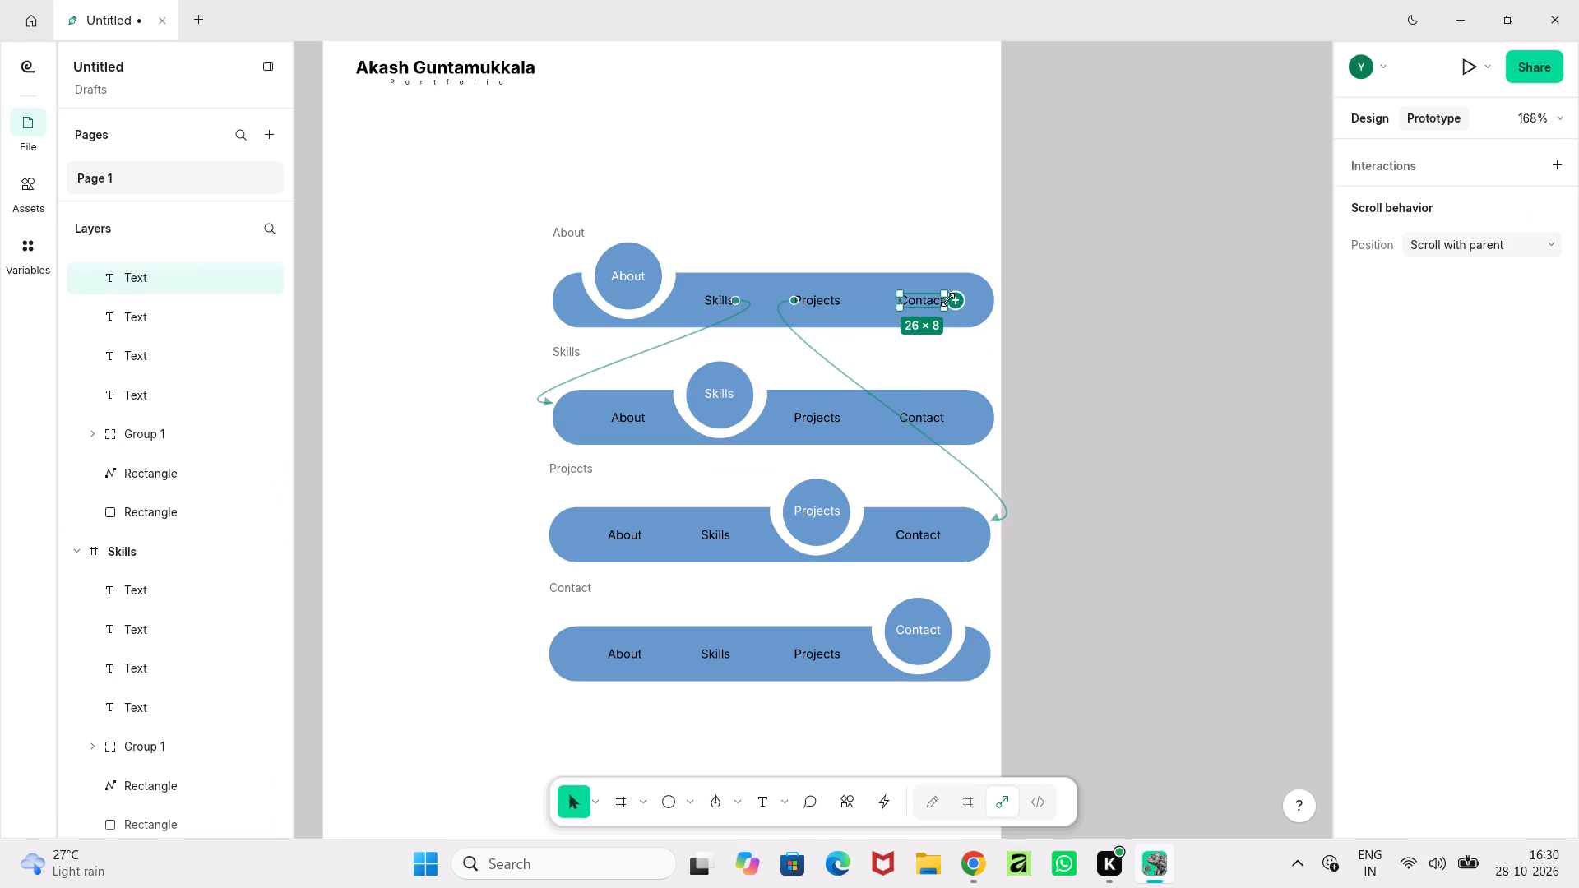
drag(955, 301, 942, 656)
click(1199, 484)
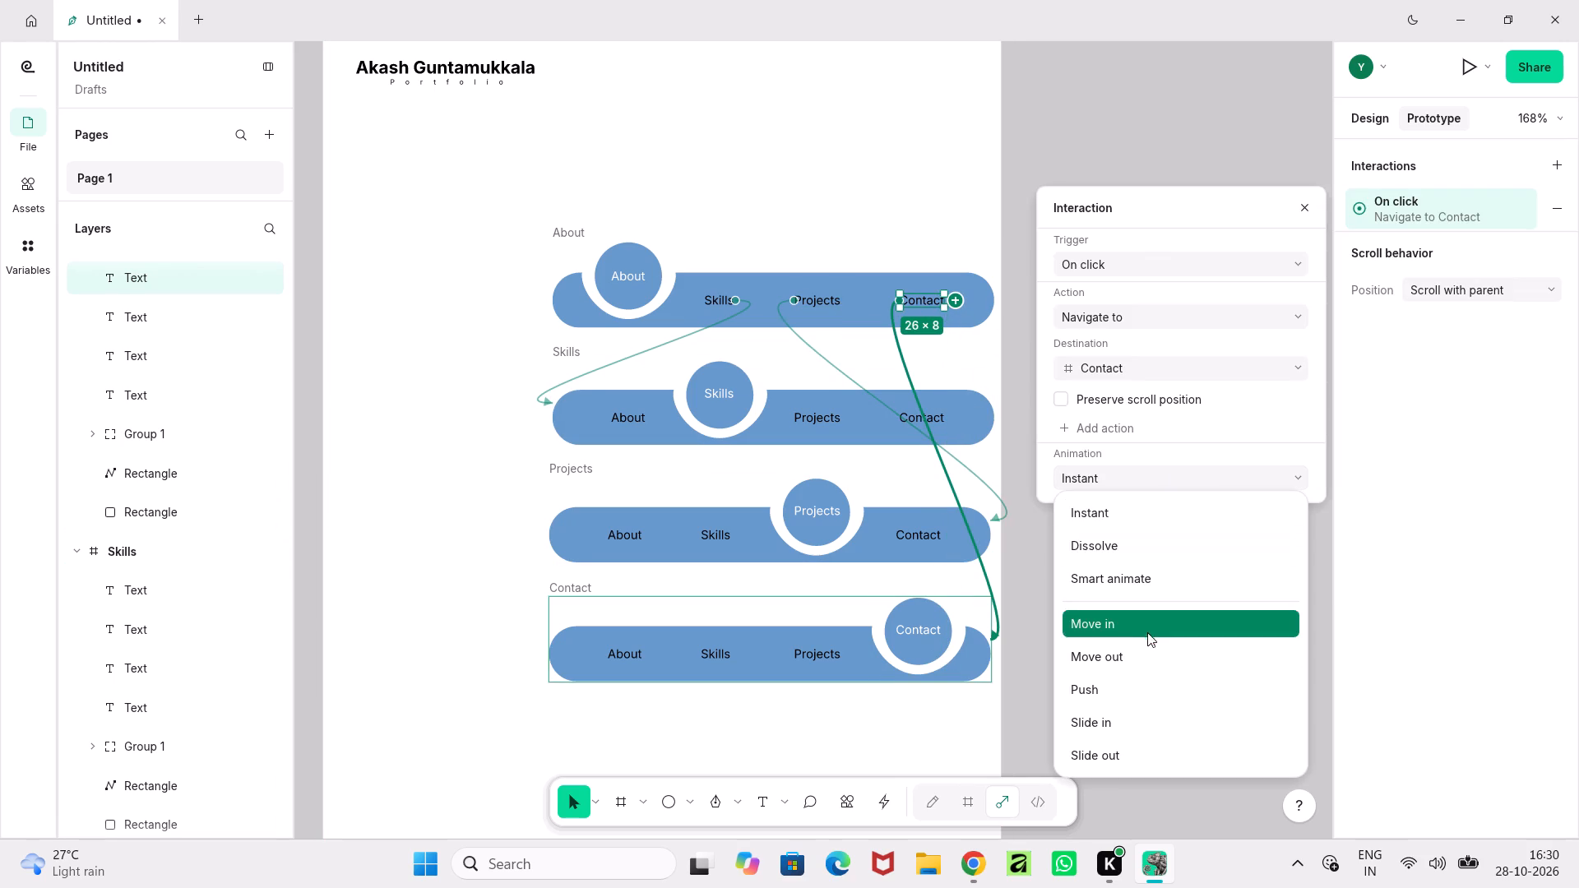
click(1139, 585)
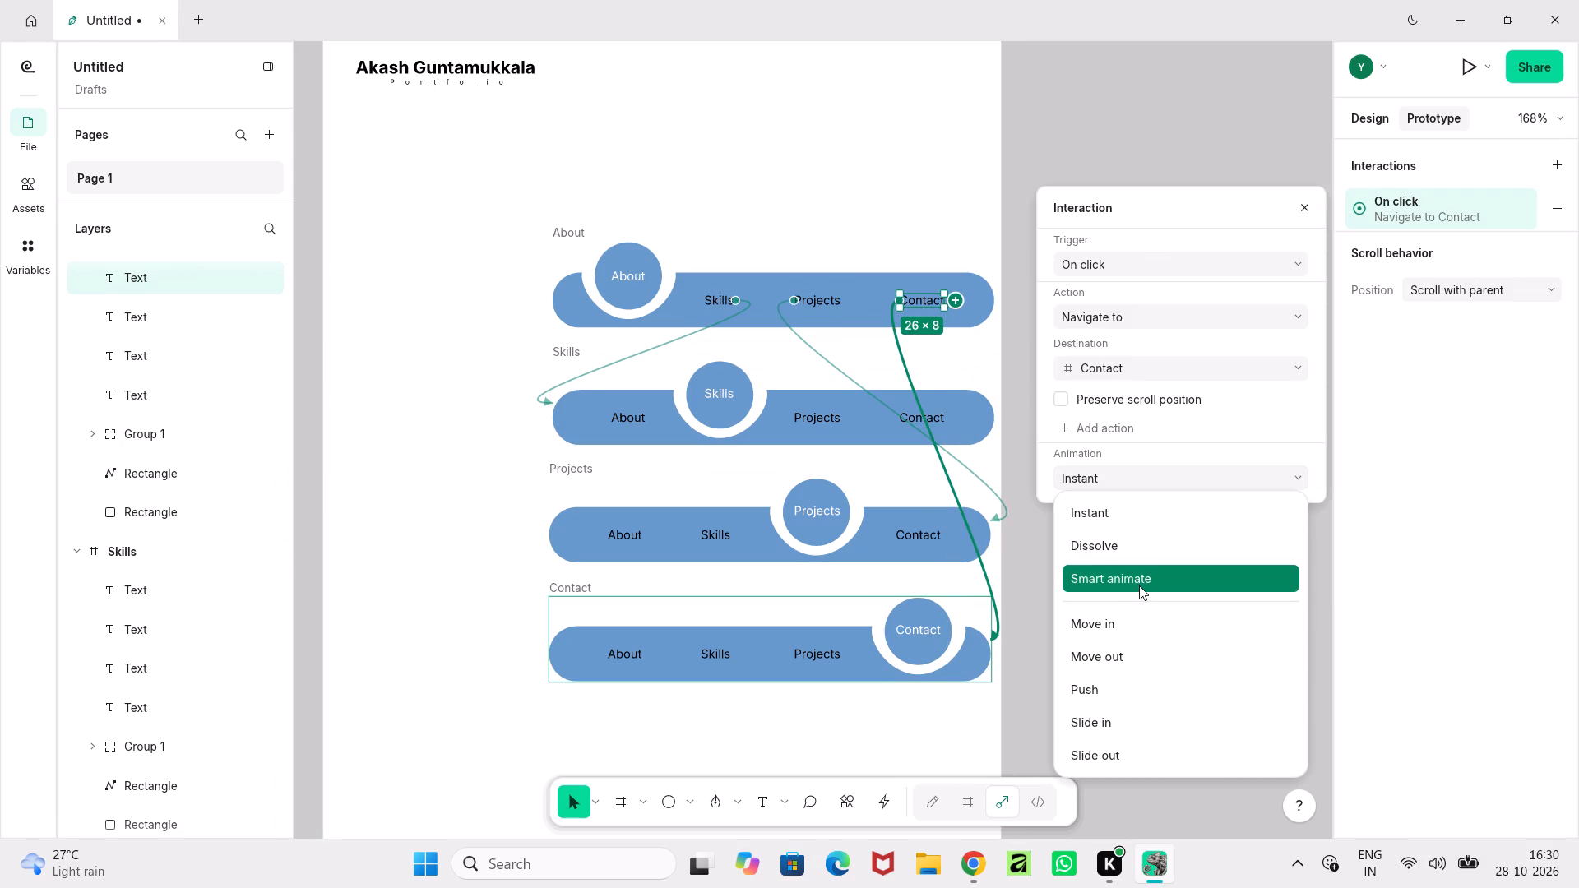
Connect the Skills frame's About label to the Projects frame with on-click navigation and a Smart animate transition.
click(623, 414)
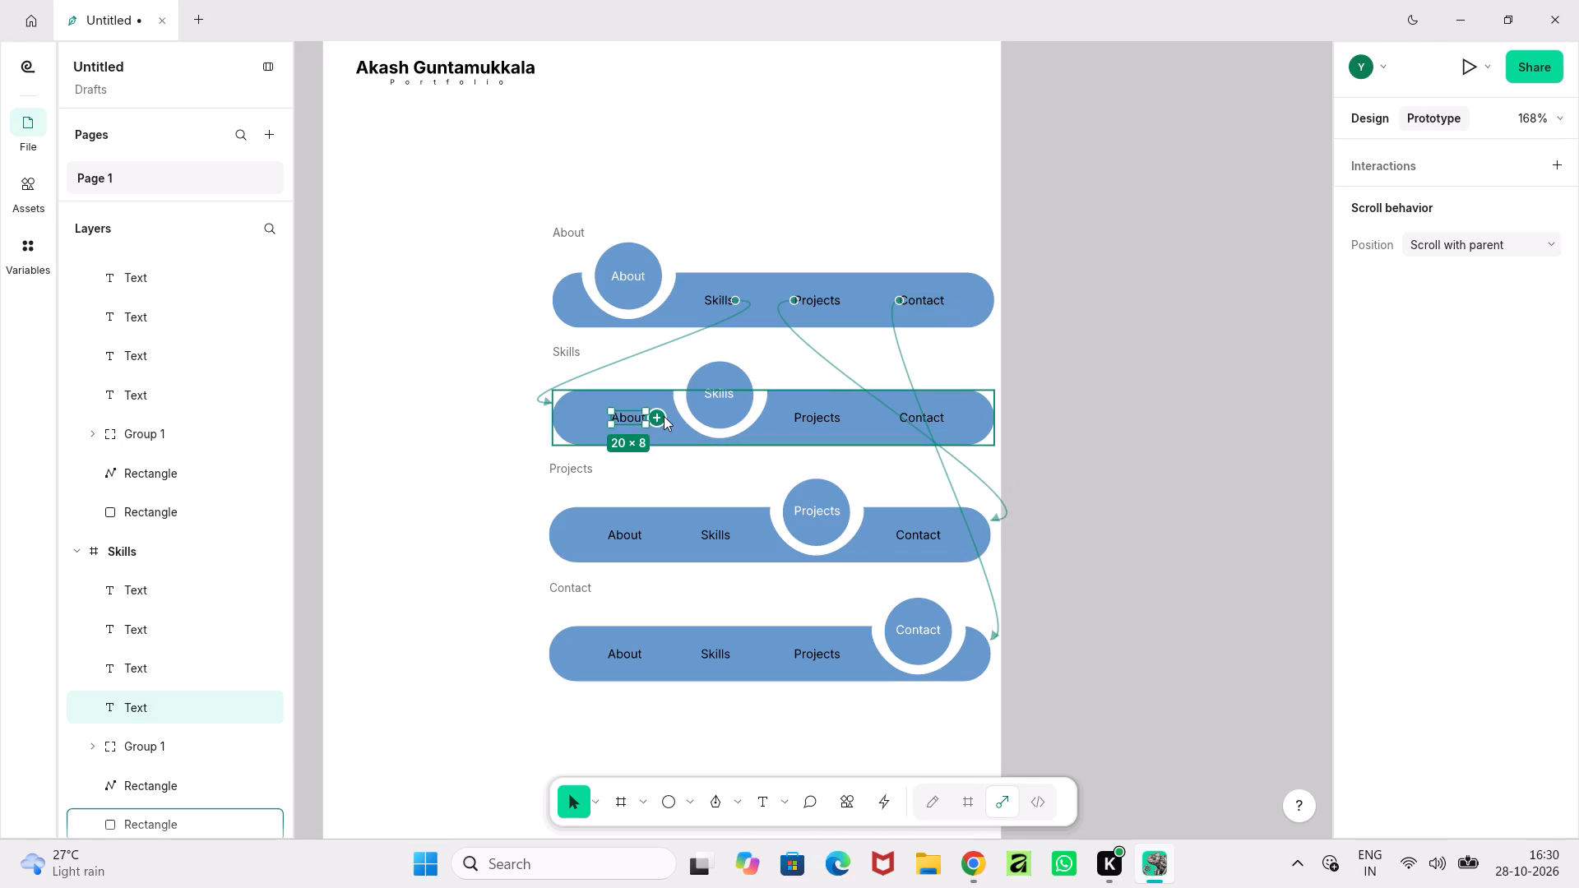
drag(662, 416, 637, 523)
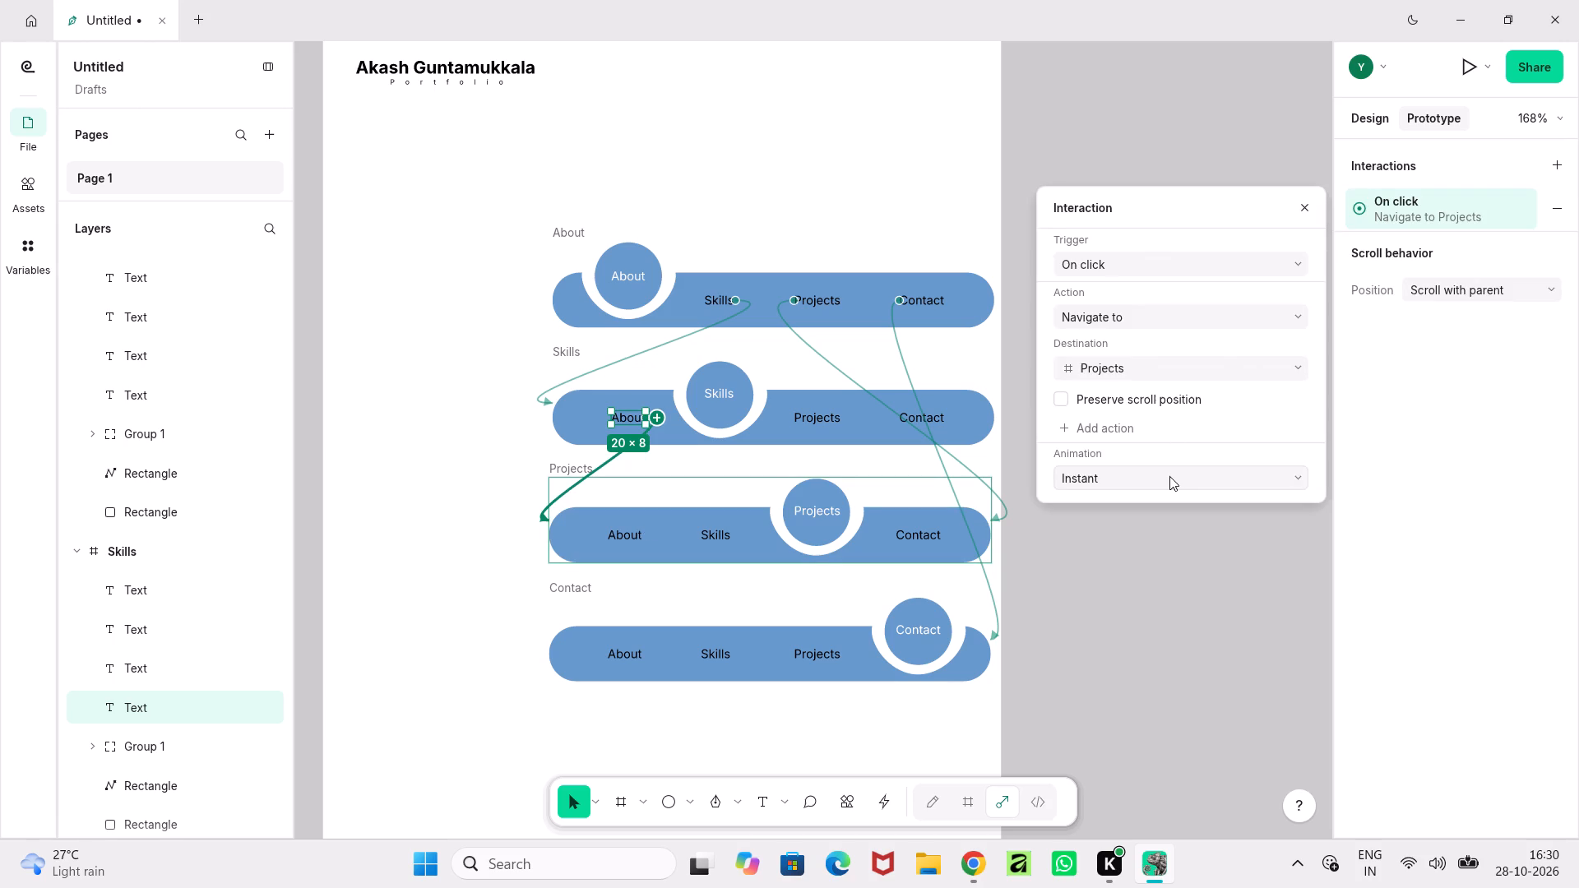
click(1169, 476)
click(1143, 566)
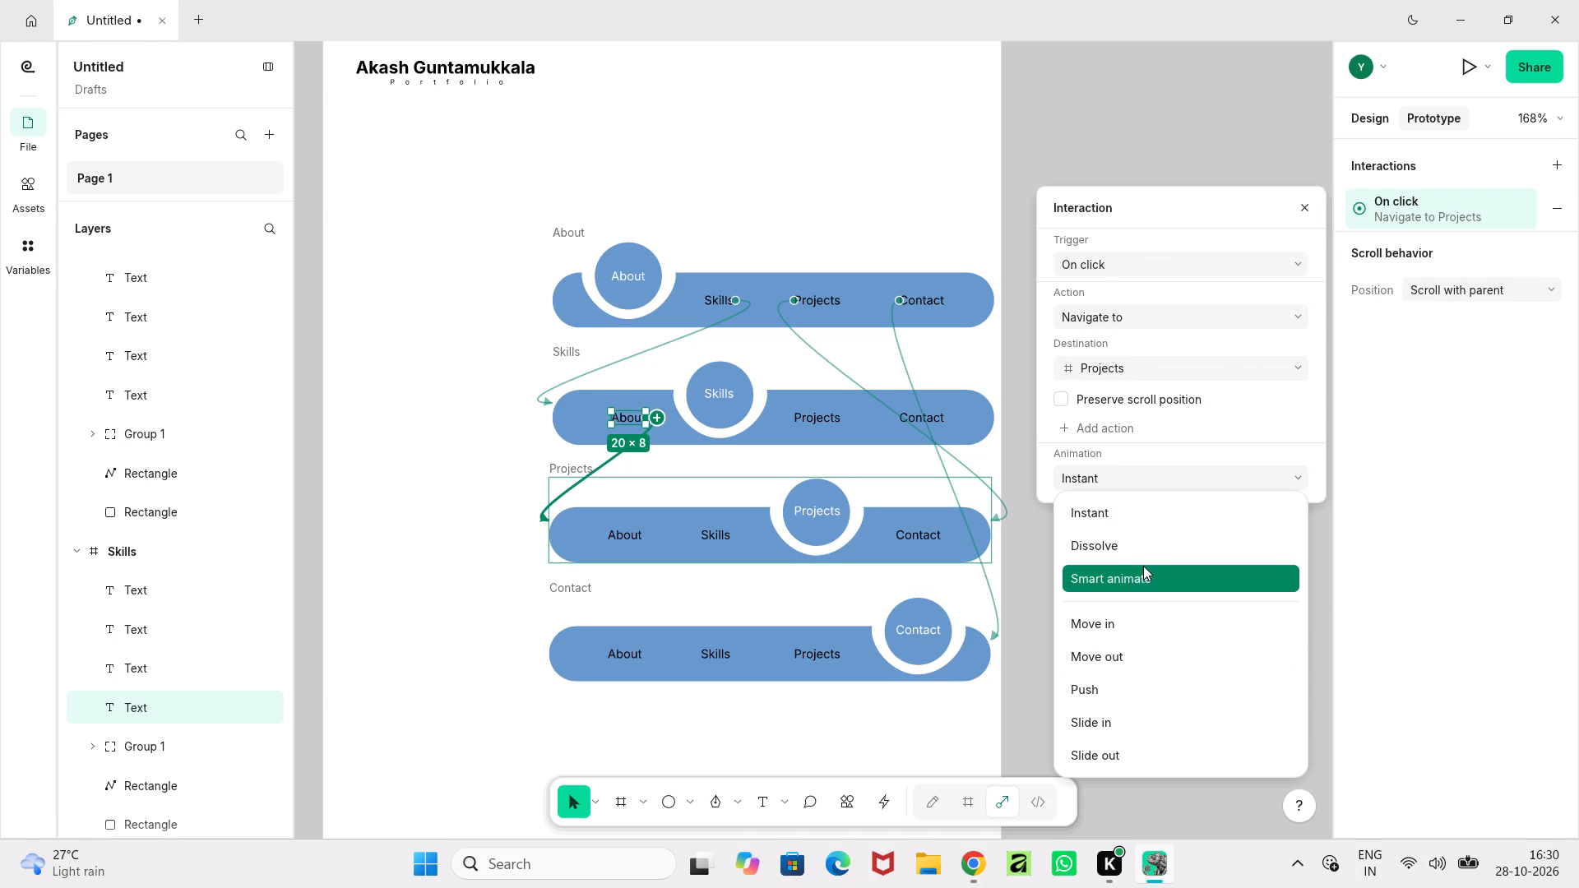
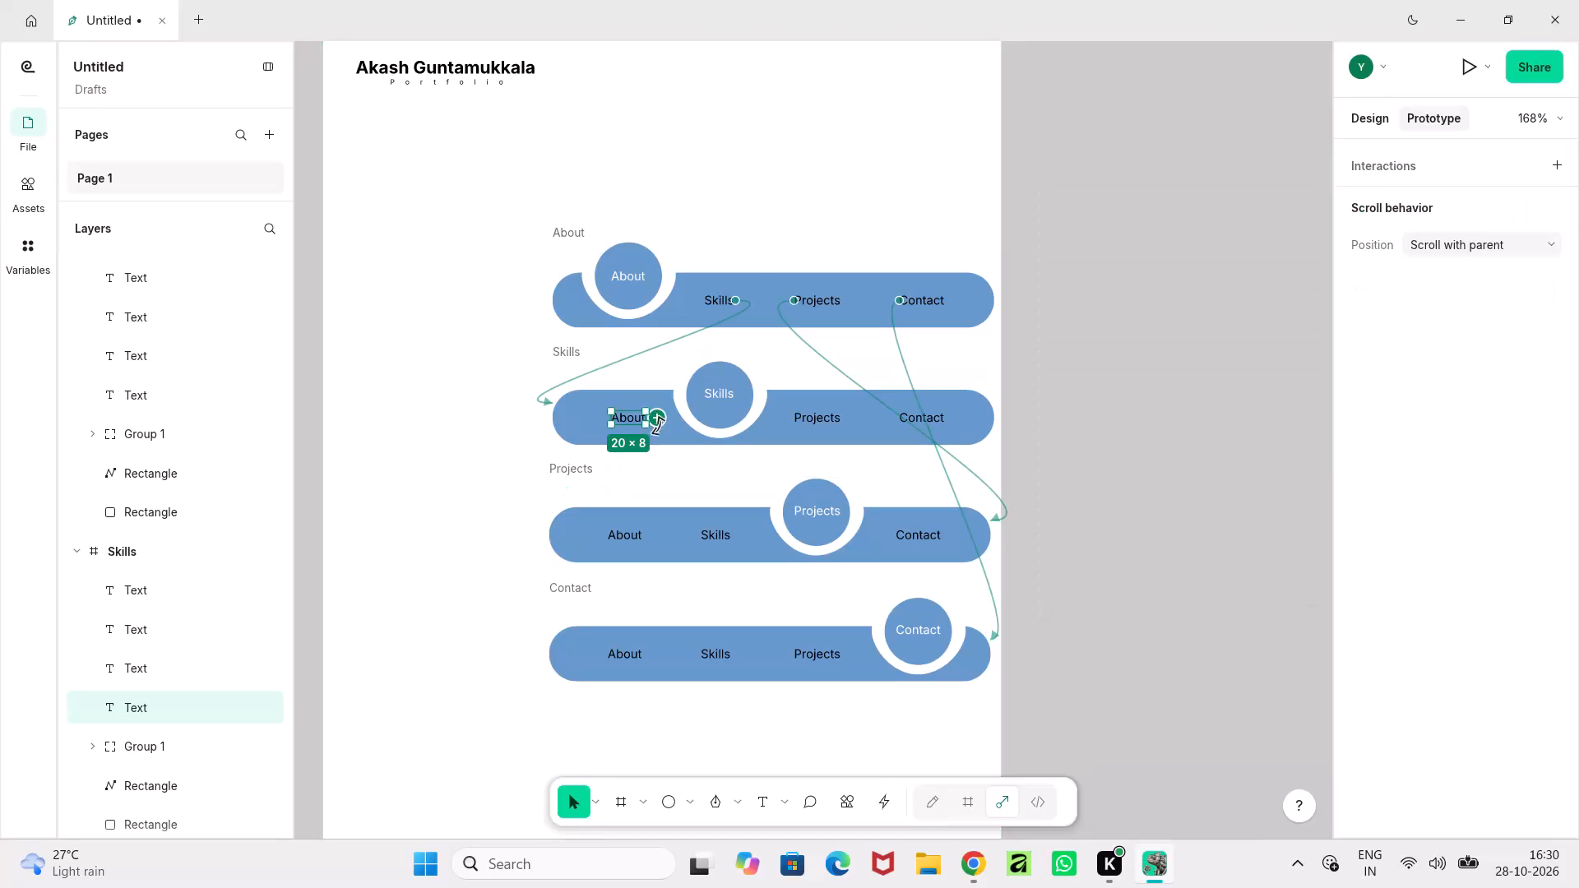
Connect the Skills frame's About label to the About frame with on-click navigation and a Smart animate transition.
drag(663, 416, 653, 281)
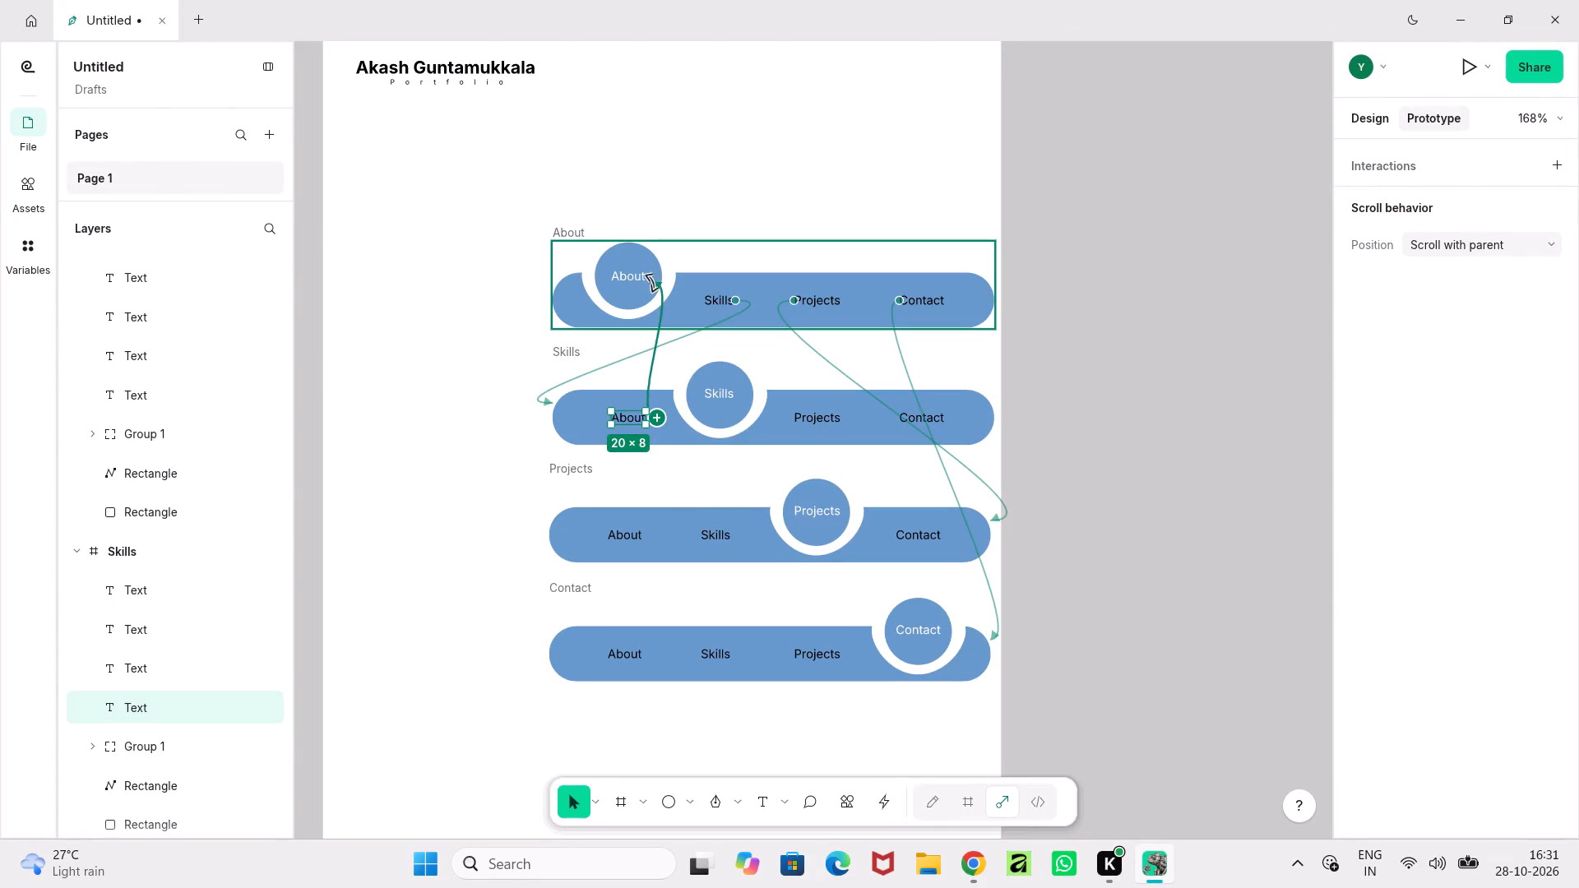
drag(653, 281, 652, 280)
click(1204, 476)
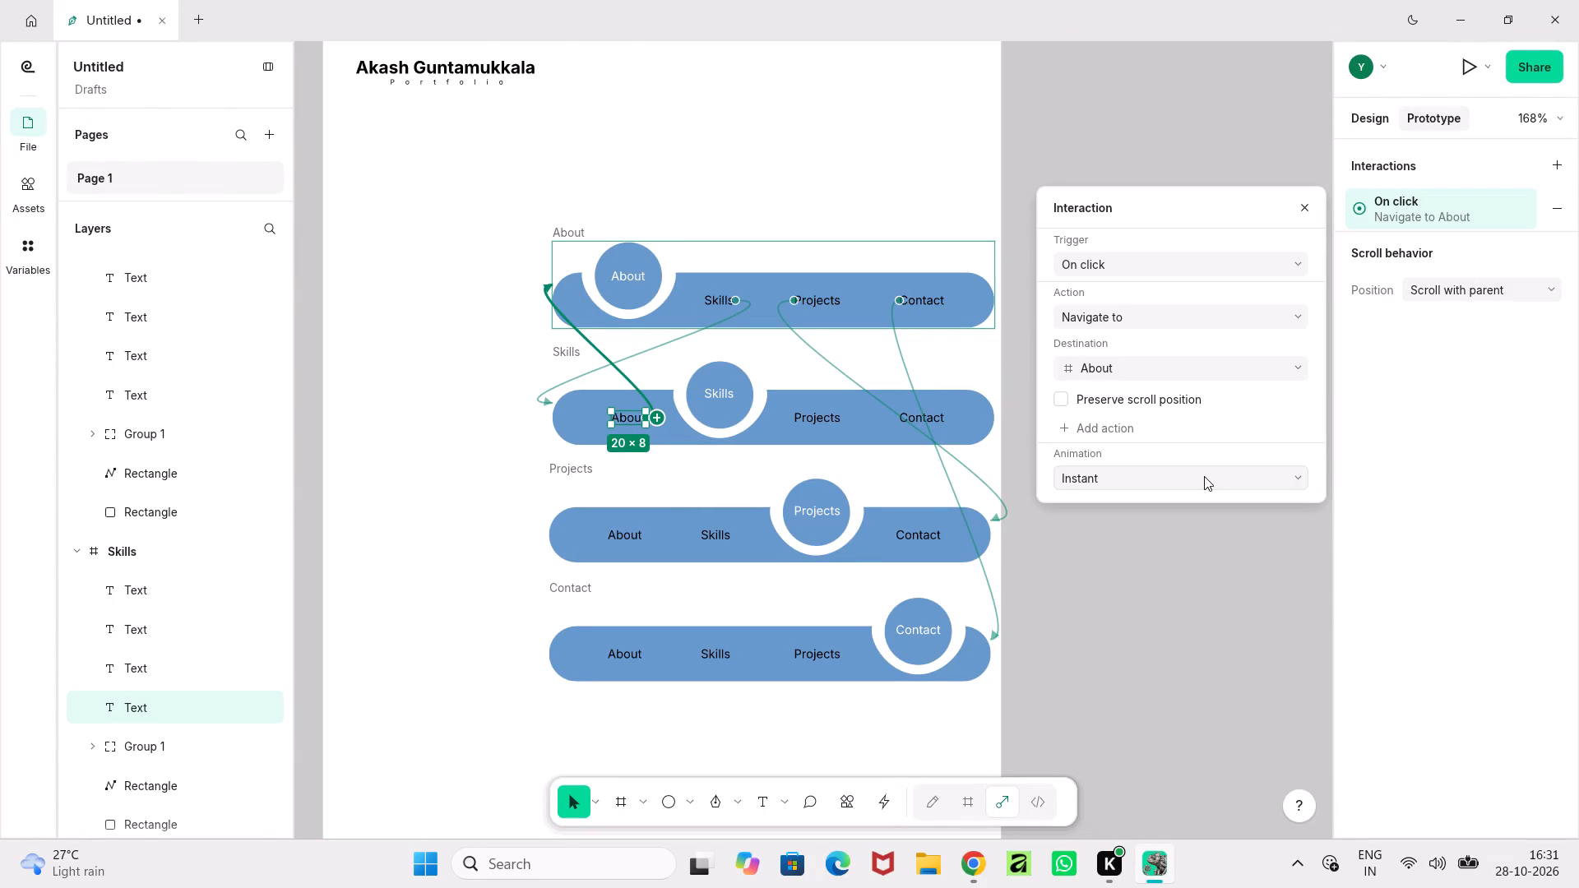
click(1169, 581)
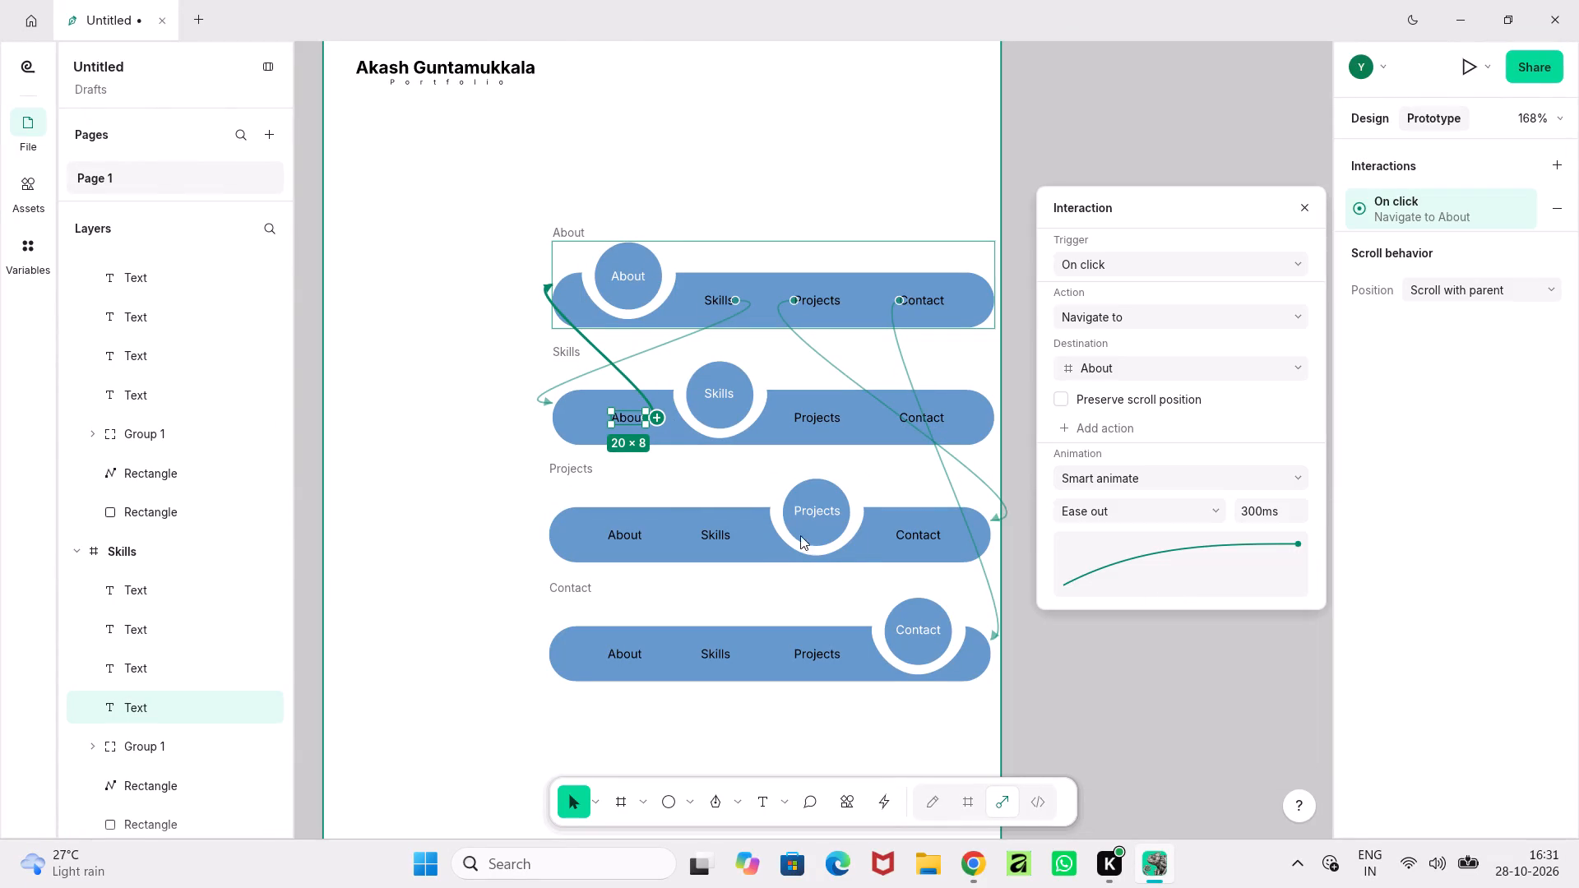
Connect the Skills frame's Projects label to the Projects frame with on-click navigation and a Smart animate transition.
click(821, 423)
drag(860, 416, 854, 448)
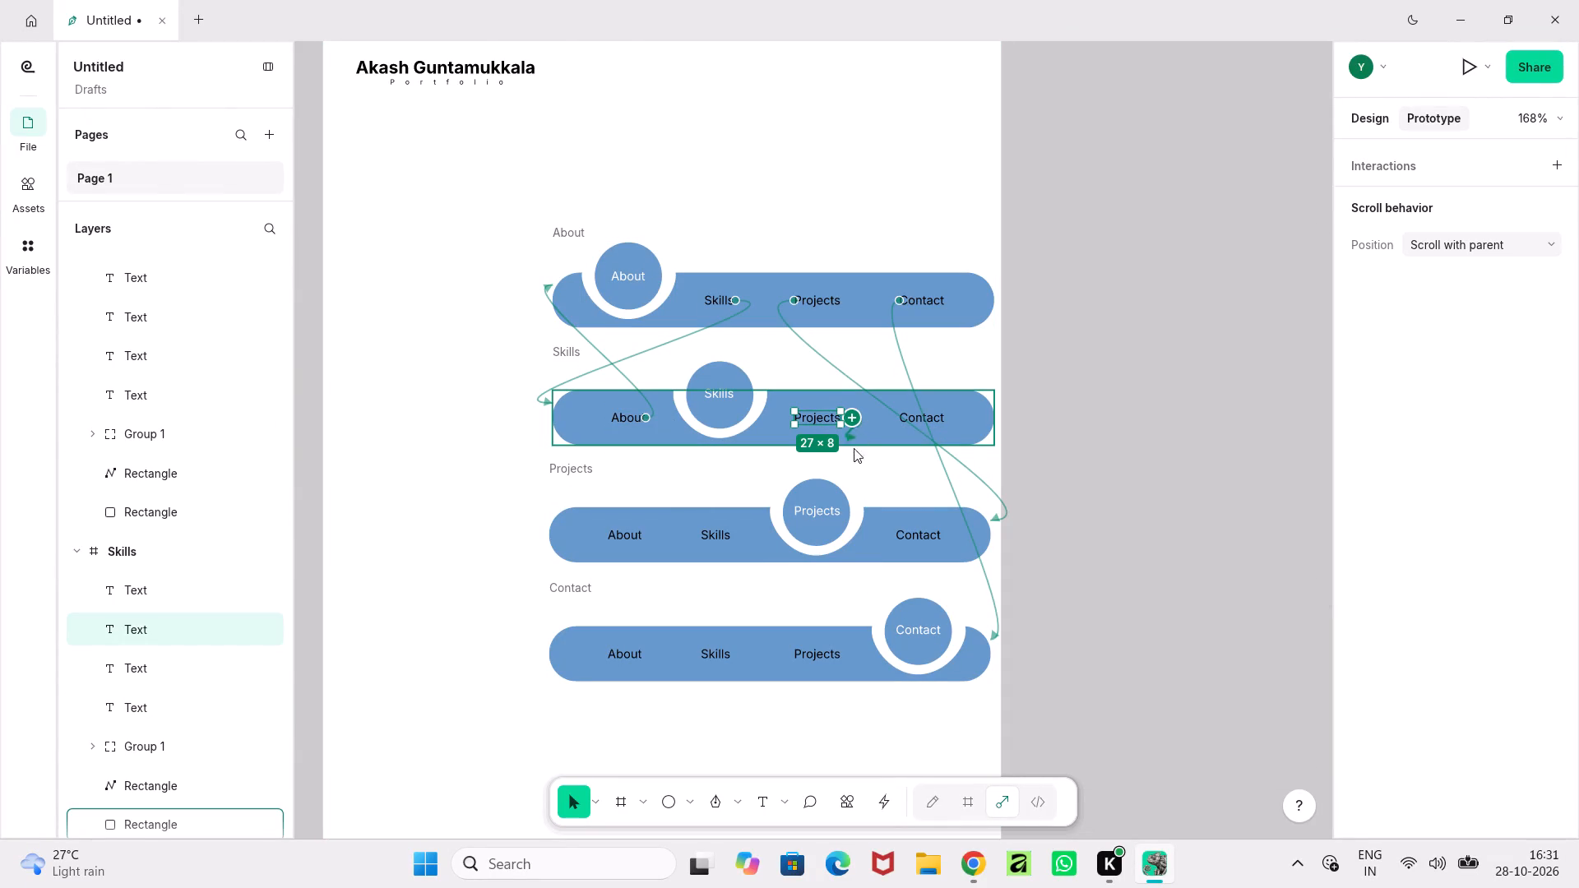
drag(854, 448, 843, 507)
click(1150, 467)
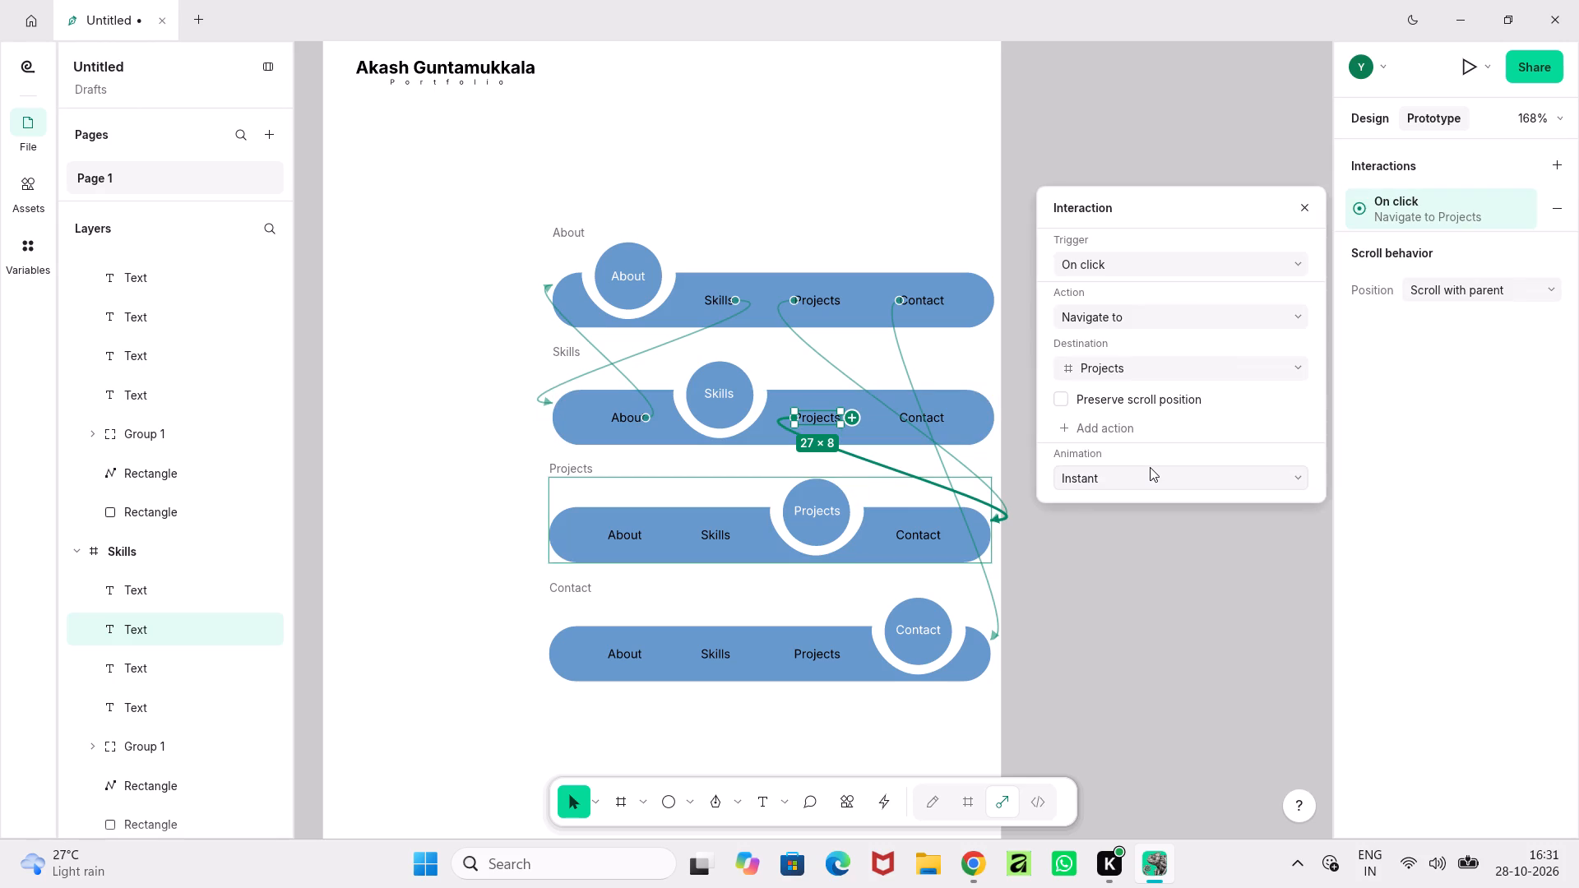
click(1131, 576)
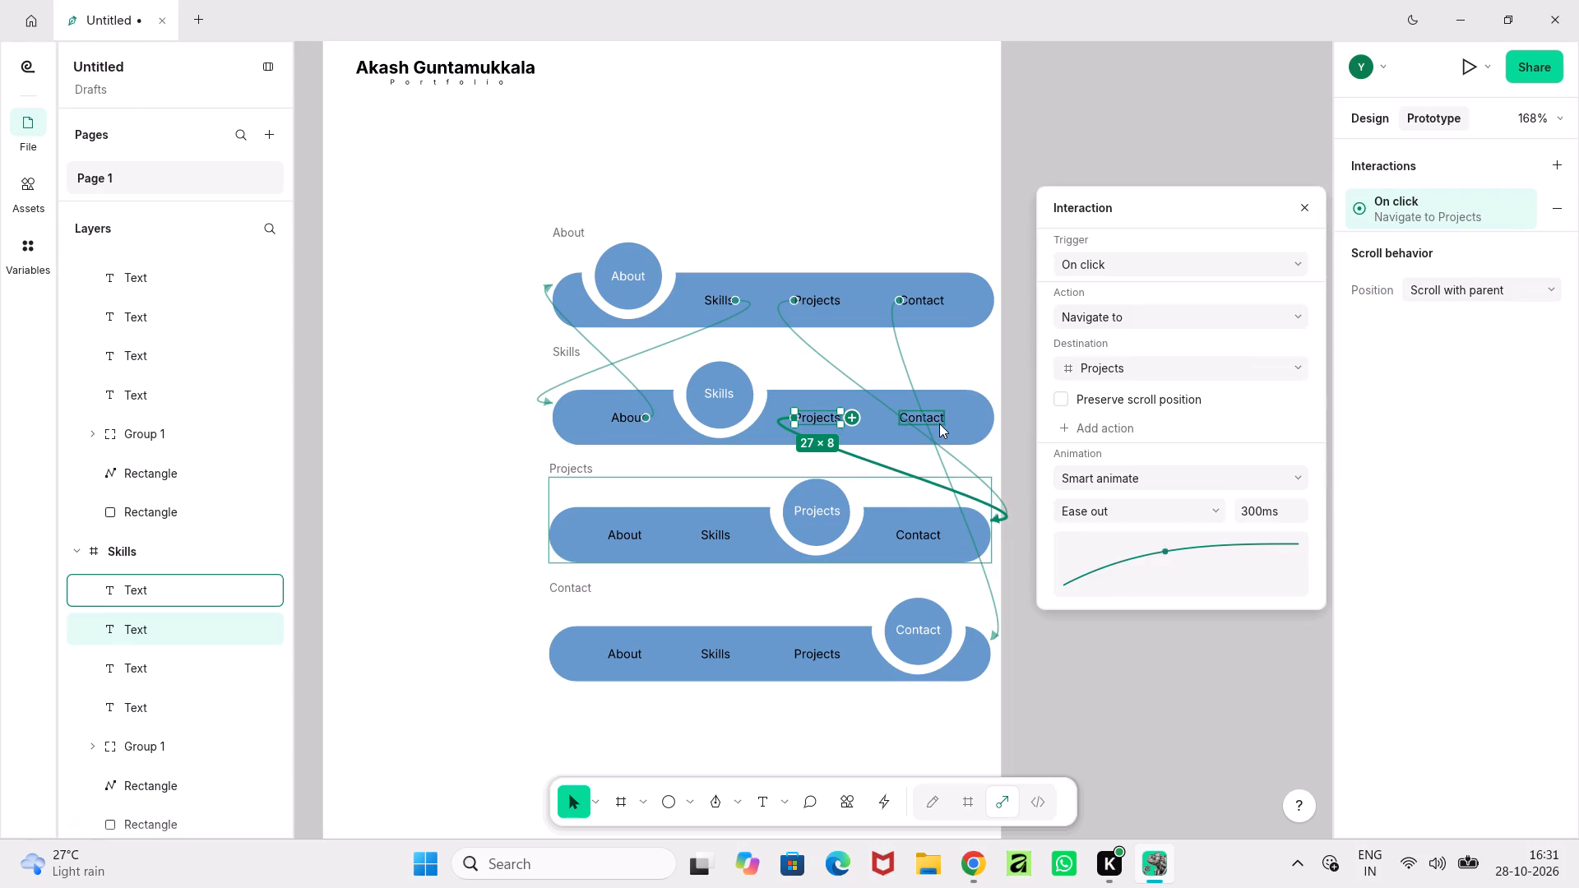
Connect the Skills frame's Contact label to the Contact frame with on-click navigation and a Smart animate transition.
click(939, 423)
drag(957, 419, 949, 599)
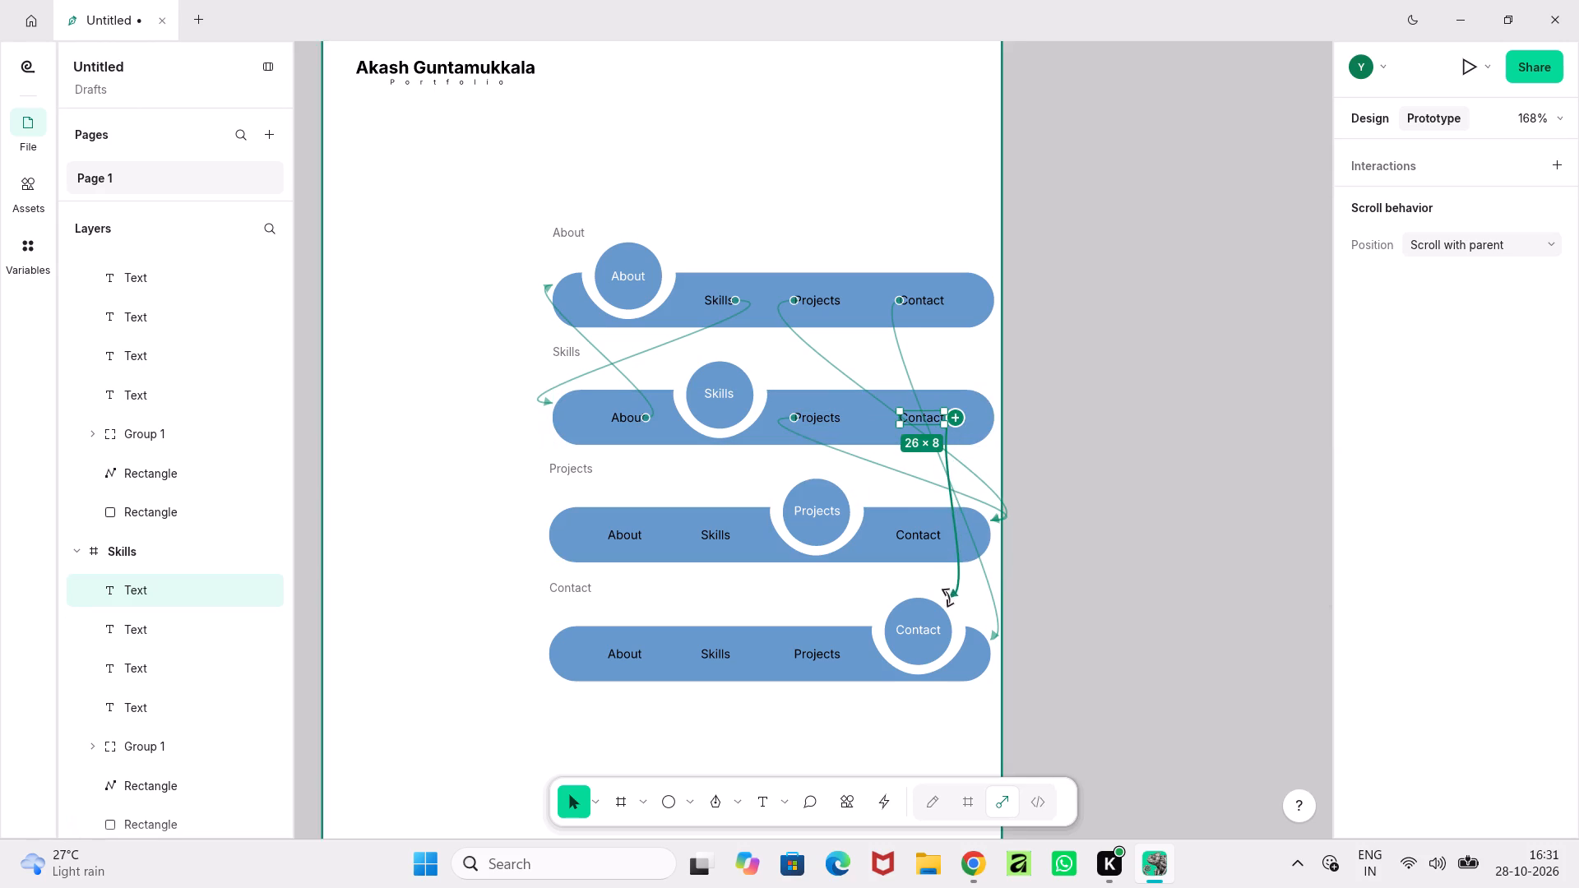
drag(949, 599, 947, 608)
click(1155, 480)
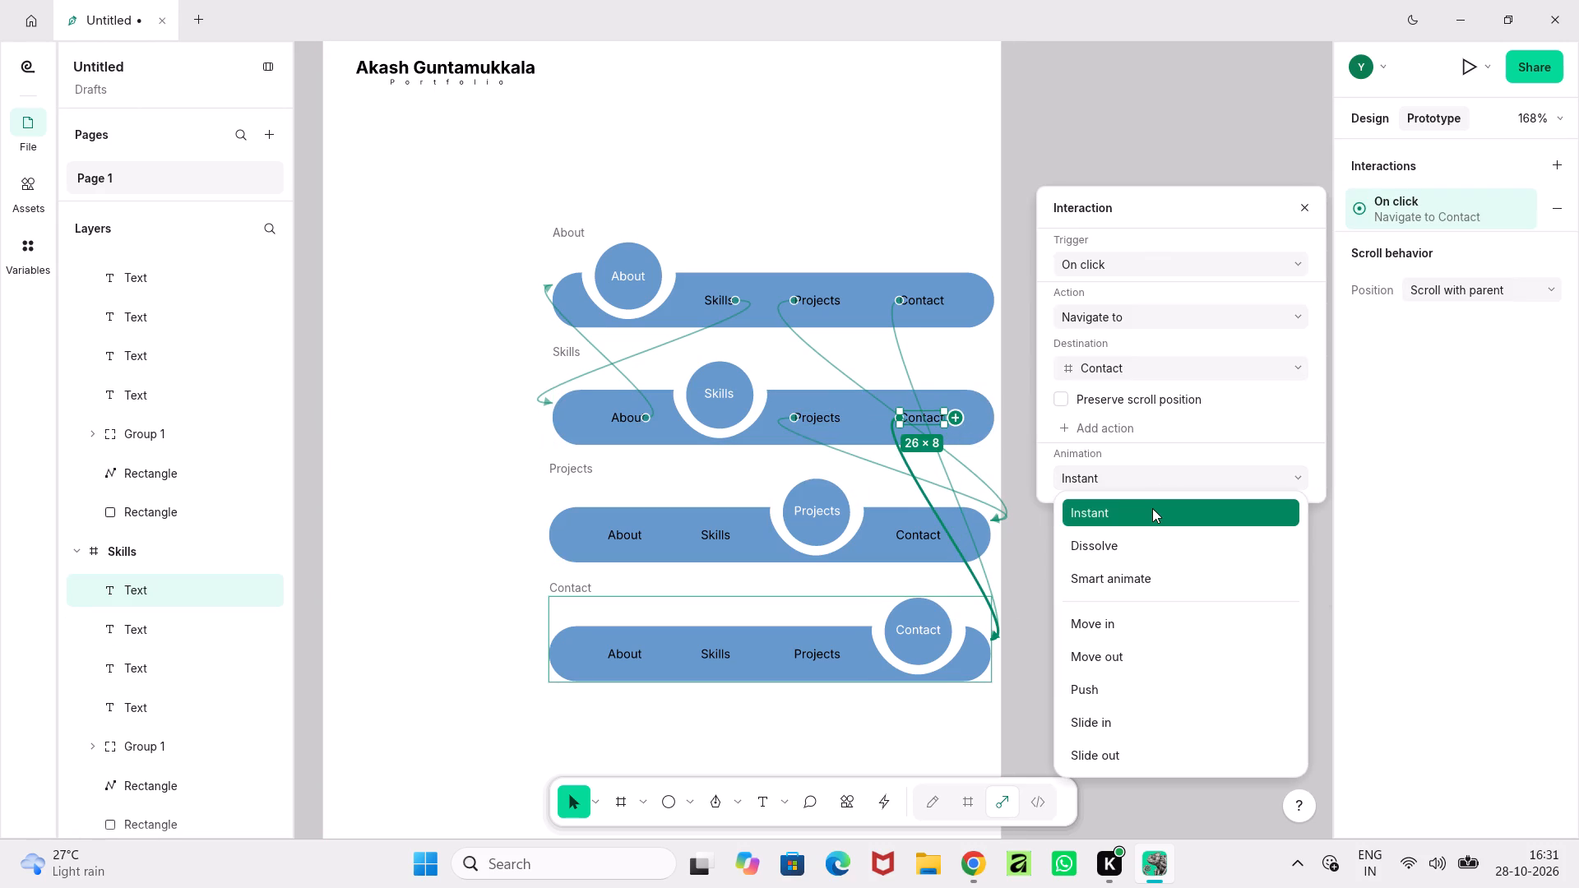
click(1181, 590)
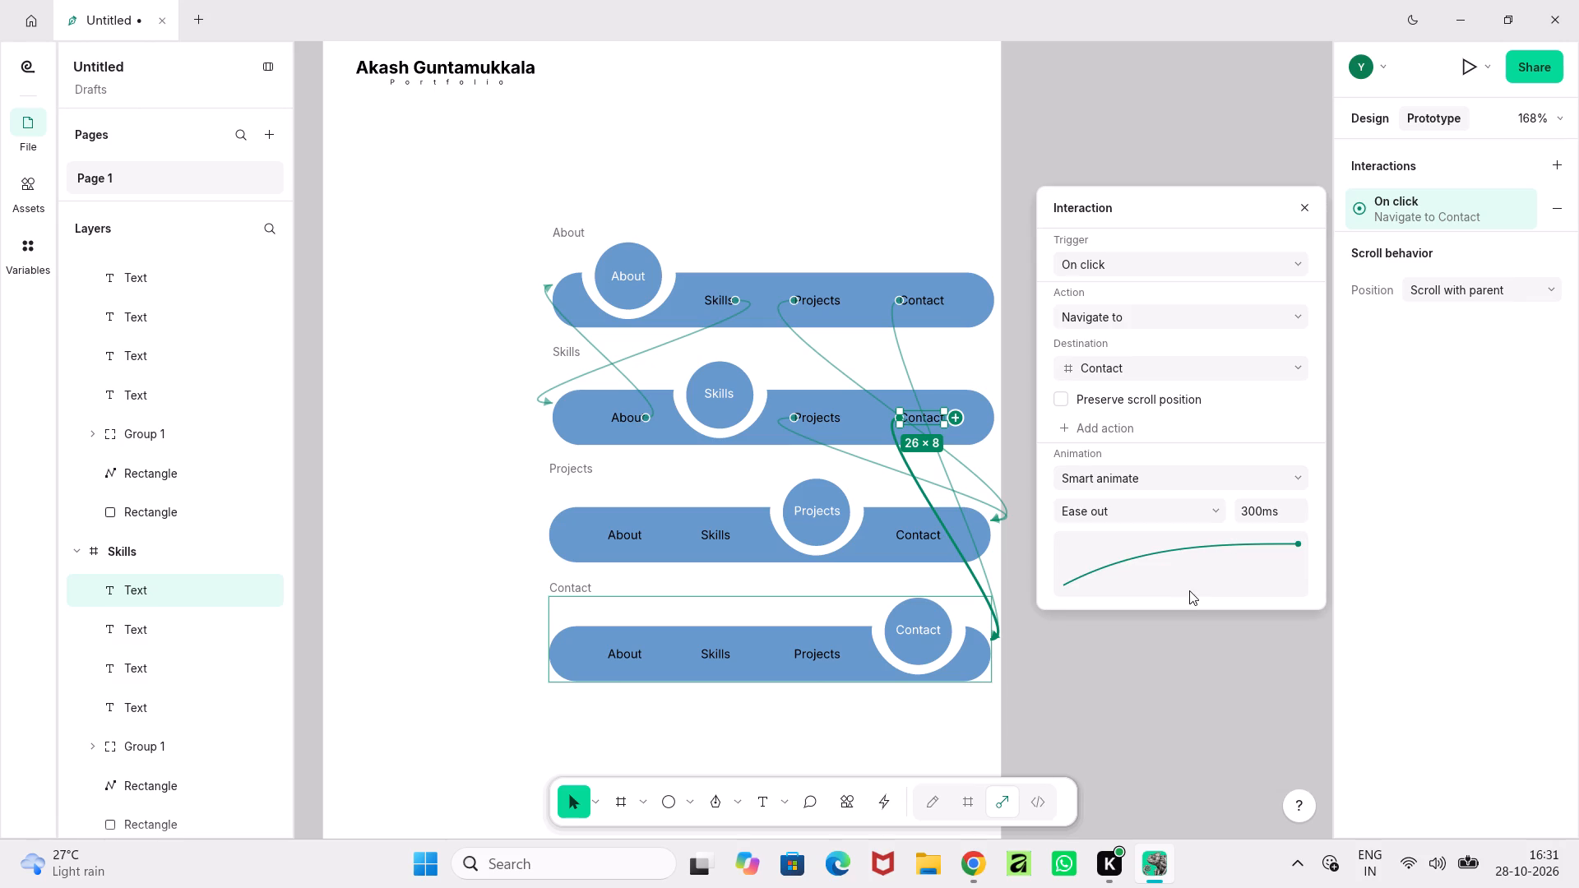
Connect the Projects frame's About label to the About frame with on-click navigation and a Smart animate transition.
click(637, 534)
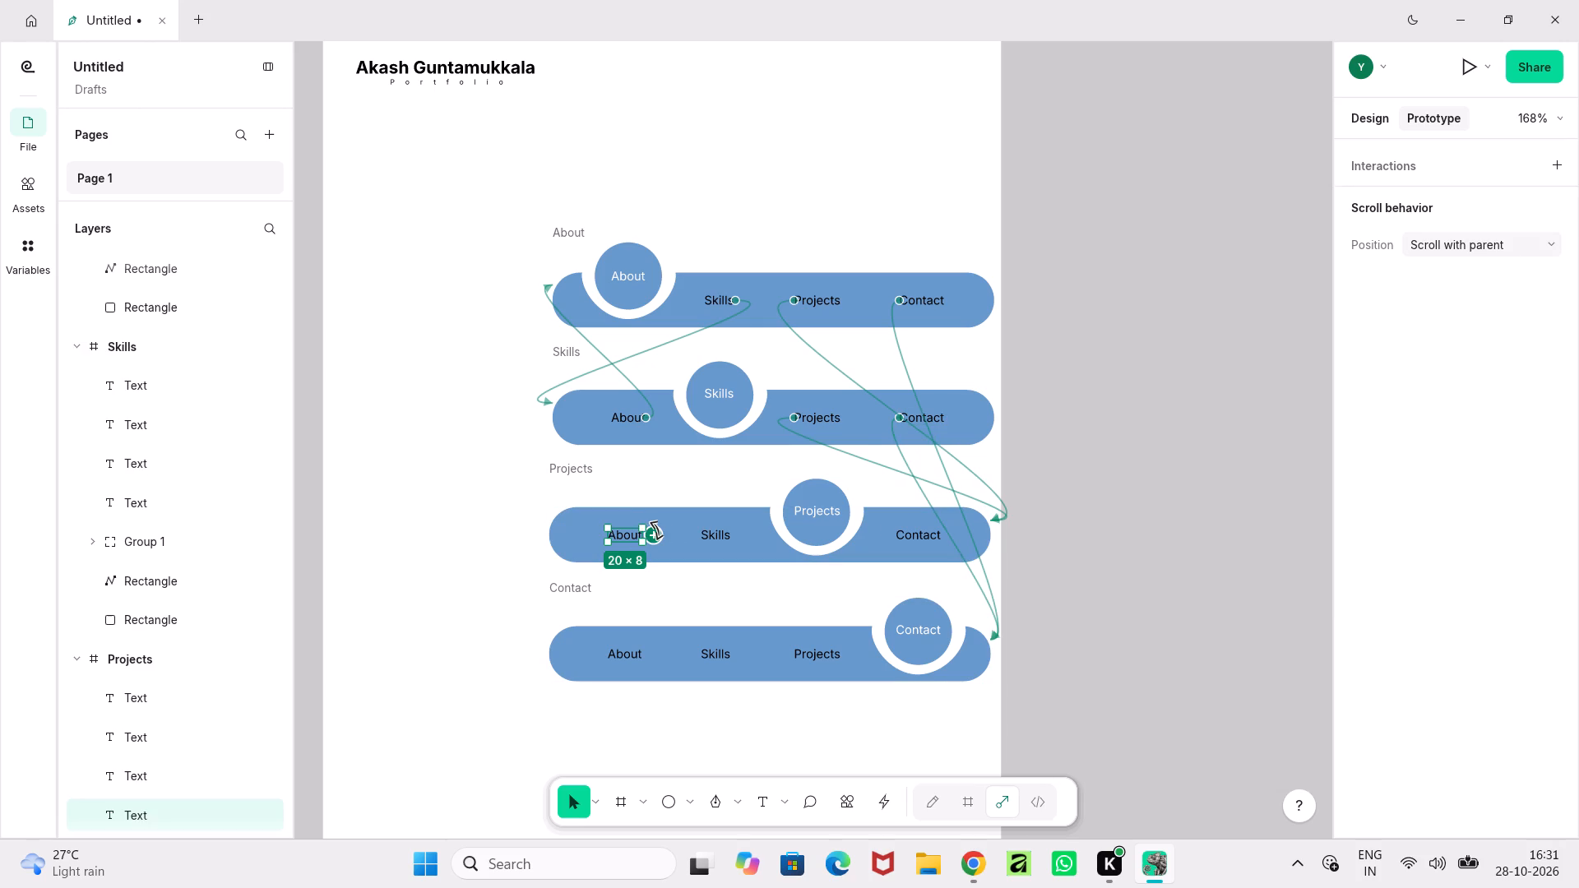
drag(658, 530, 639, 303)
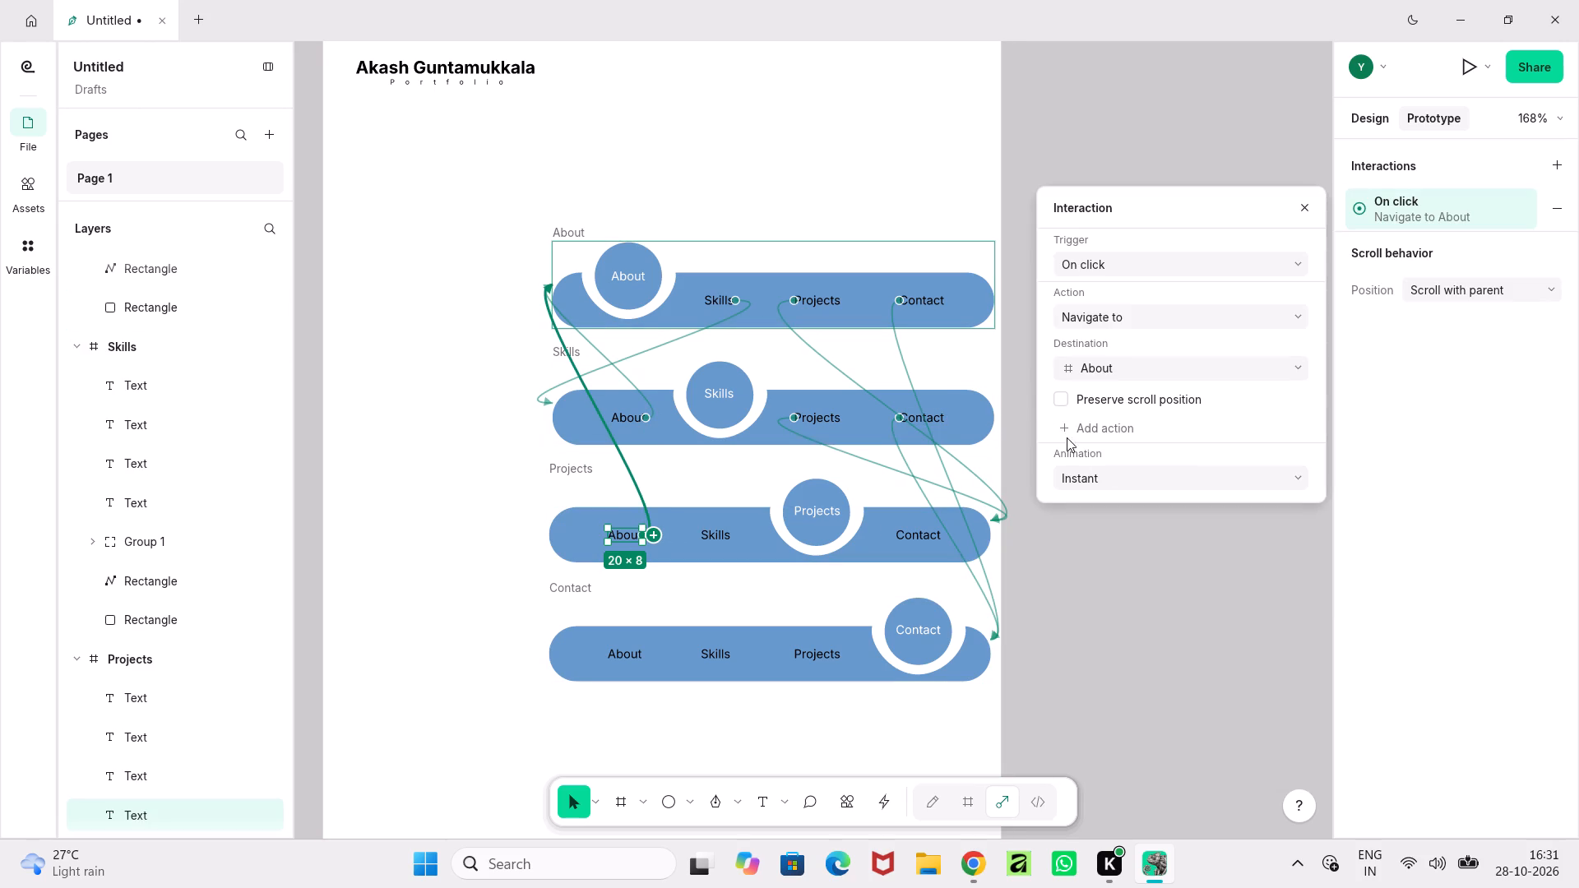
click(1113, 469)
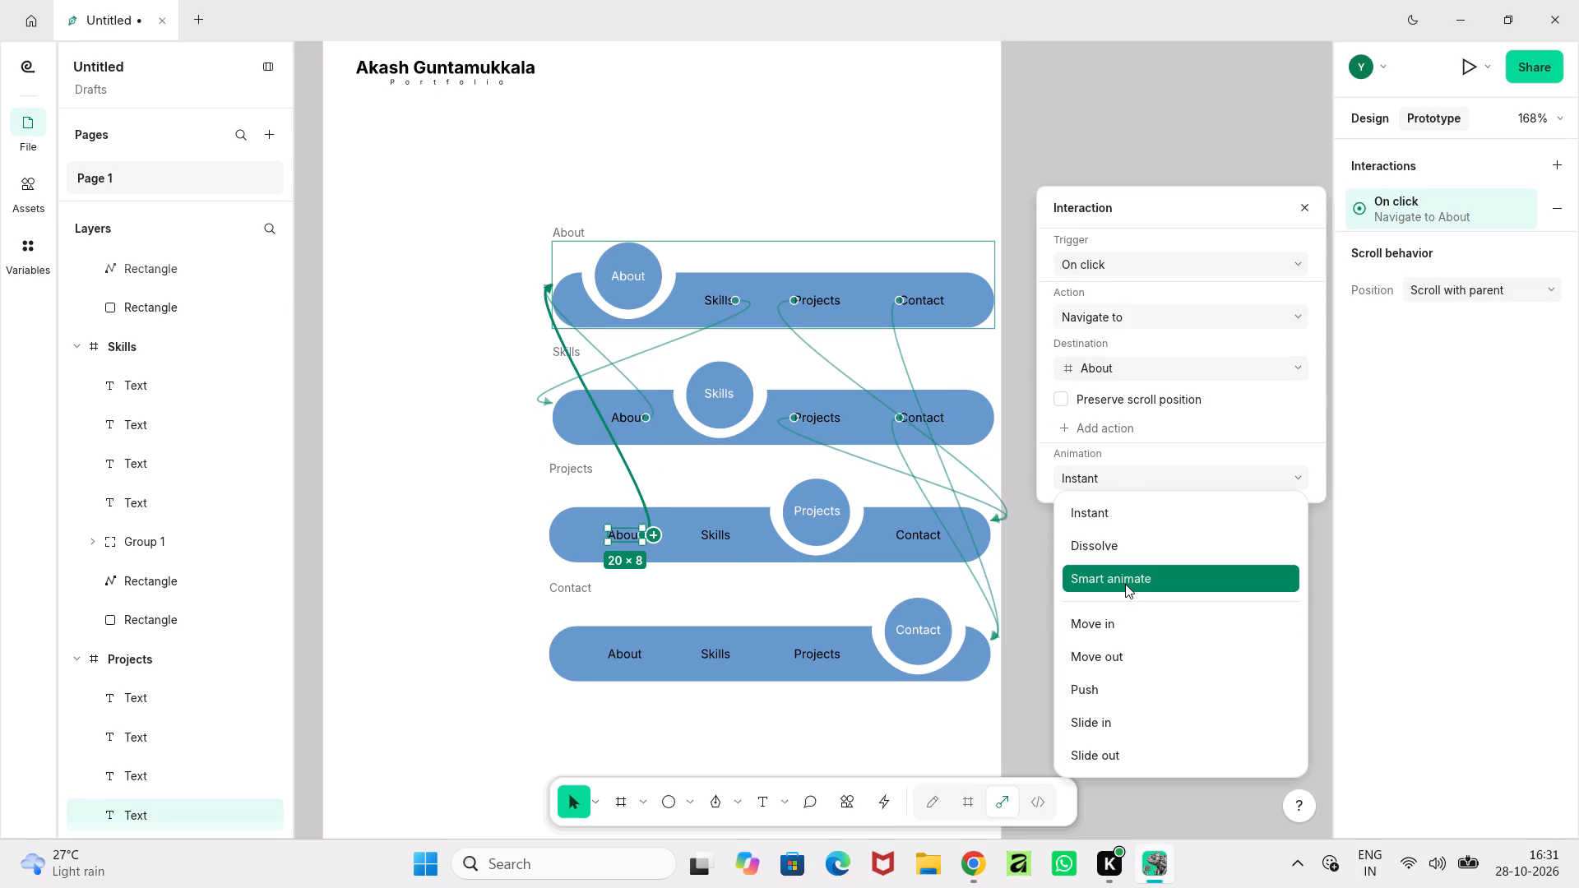
click(1125, 584)
Connect the Projects frame's Skills label to the Skills frame with on-click navigation and a Smart animate transition.
click(722, 542)
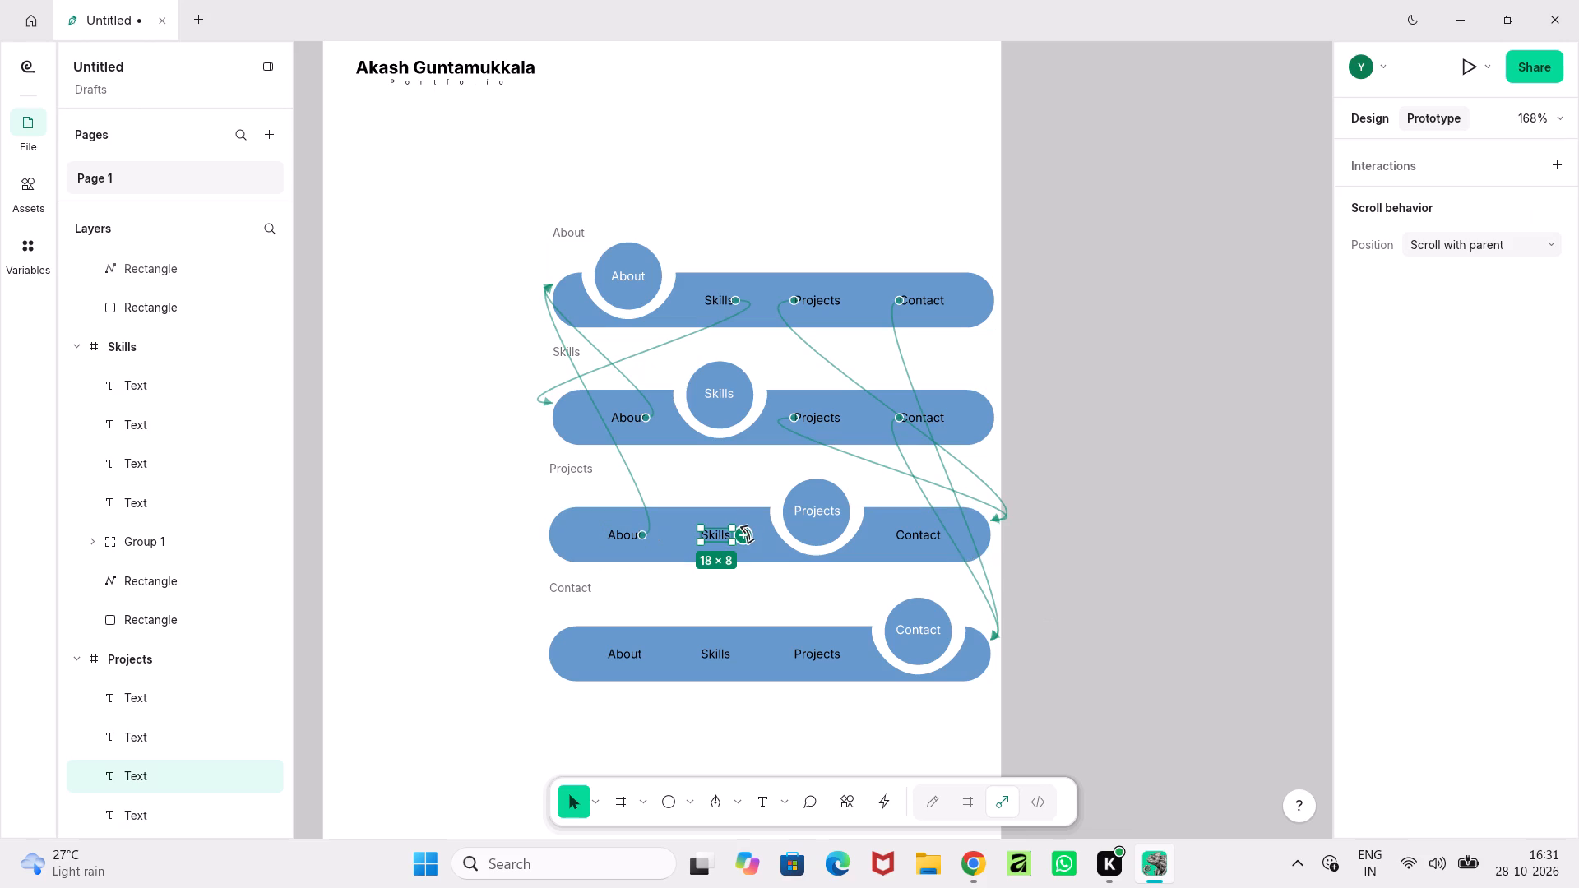
drag(748, 534, 727, 427)
click(1253, 486)
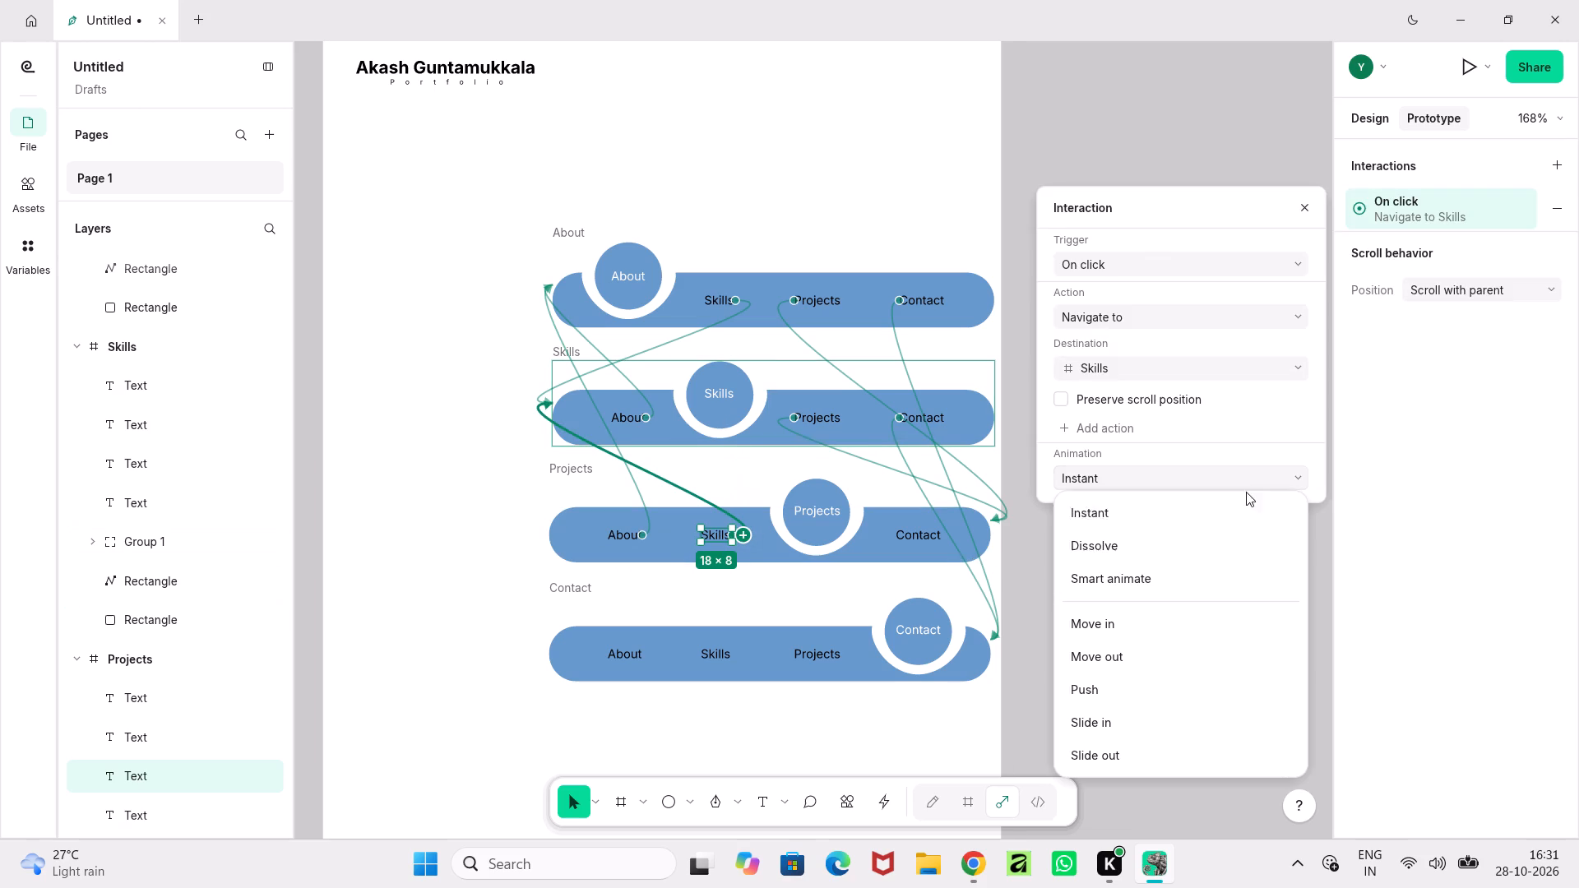
click(1123, 582)
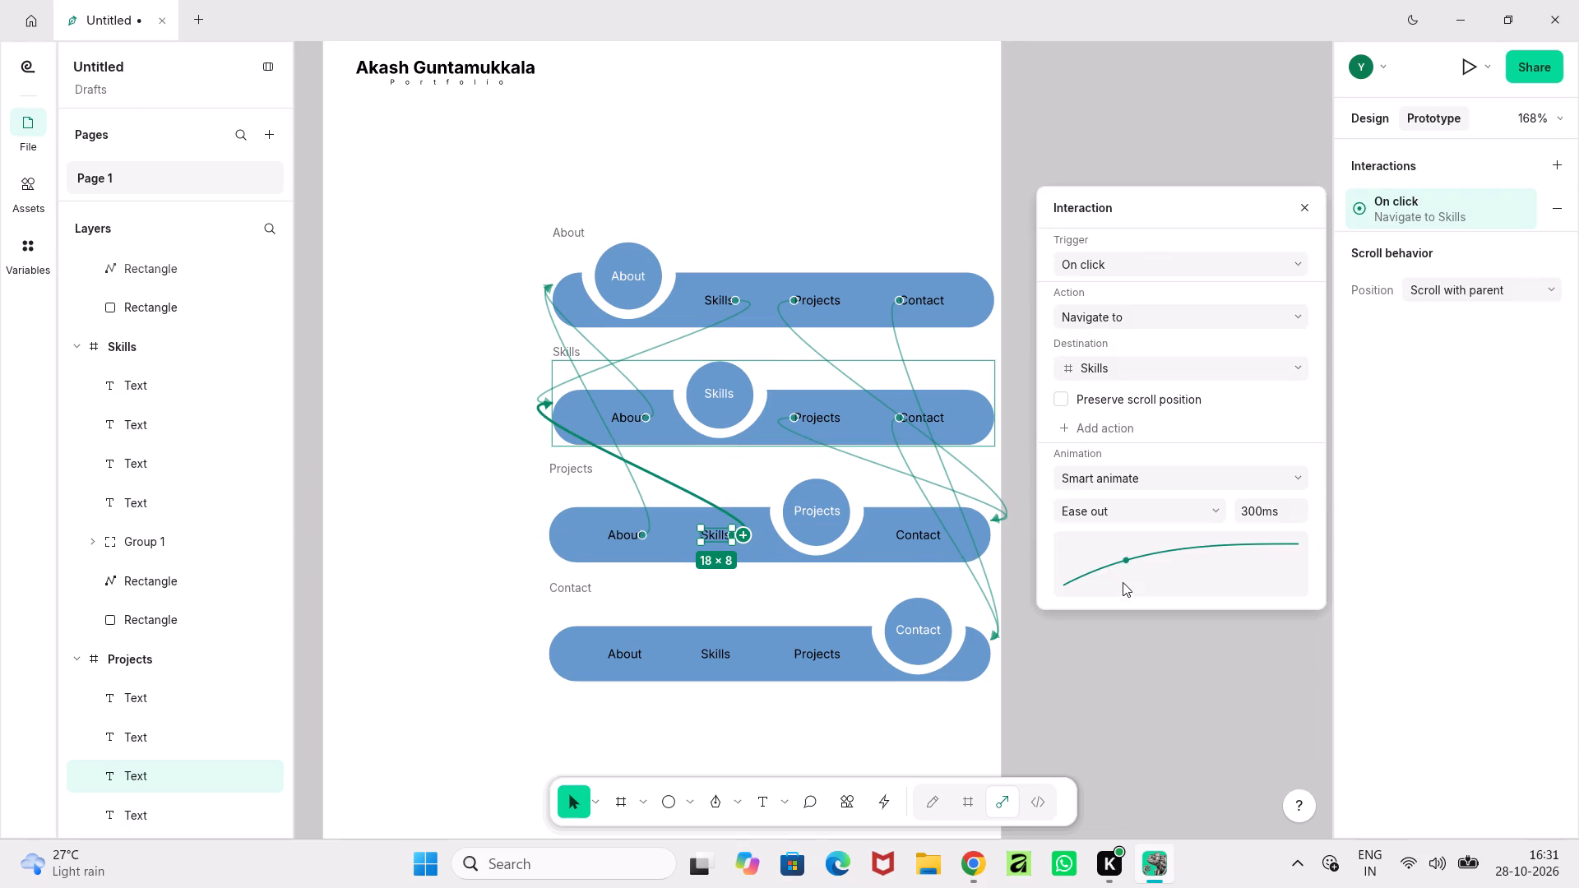
Connect the Projects frame's Contact label to the Contact frame with on-click navigation and a Smart animate transition.
click(905, 531)
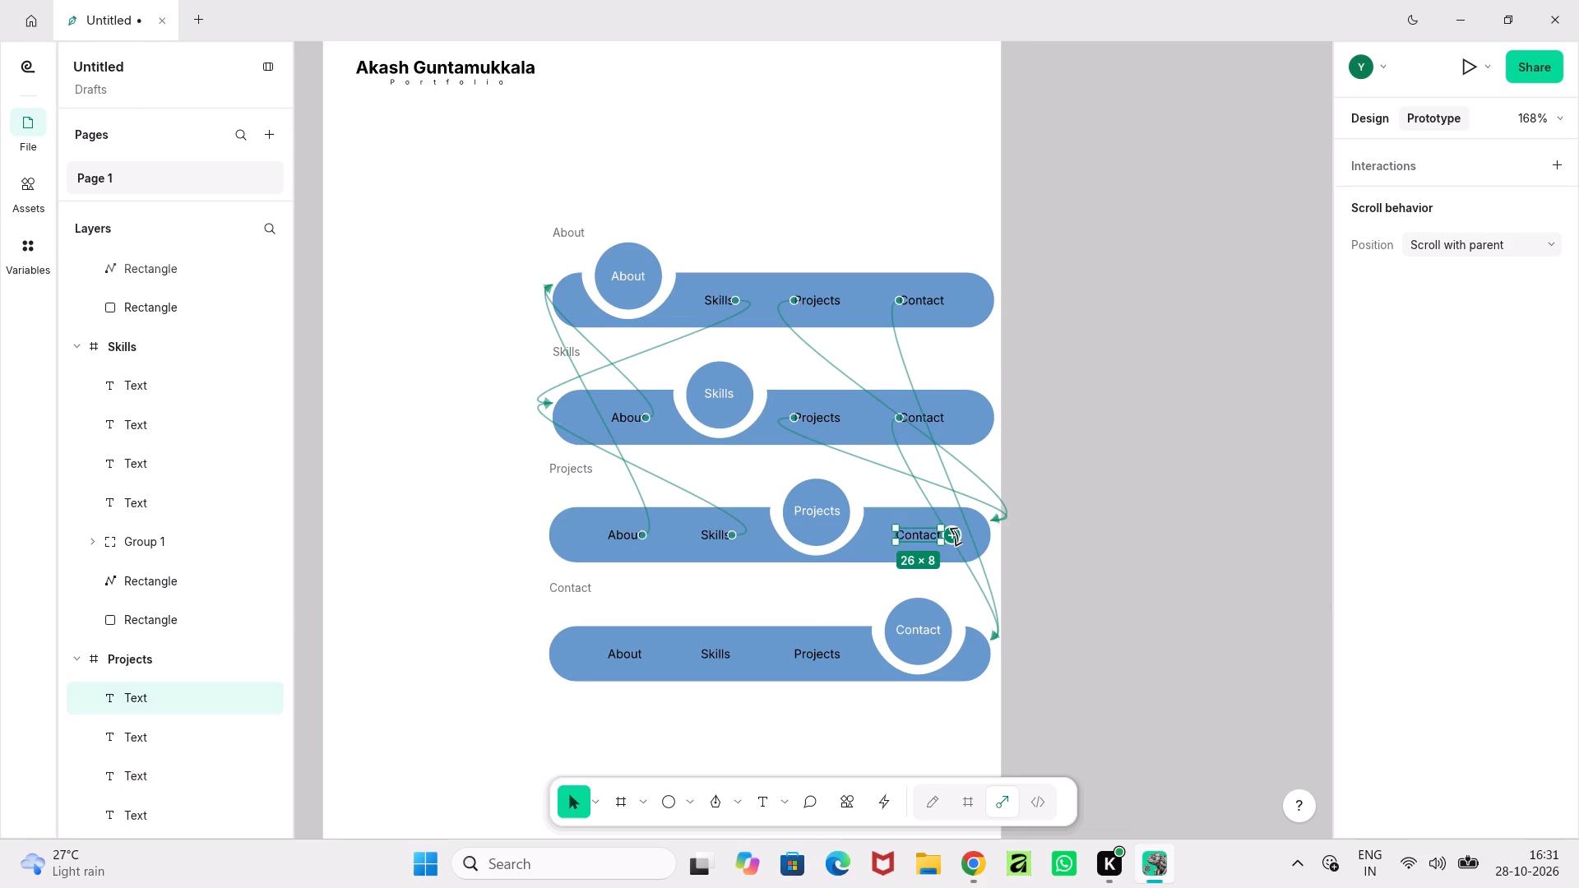
drag(957, 536, 953, 614)
click(1150, 473)
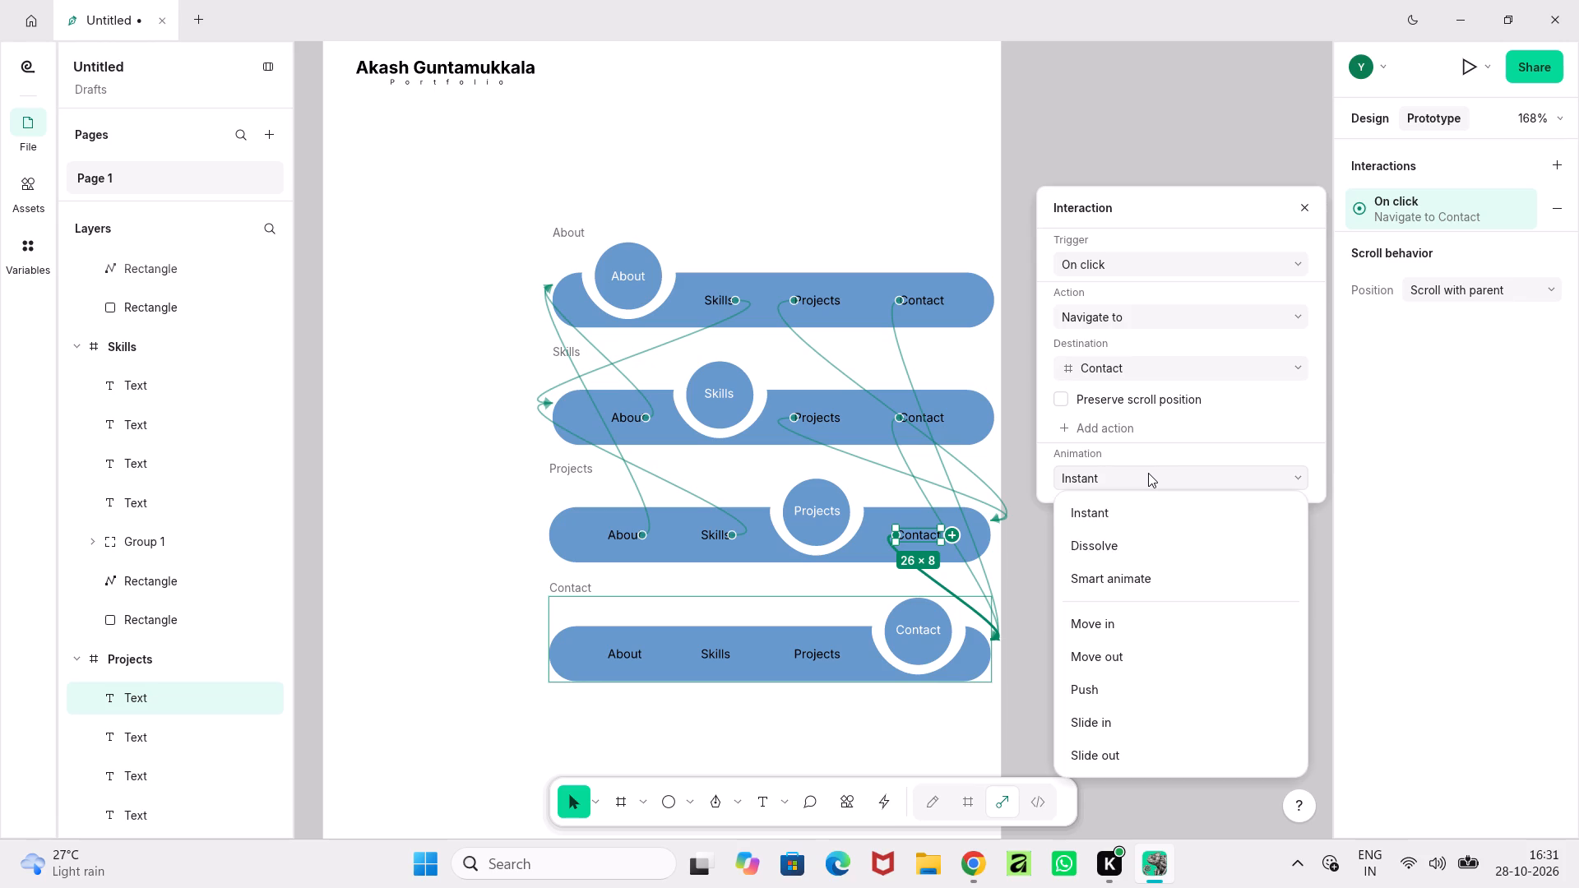
click(1137, 576)
Connect the Contact frame's About label to the About frame with on-click navigation and a Smart animate transition.
click(636, 652)
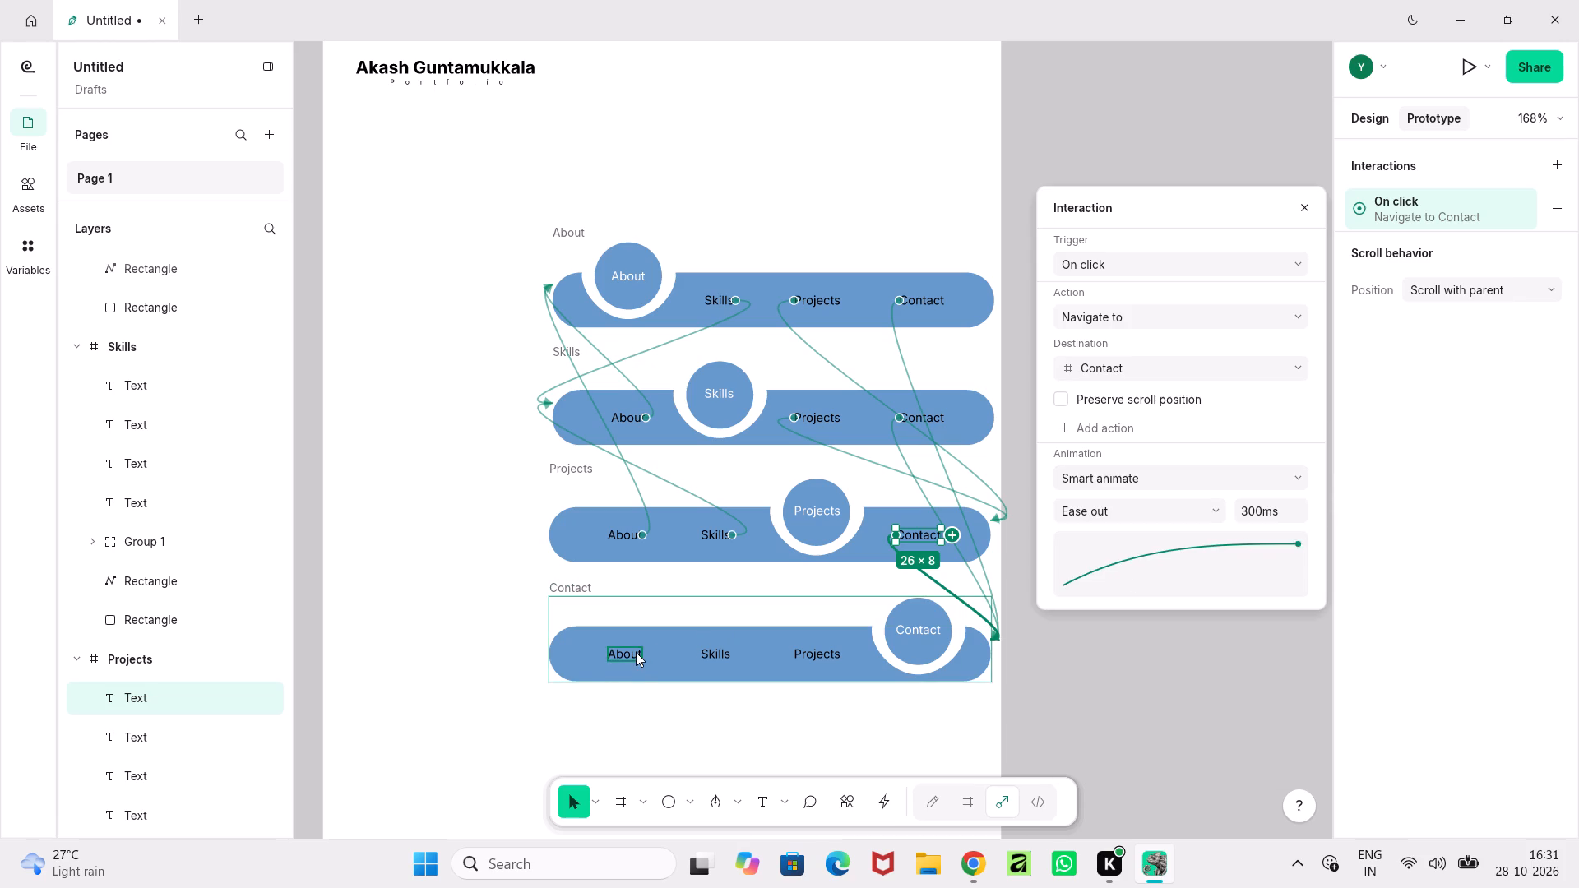
drag(660, 653, 627, 298)
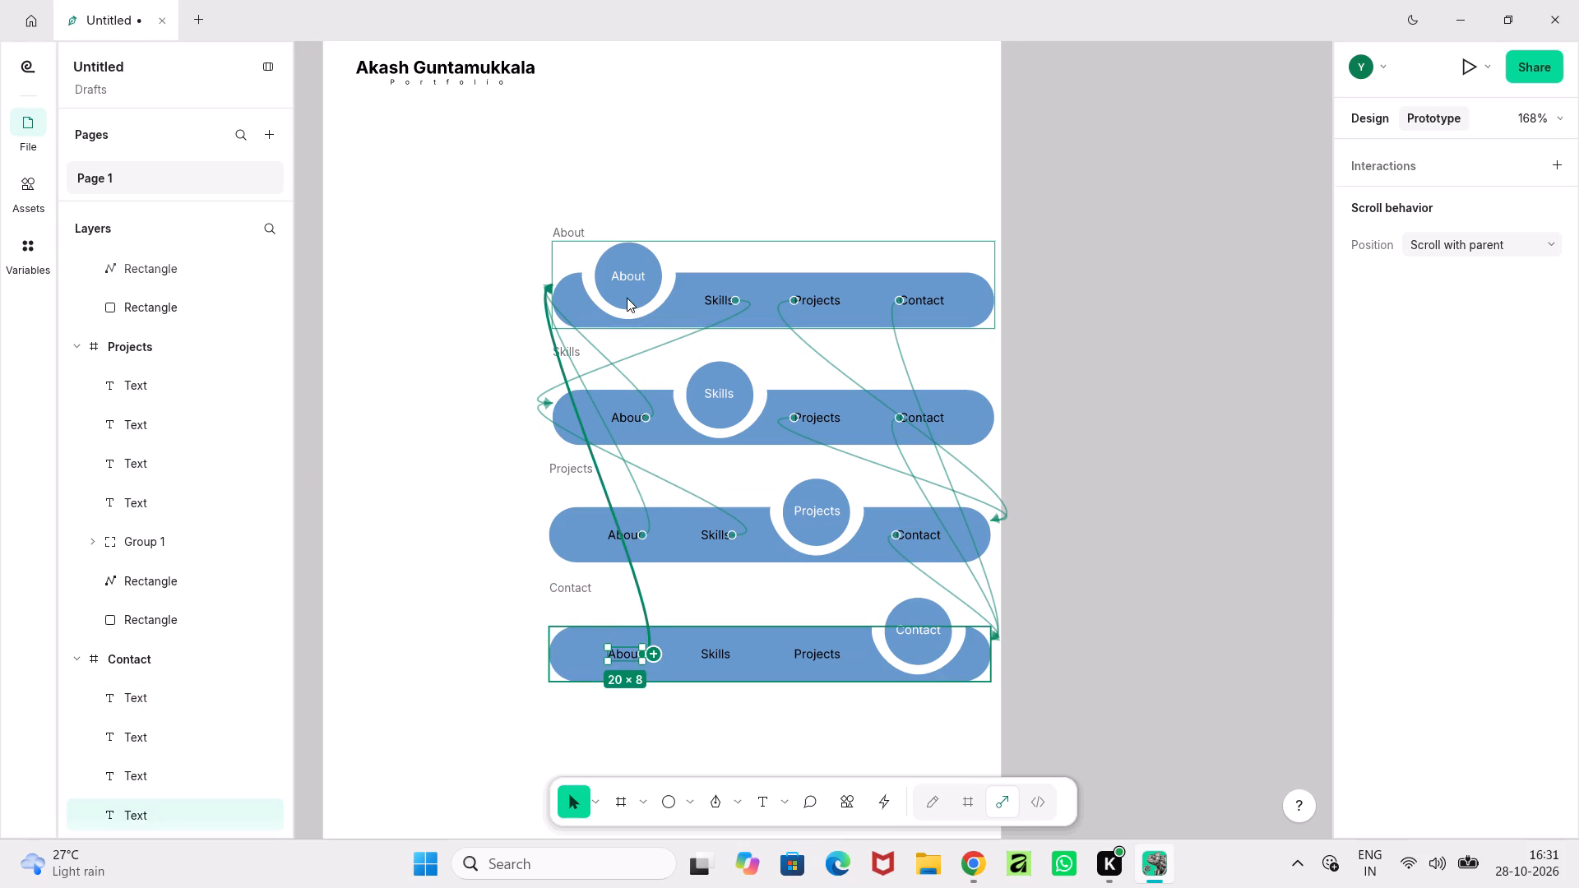
click(1144, 483)
click(1125, 569)
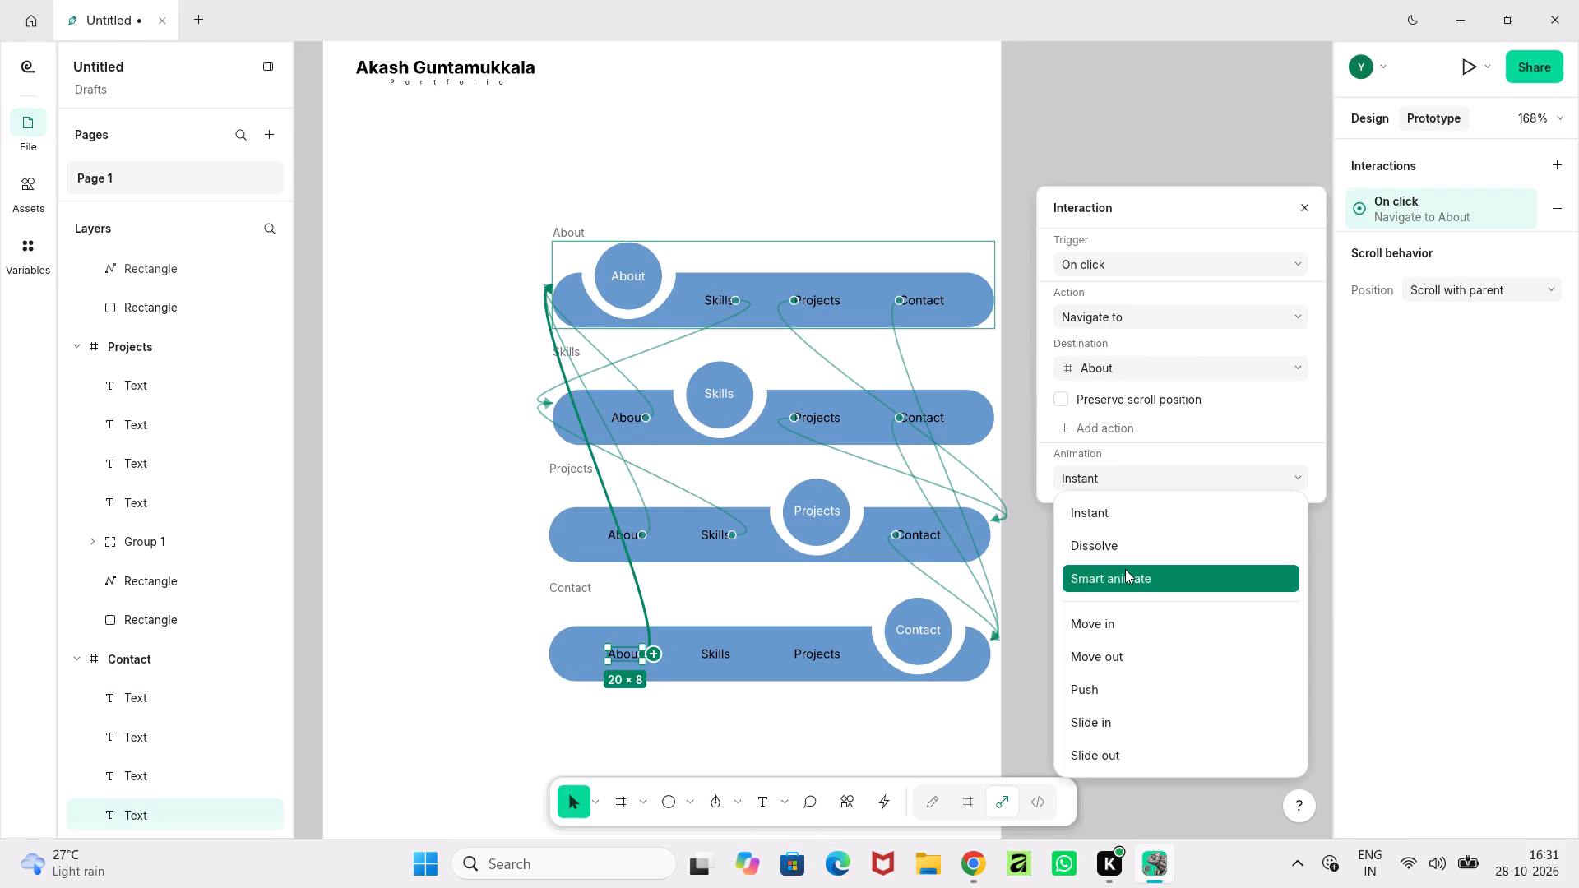
Connect the Contact frame's Skills label to the Skills frame with on-click navigation and a Smart animate transition.
click(729, 650)
drag(748, 654, 752, 641)
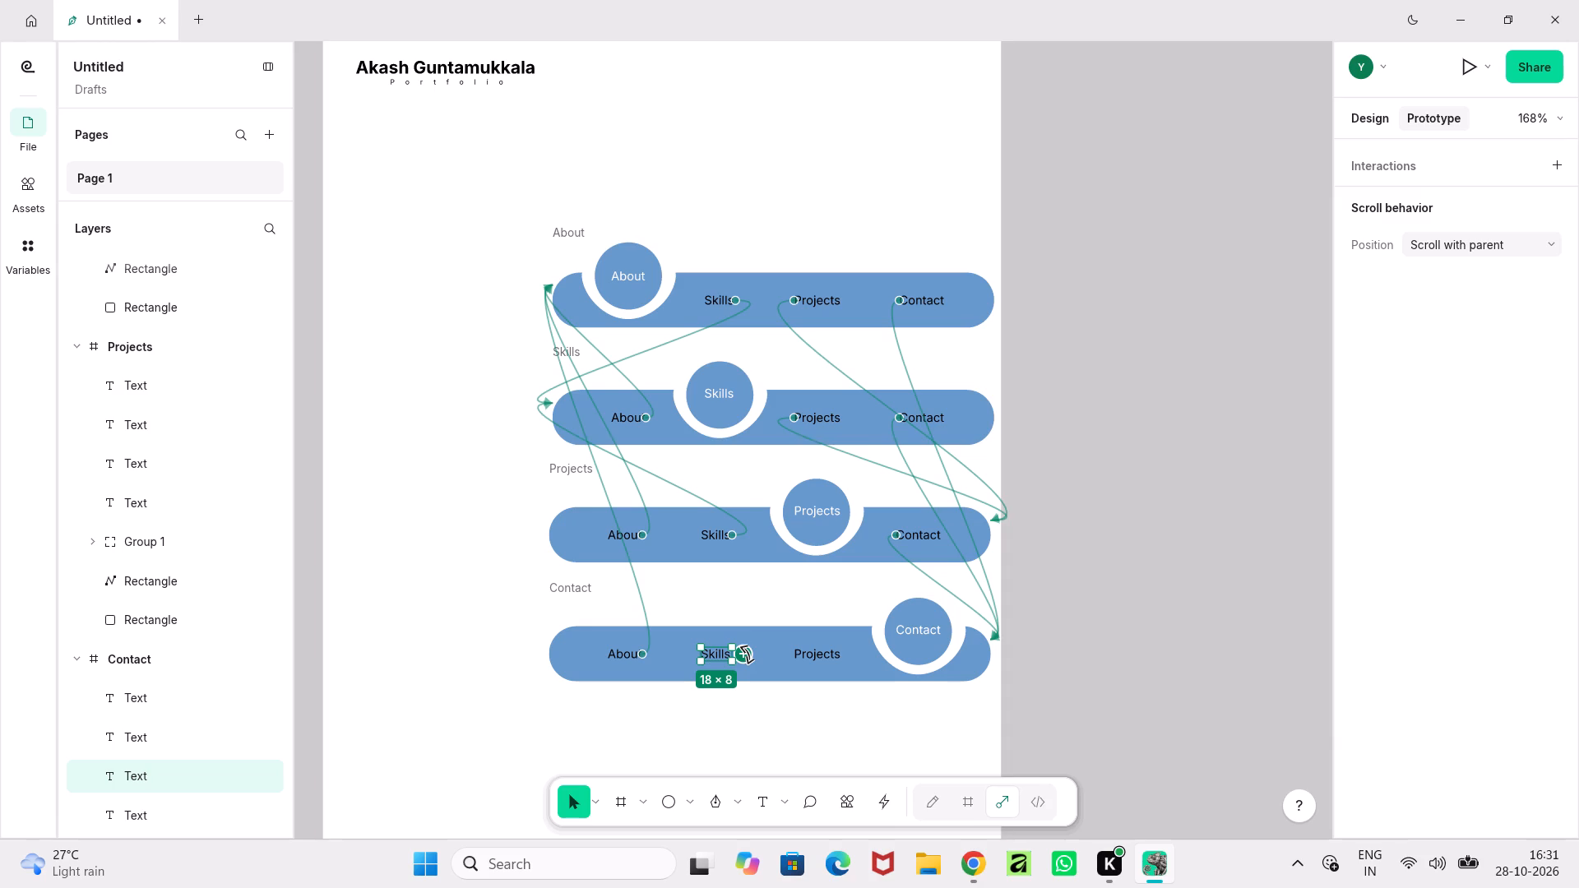
drag(752, 641, 711, 415)
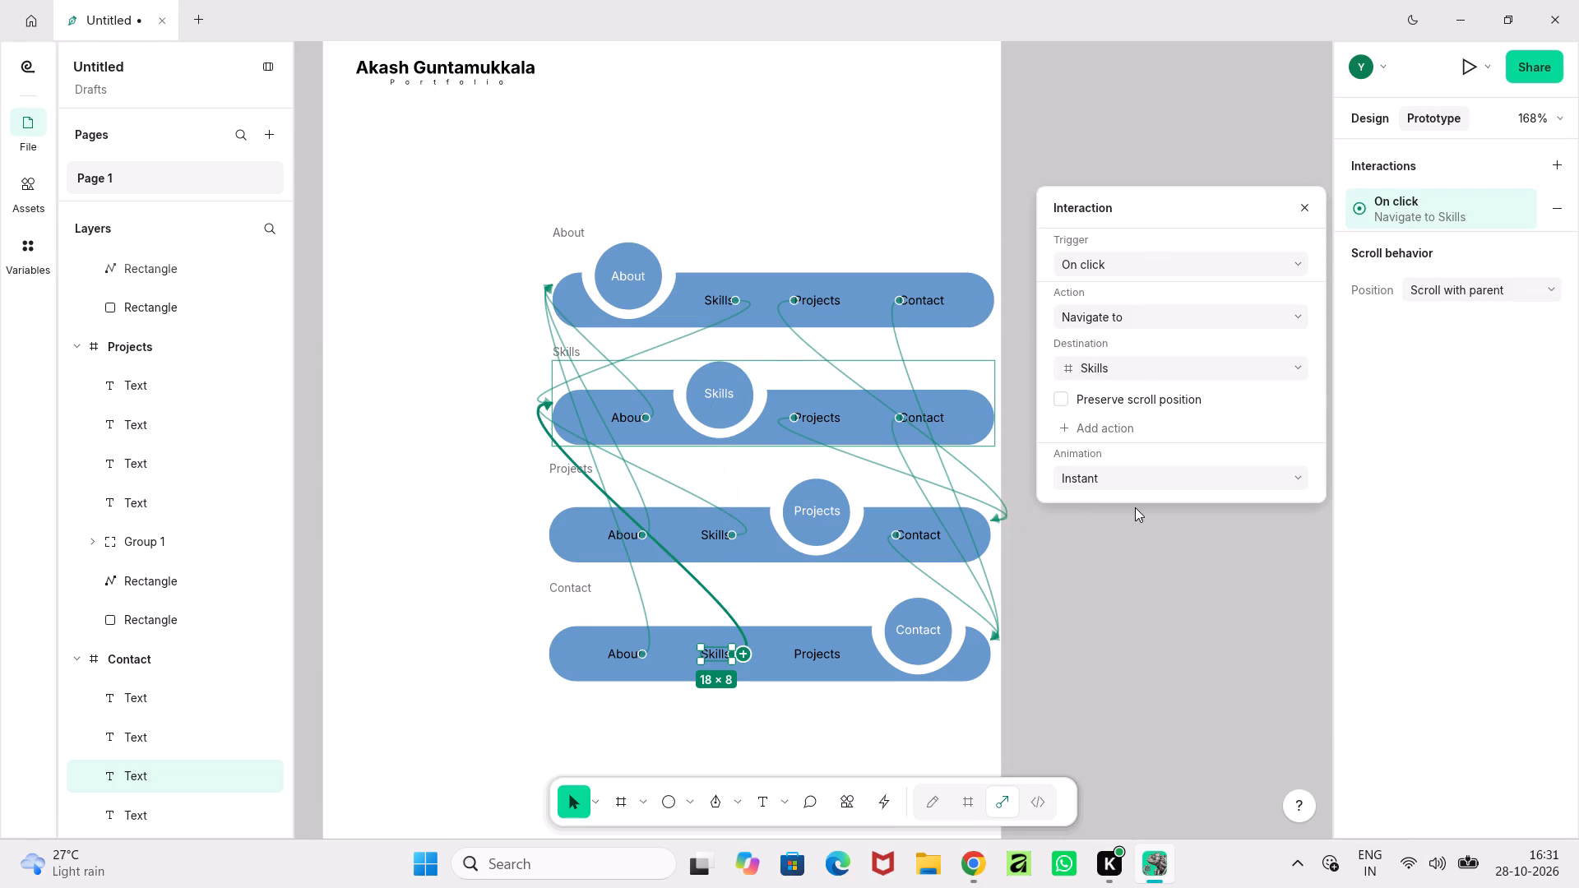
click(1148, 484)
click(1149, 574)
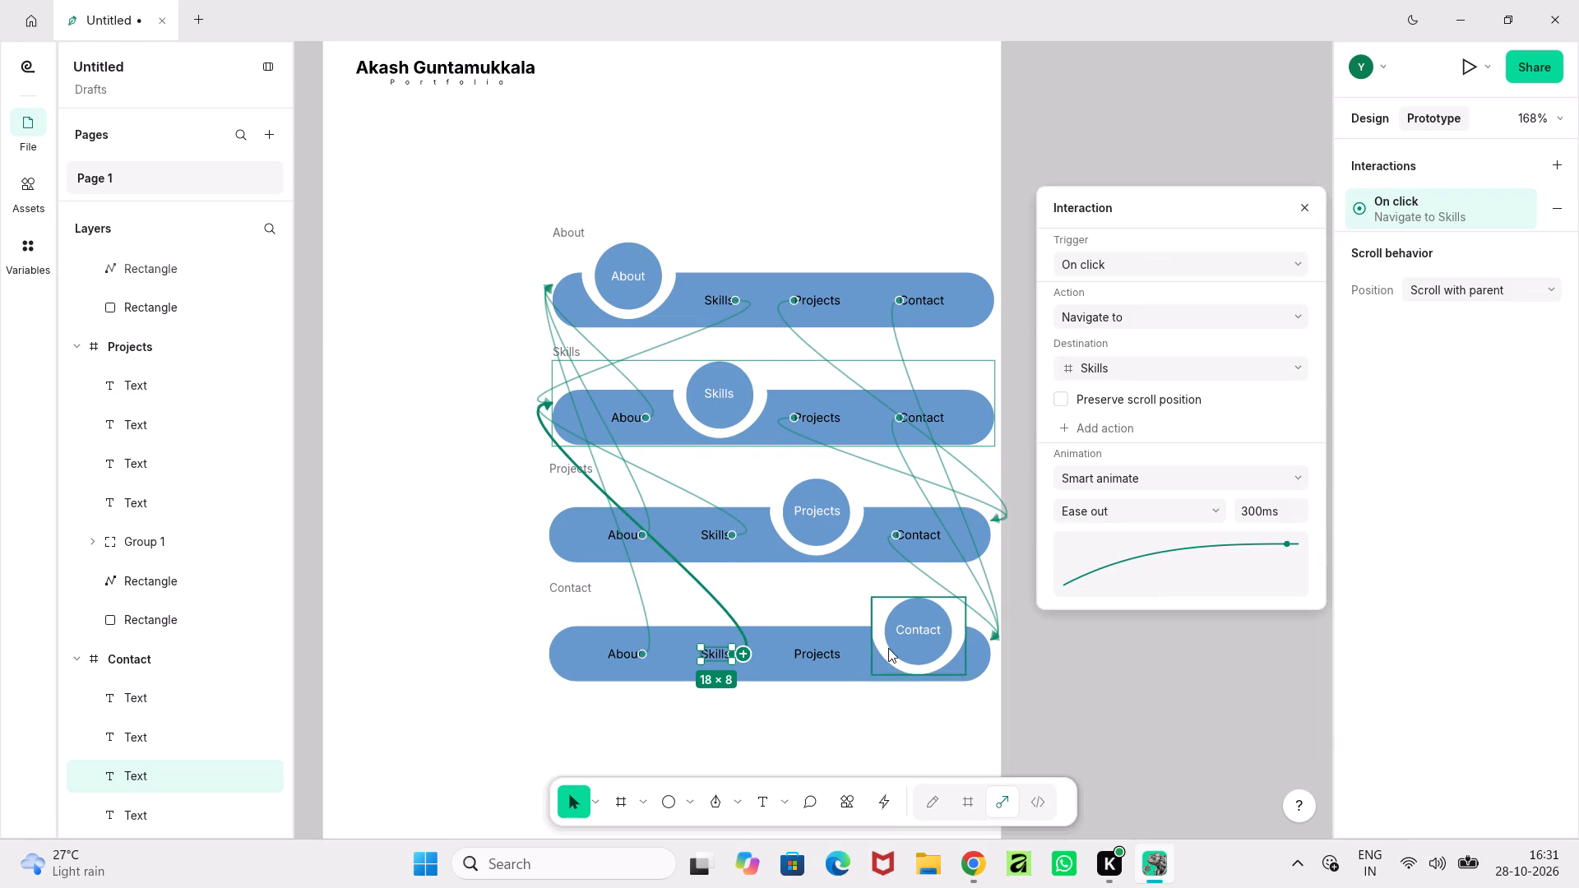
Connect the Contact frame's Projects label to the Projects frame with on-click navigation and a Smart animate transition.
click(831, 643)
click(837, 653)
drag(854, 659, 858, 602)
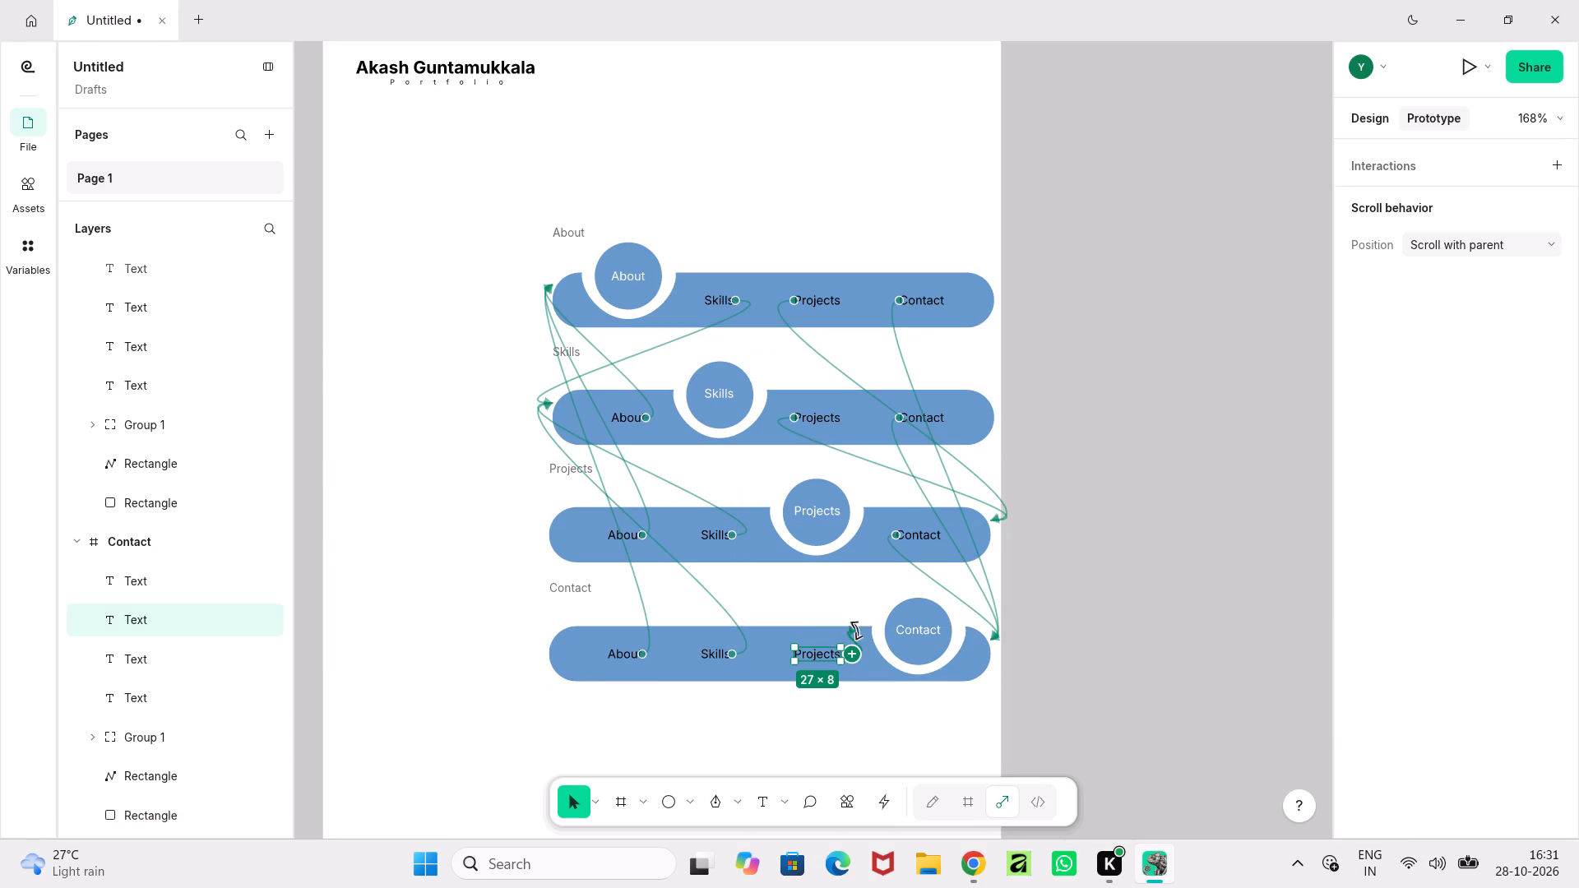
drag(858, 602, 858, 538)
click(1225, 484)
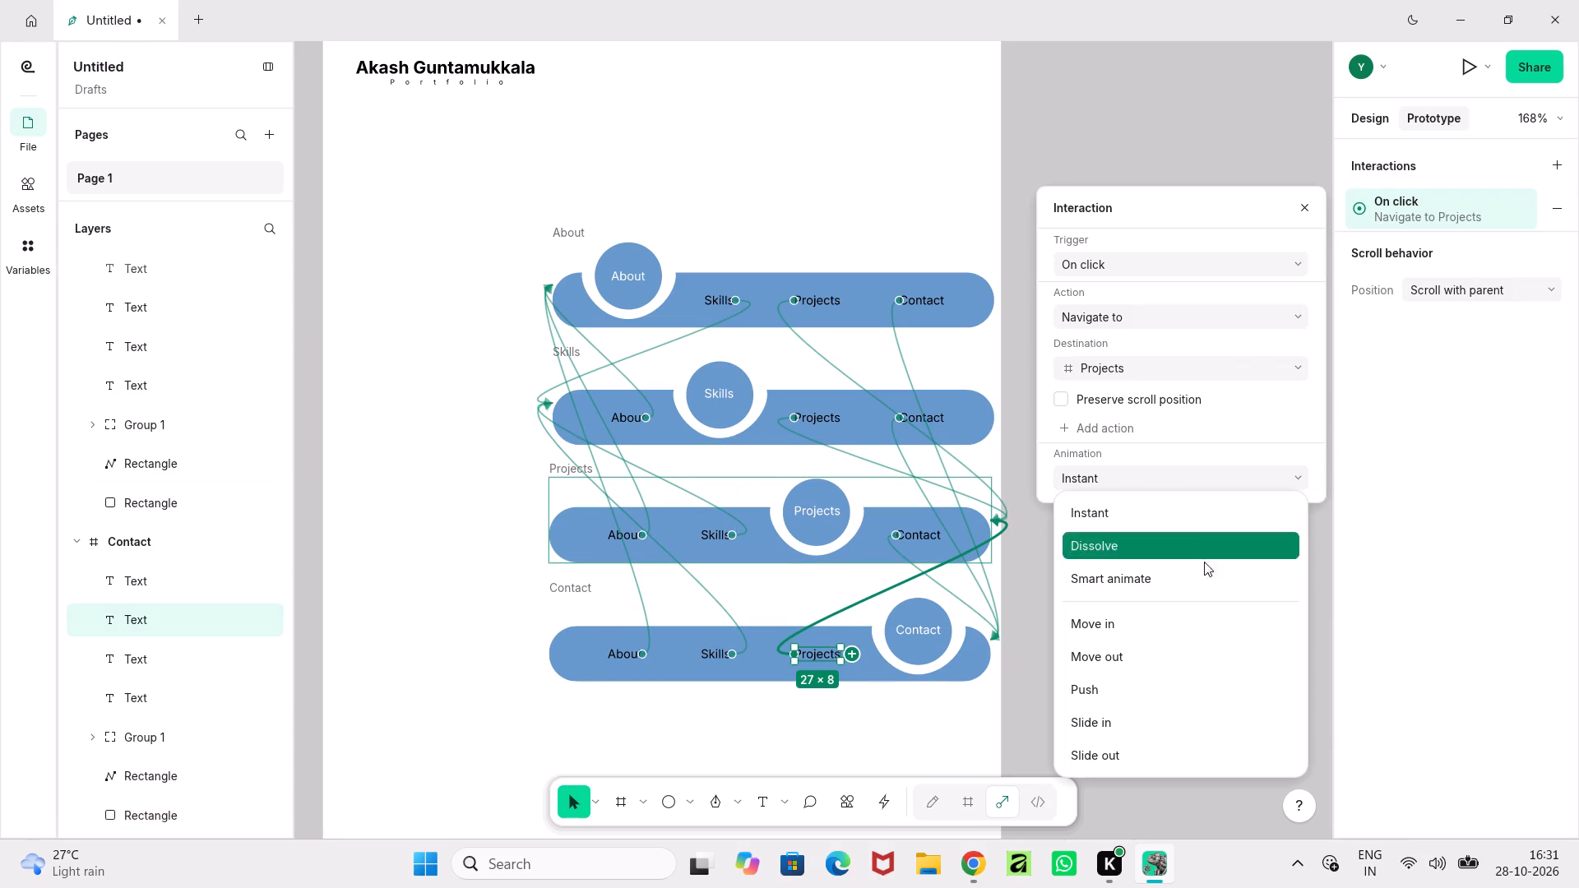
click(1195, 584)
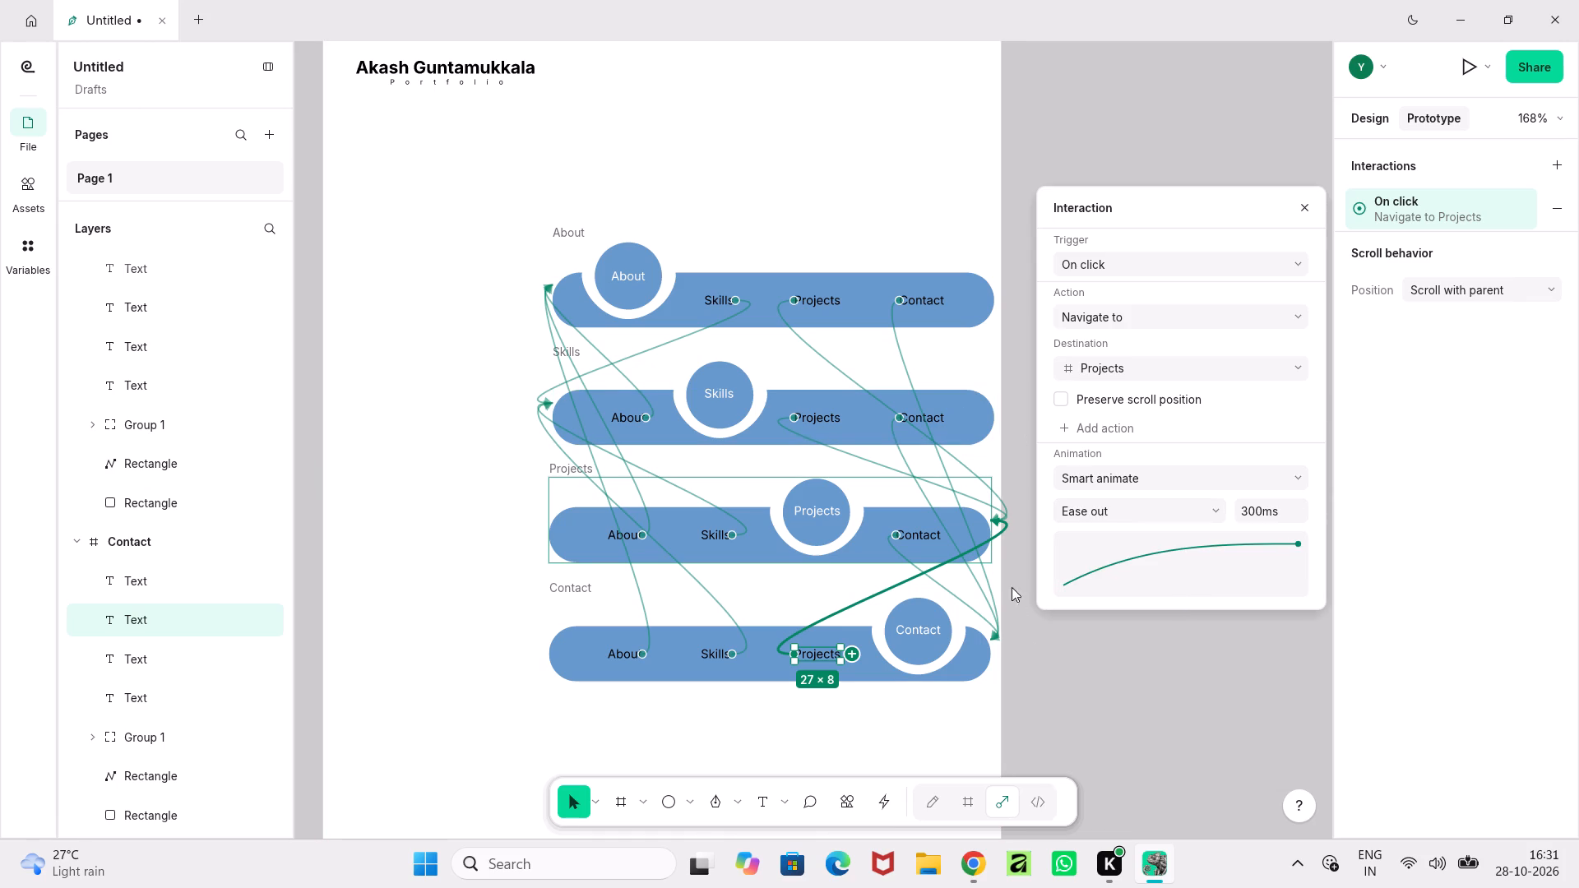
click(1047, 694)
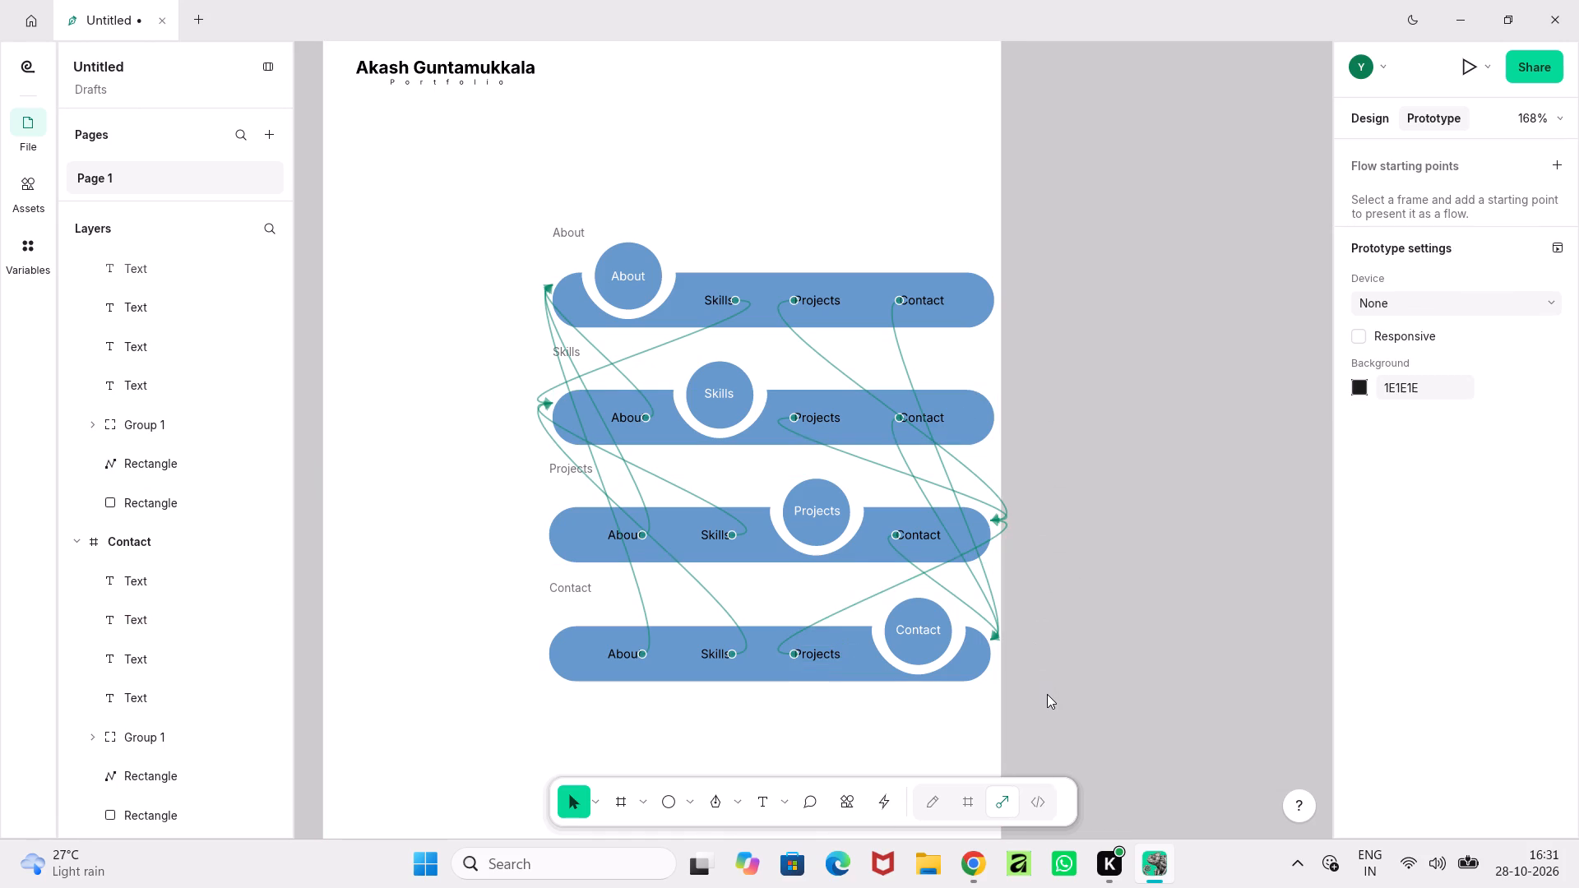
Combine the About, Skills, Projects and Contact frames into a single component in design mode.
click(1368, 118)
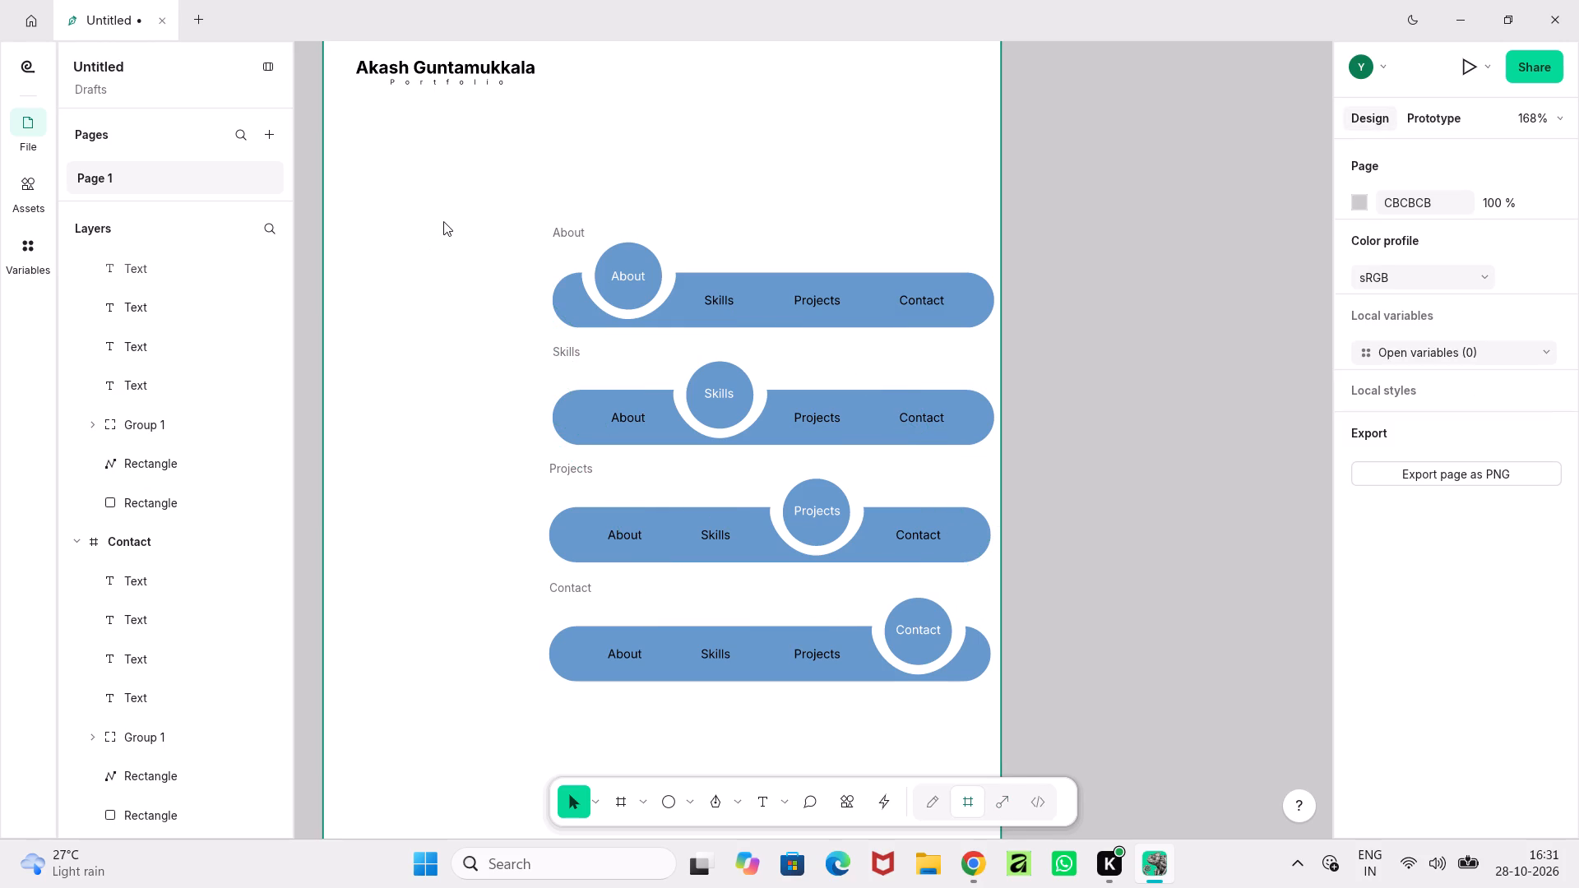
drag(458, 193, 1001, 692)
drag(544, 221, 581, 280)
drag(581, 280, 981, 713)
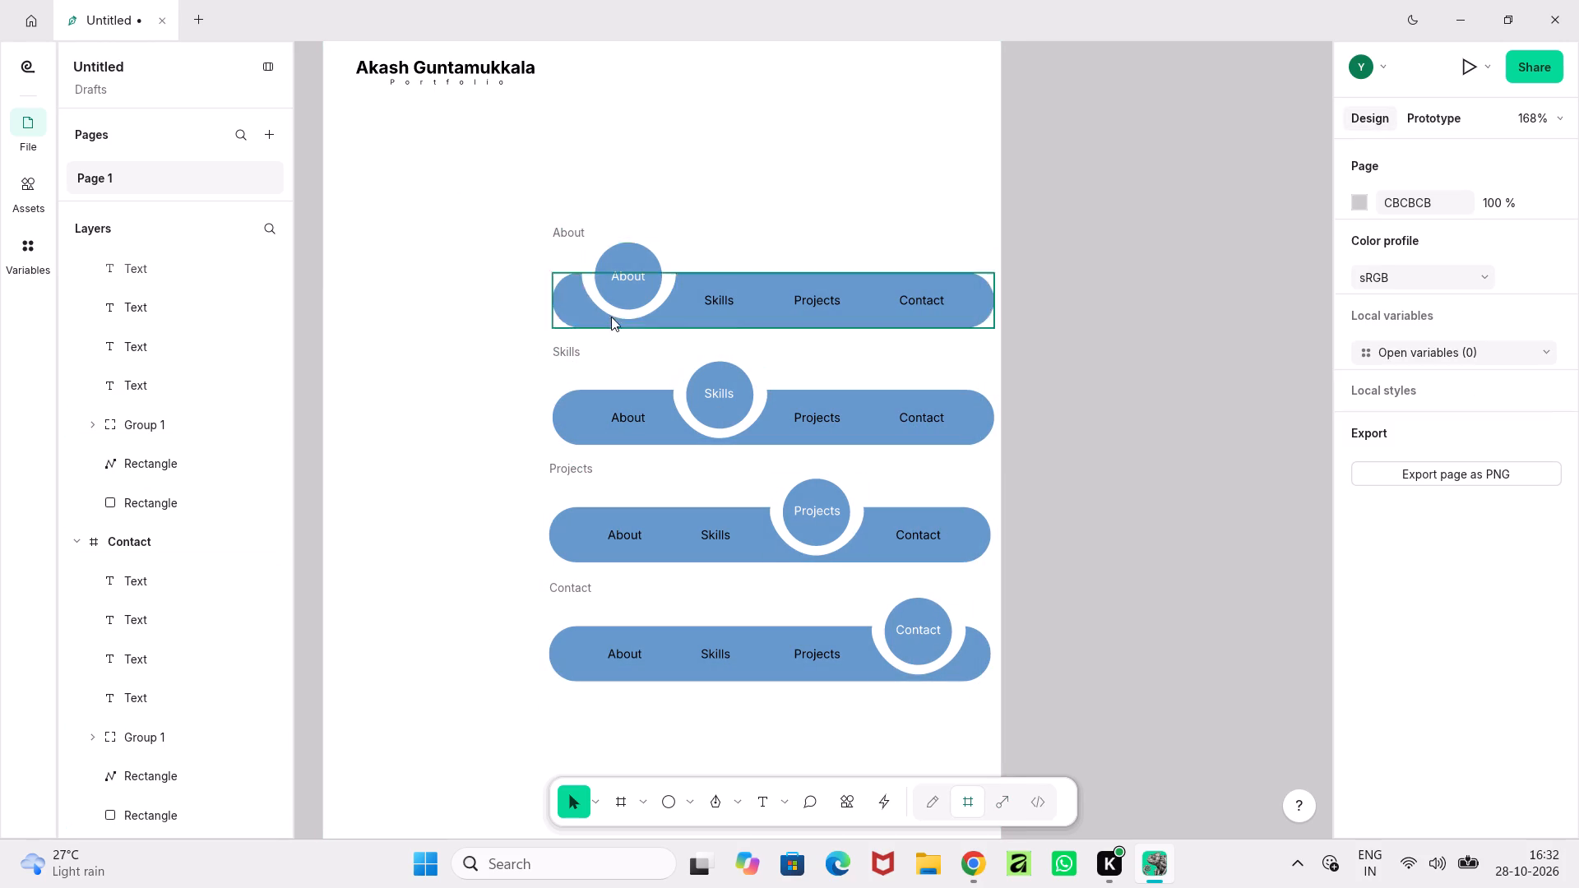
click(570, 234)
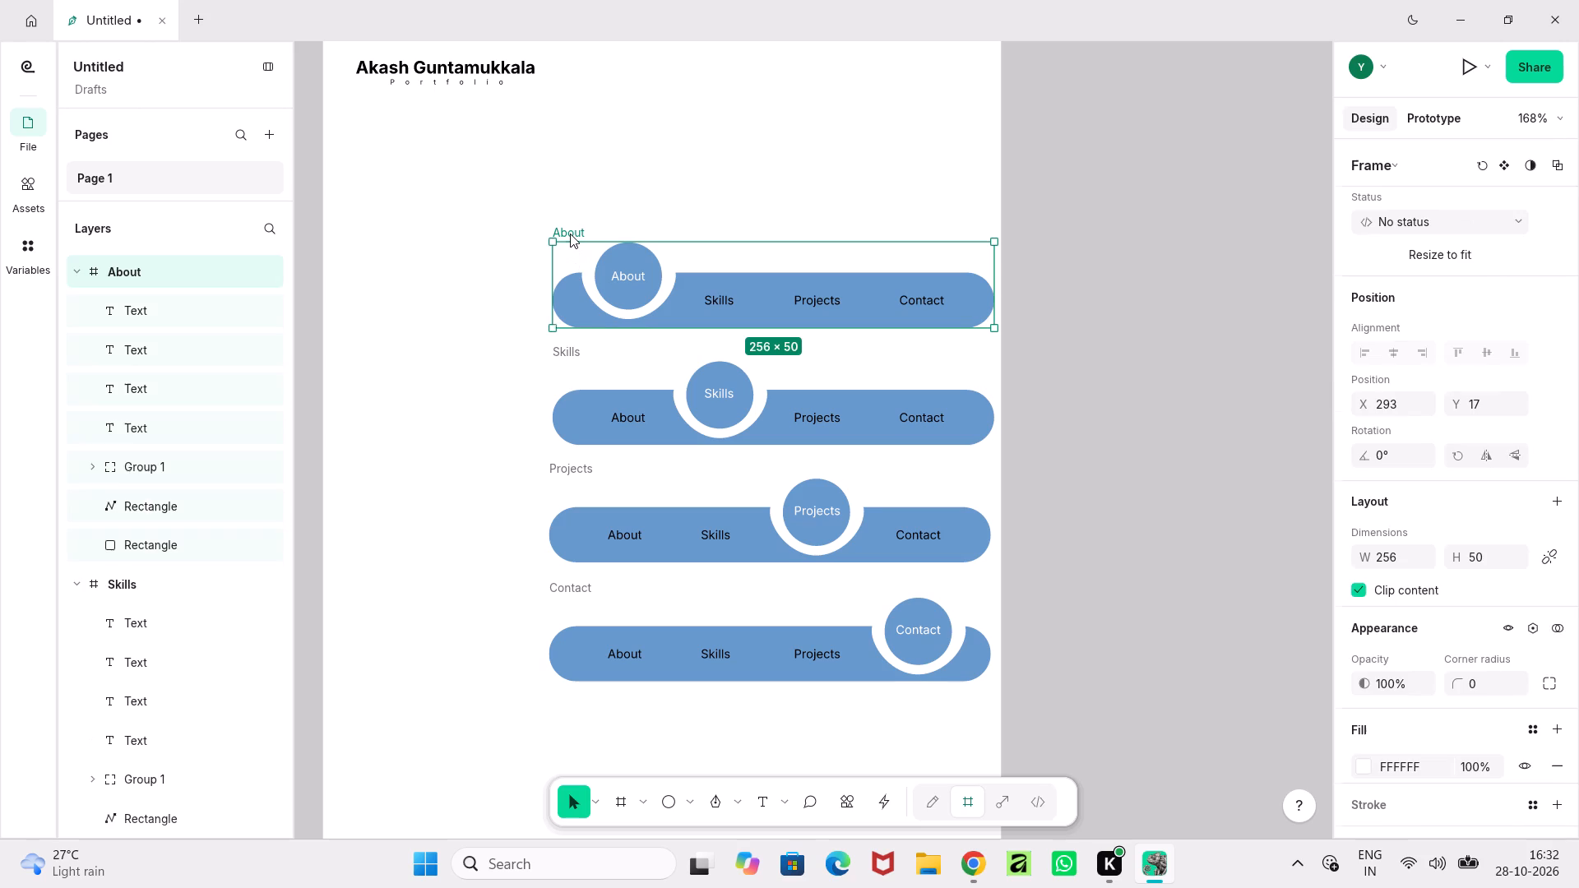
shift+click(571, 351)
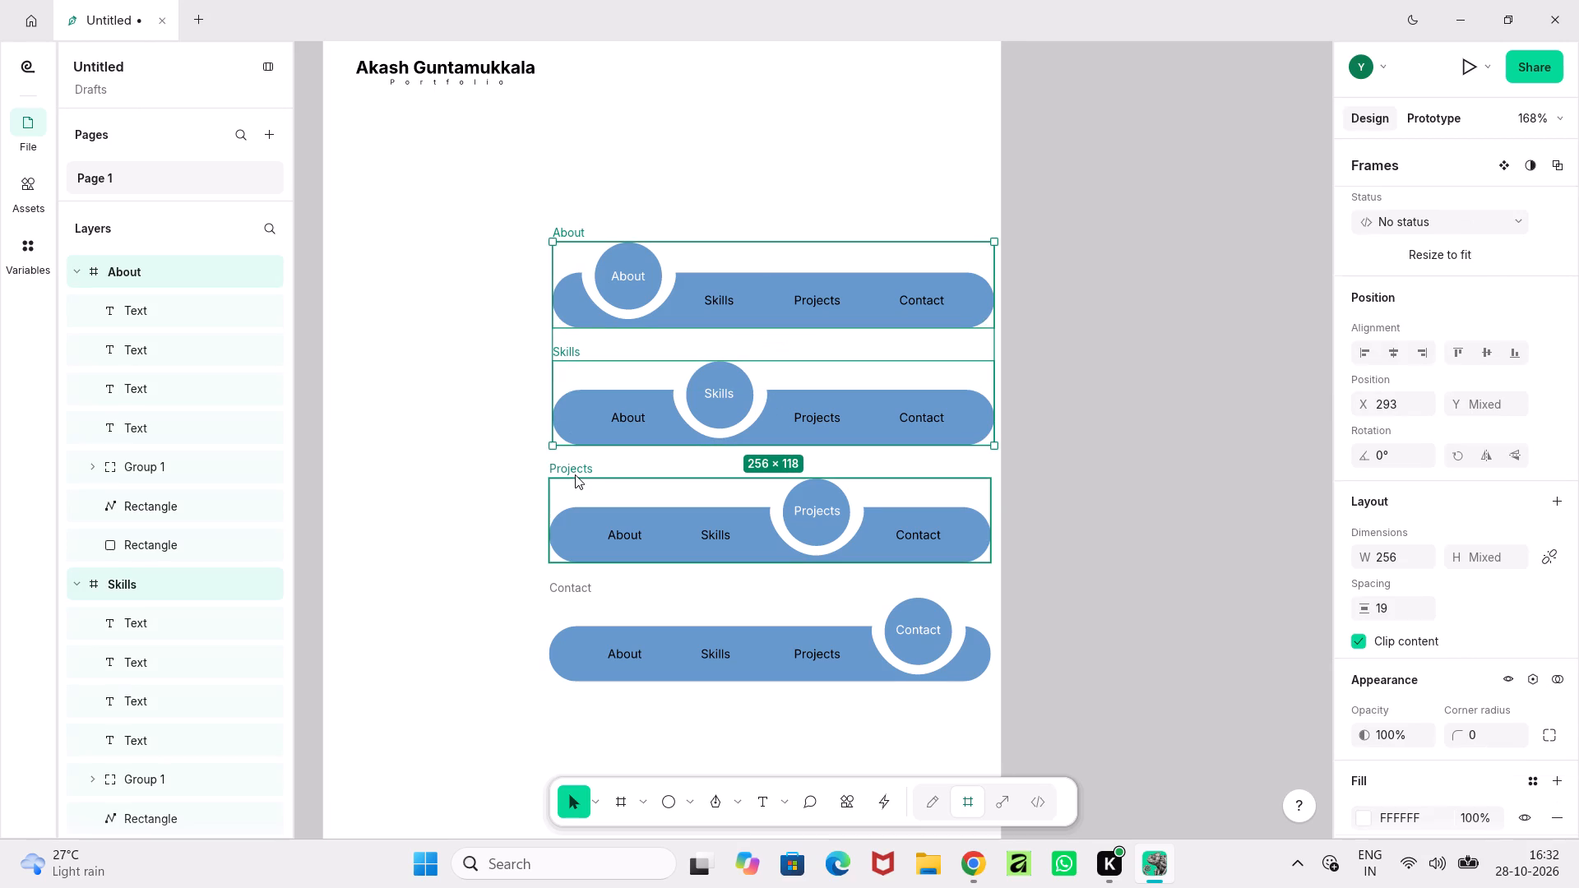
shift+click(575, 473)
shift+click(567, 589)
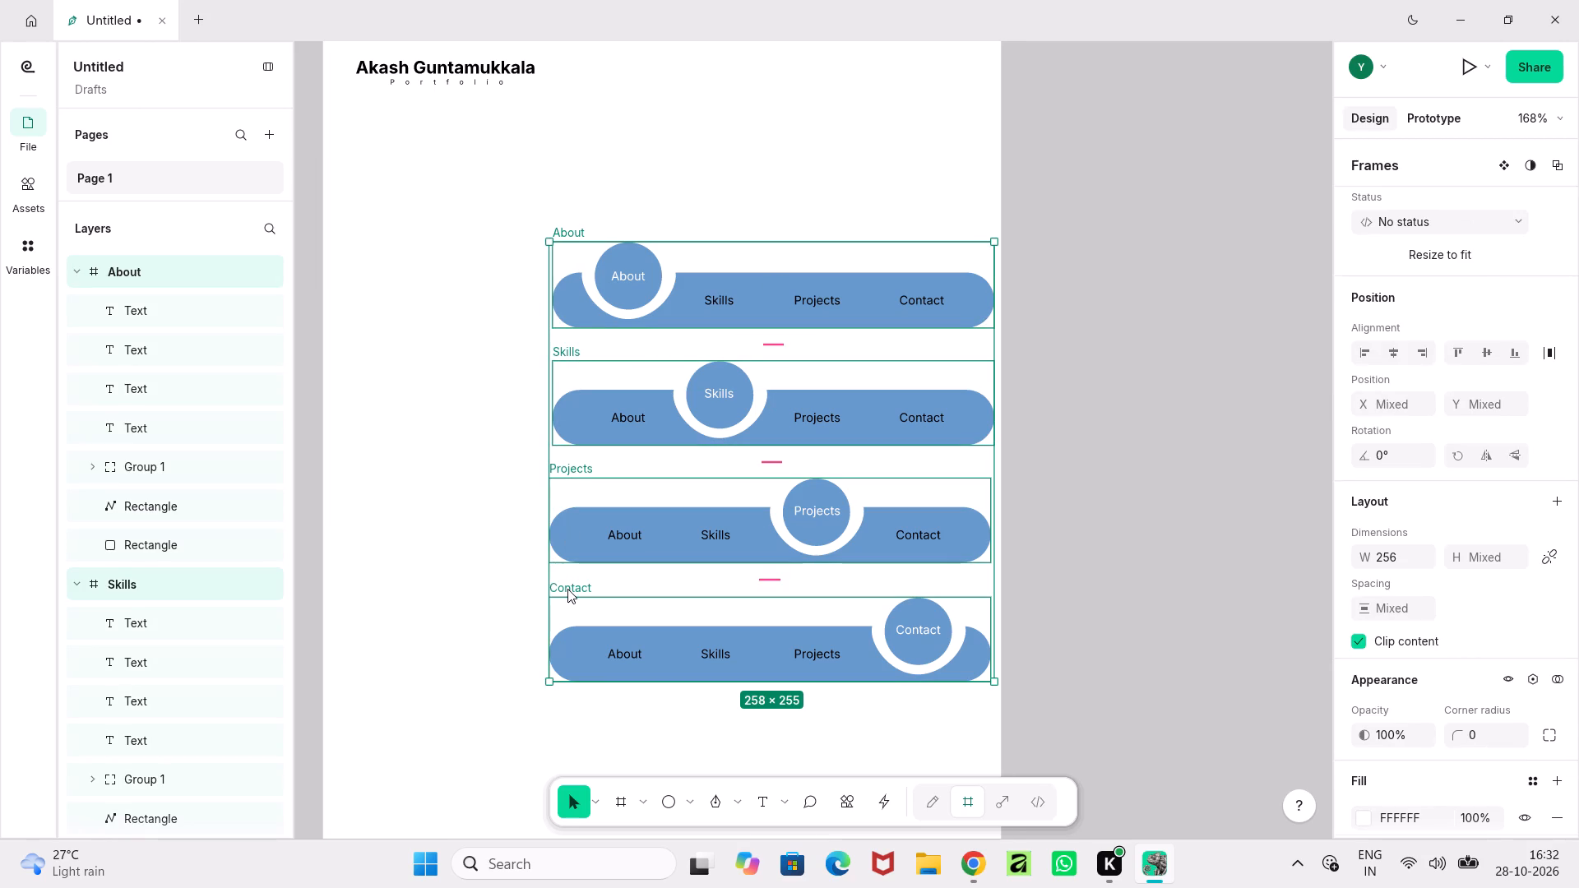
click(1510, 164)
Move the navigation bar component off the iPhone 16 frame to the empty canvas on its left, at about X -231, Y 15.
ctrl+scroll(1141, 395, down, 3)
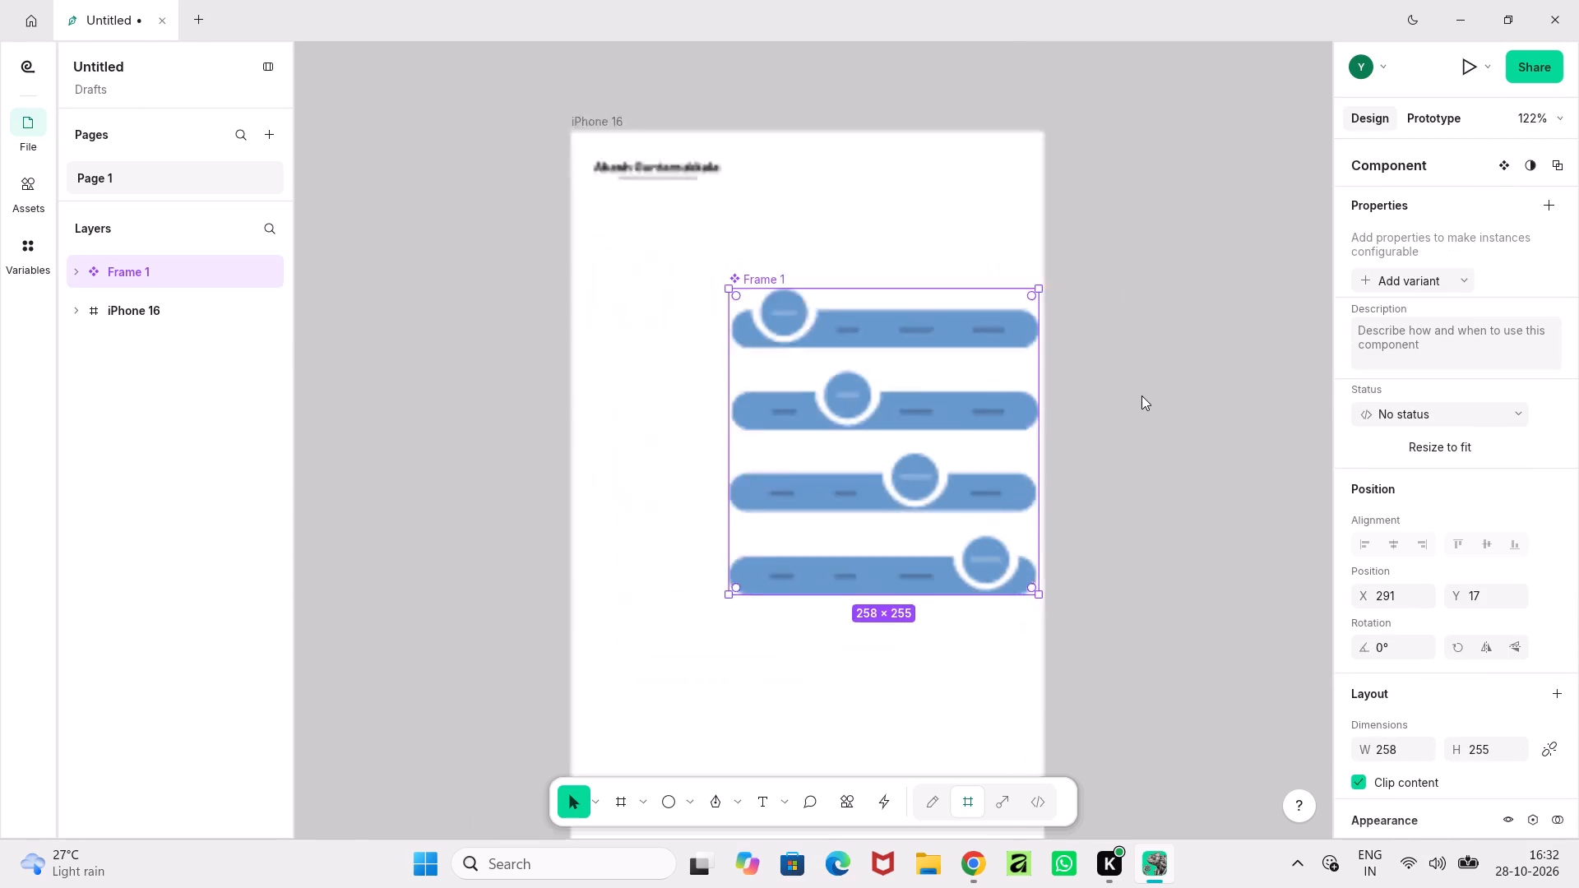
drag(986, 432, 486, 430)
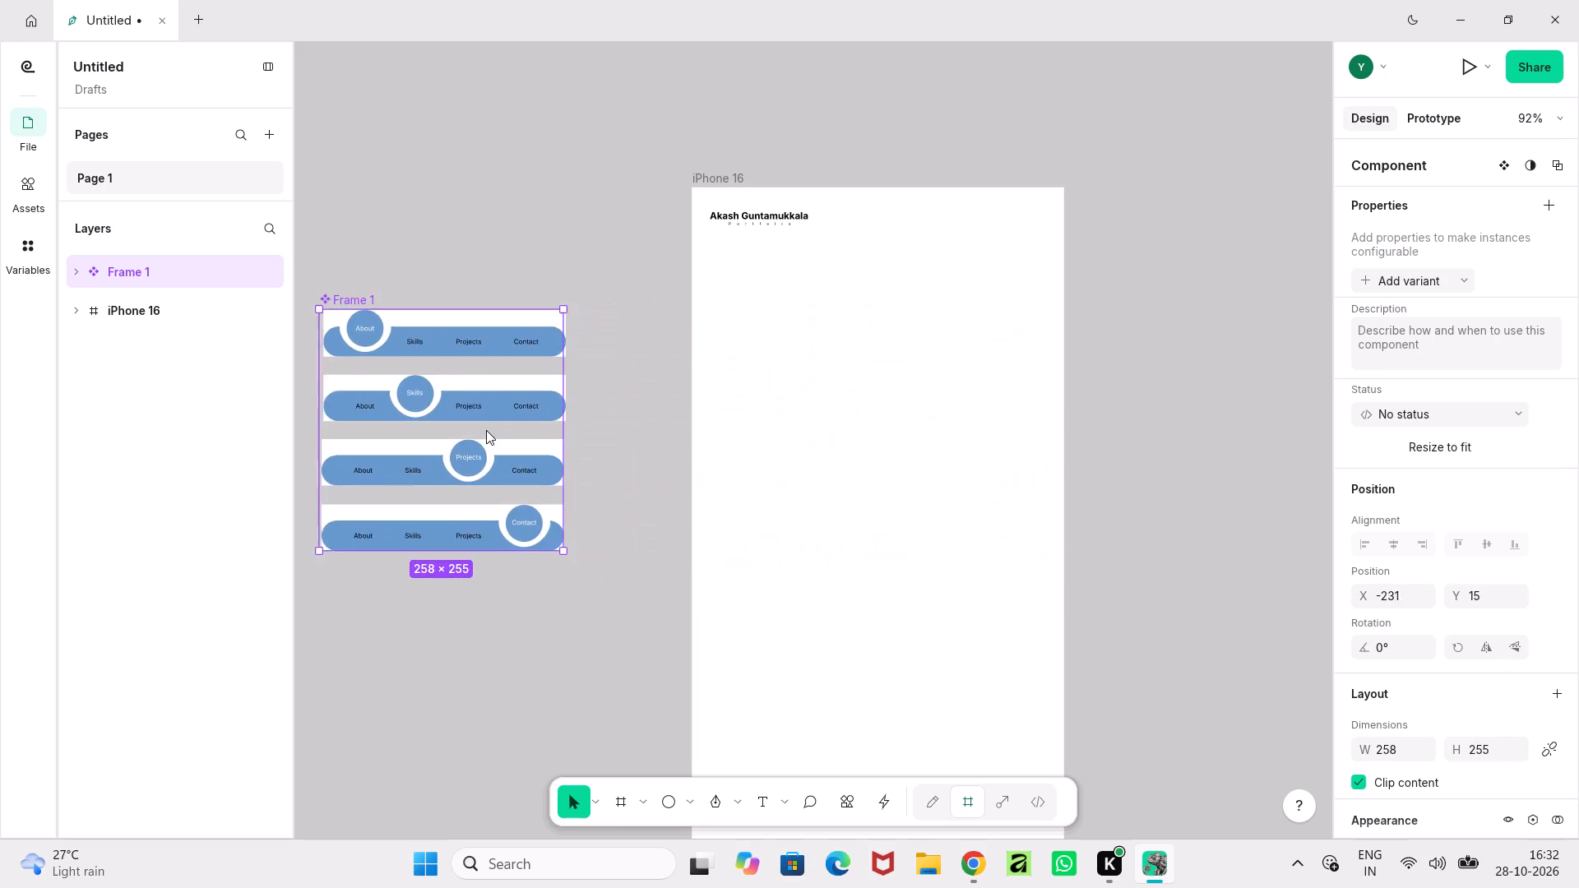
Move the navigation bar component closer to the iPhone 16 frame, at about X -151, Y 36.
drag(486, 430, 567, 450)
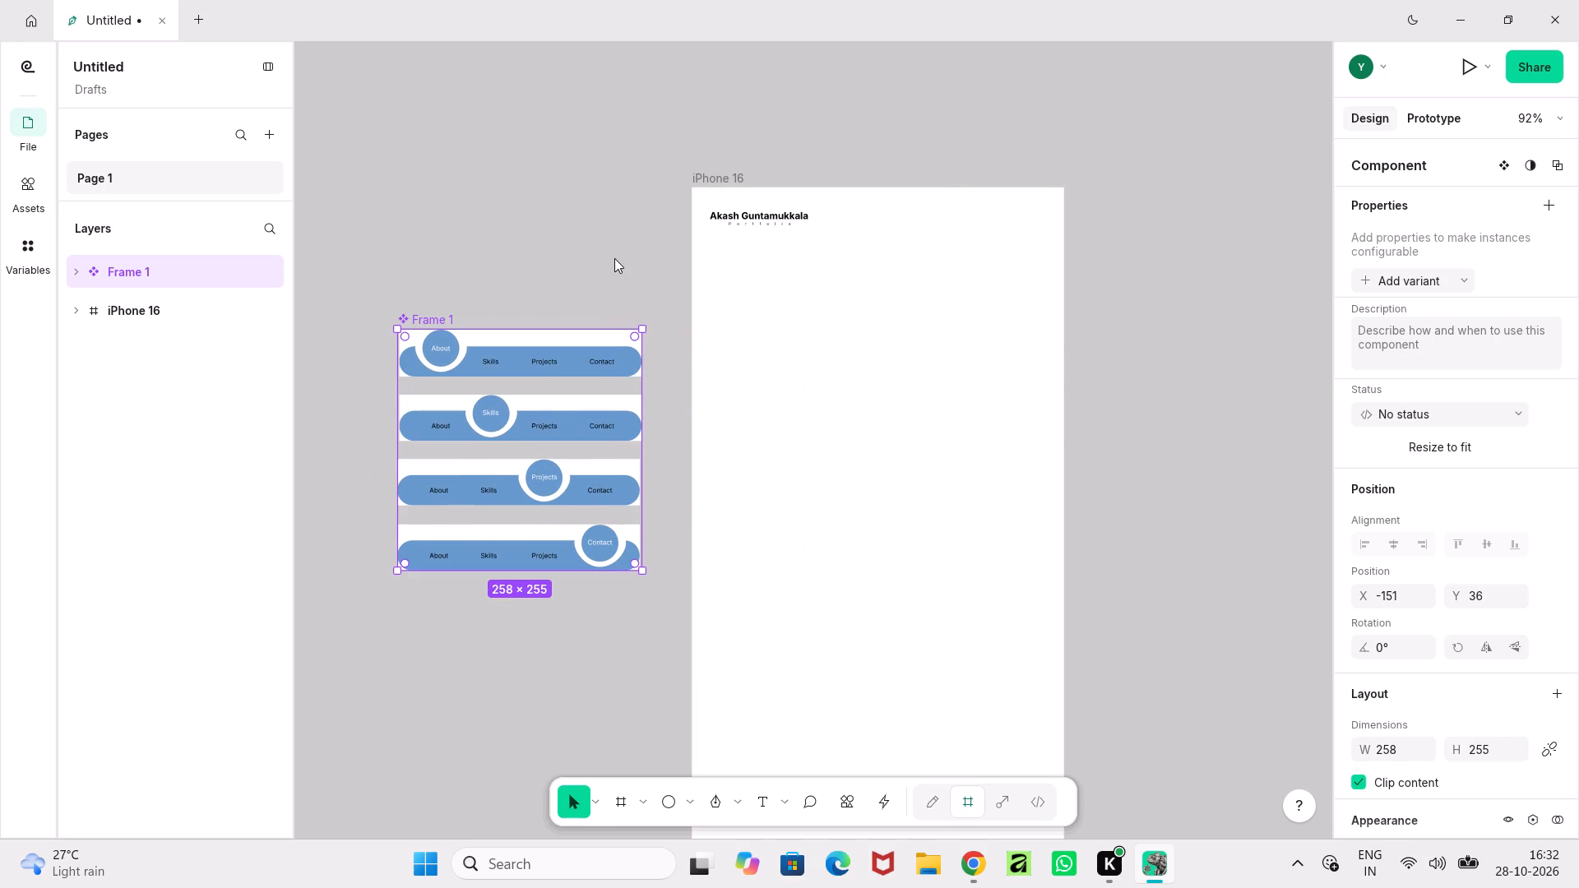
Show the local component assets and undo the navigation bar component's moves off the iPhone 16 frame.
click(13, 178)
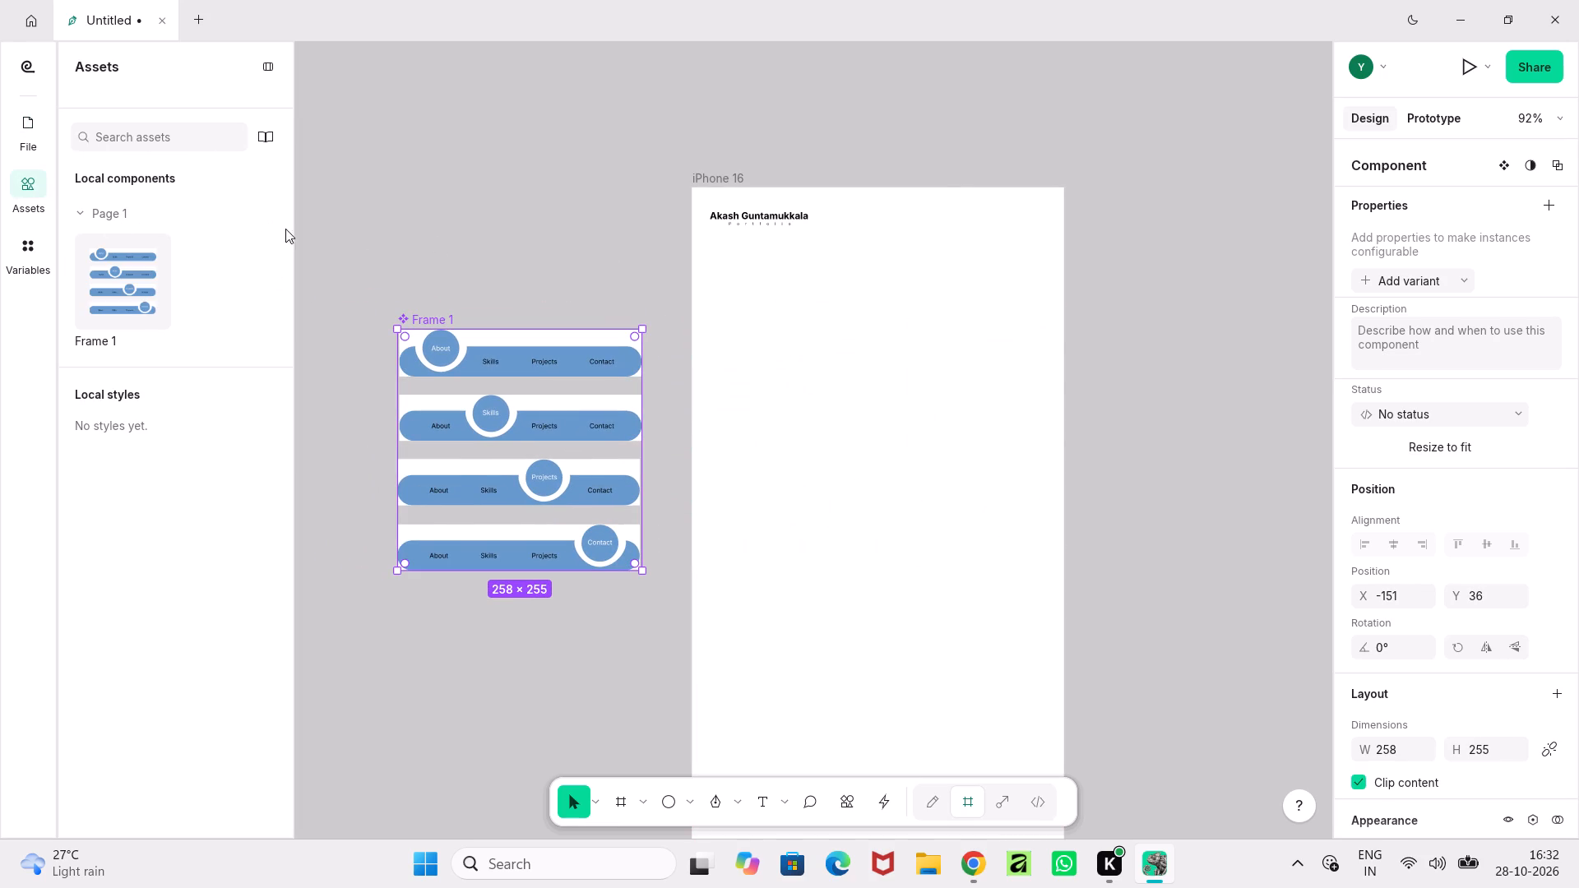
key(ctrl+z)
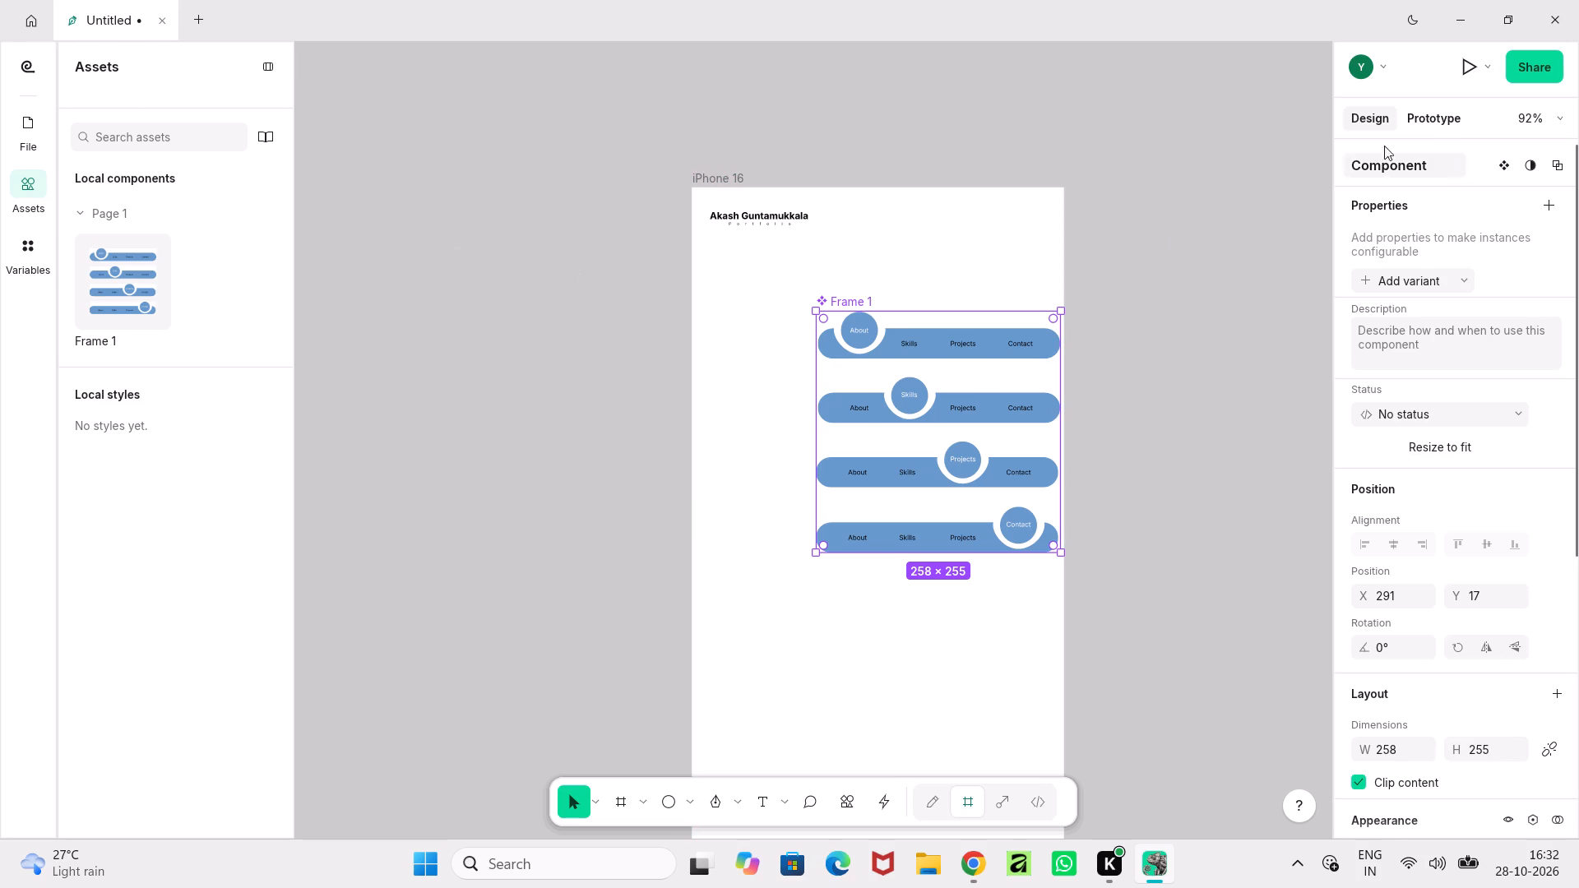
Preview the navigation bar component as a prototype, and close the preview.
ctrl+click(1481, 67)
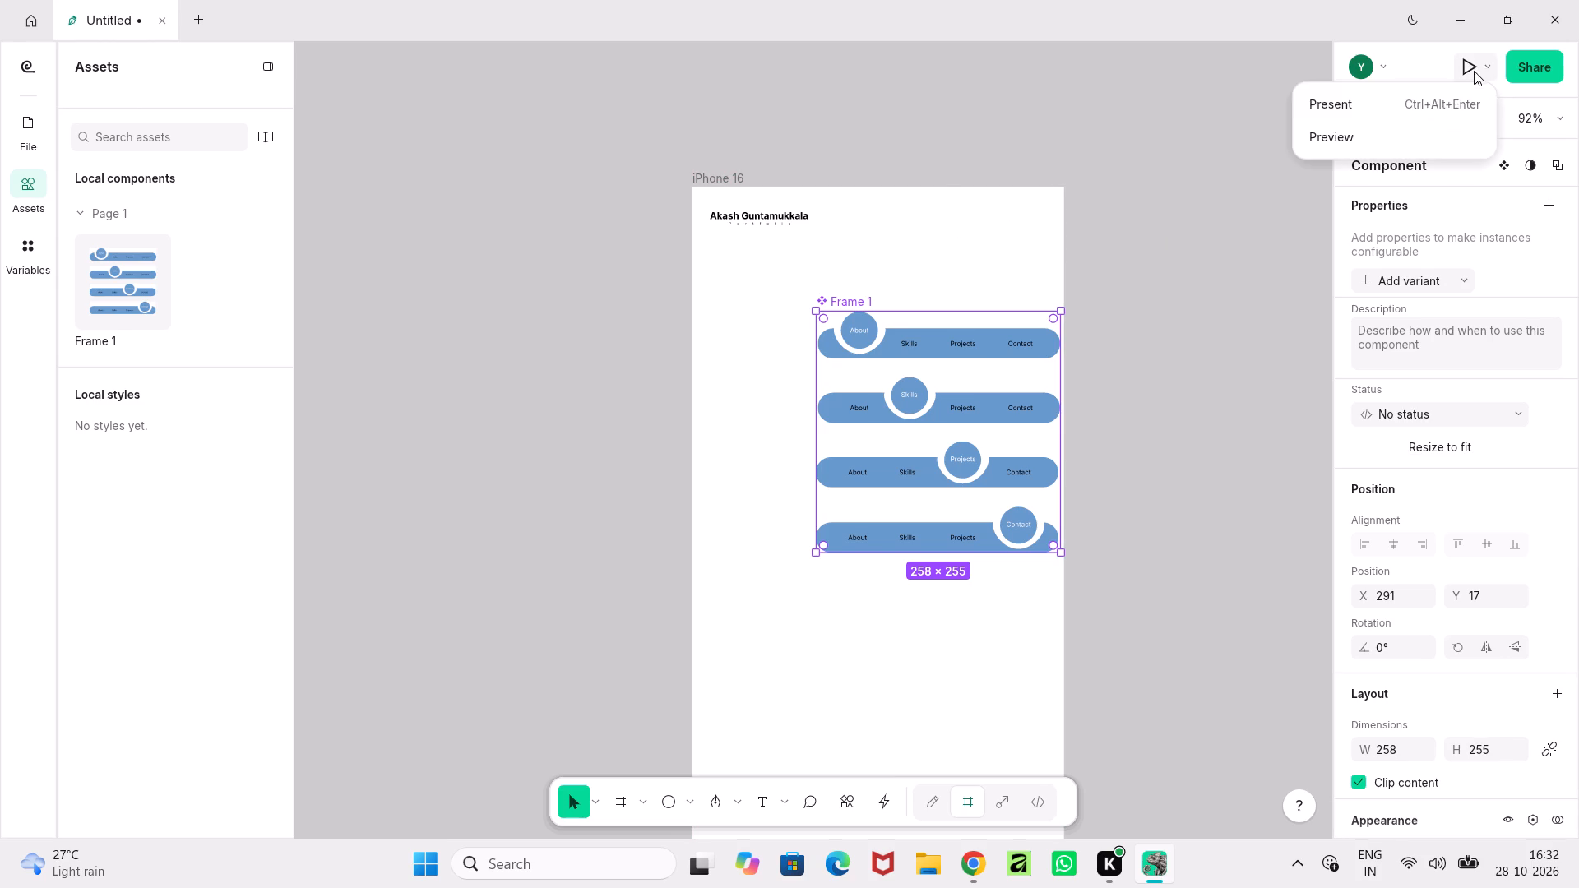
ctrl+click(1376, 141)
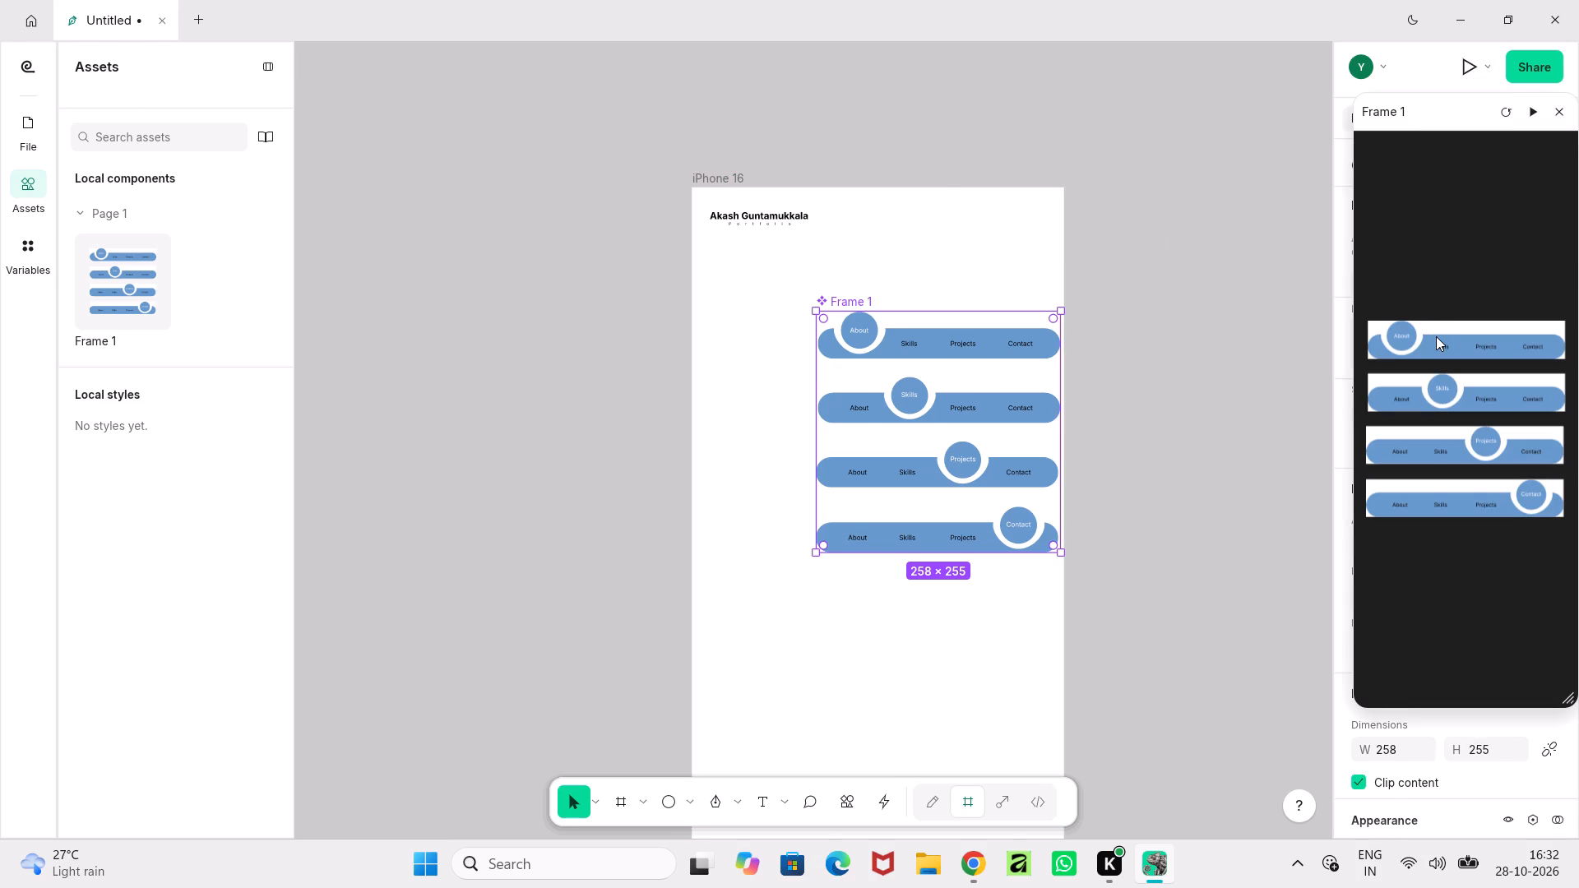
ctrl+click(1481, 69)
ctrl+click(1481, 69)
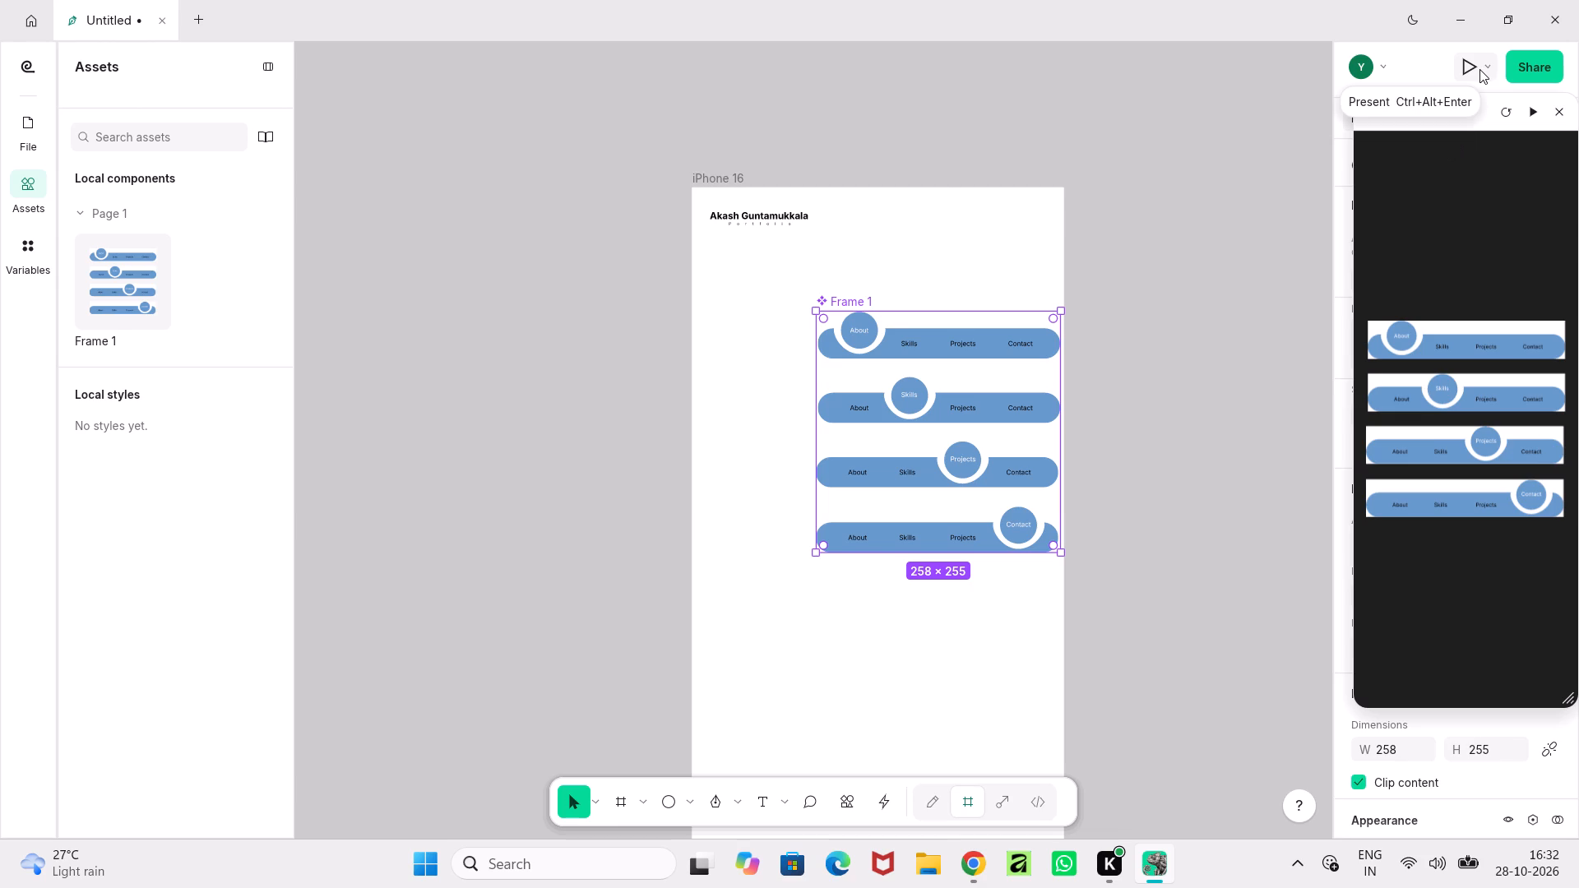
ctrl+click(1554, 113)
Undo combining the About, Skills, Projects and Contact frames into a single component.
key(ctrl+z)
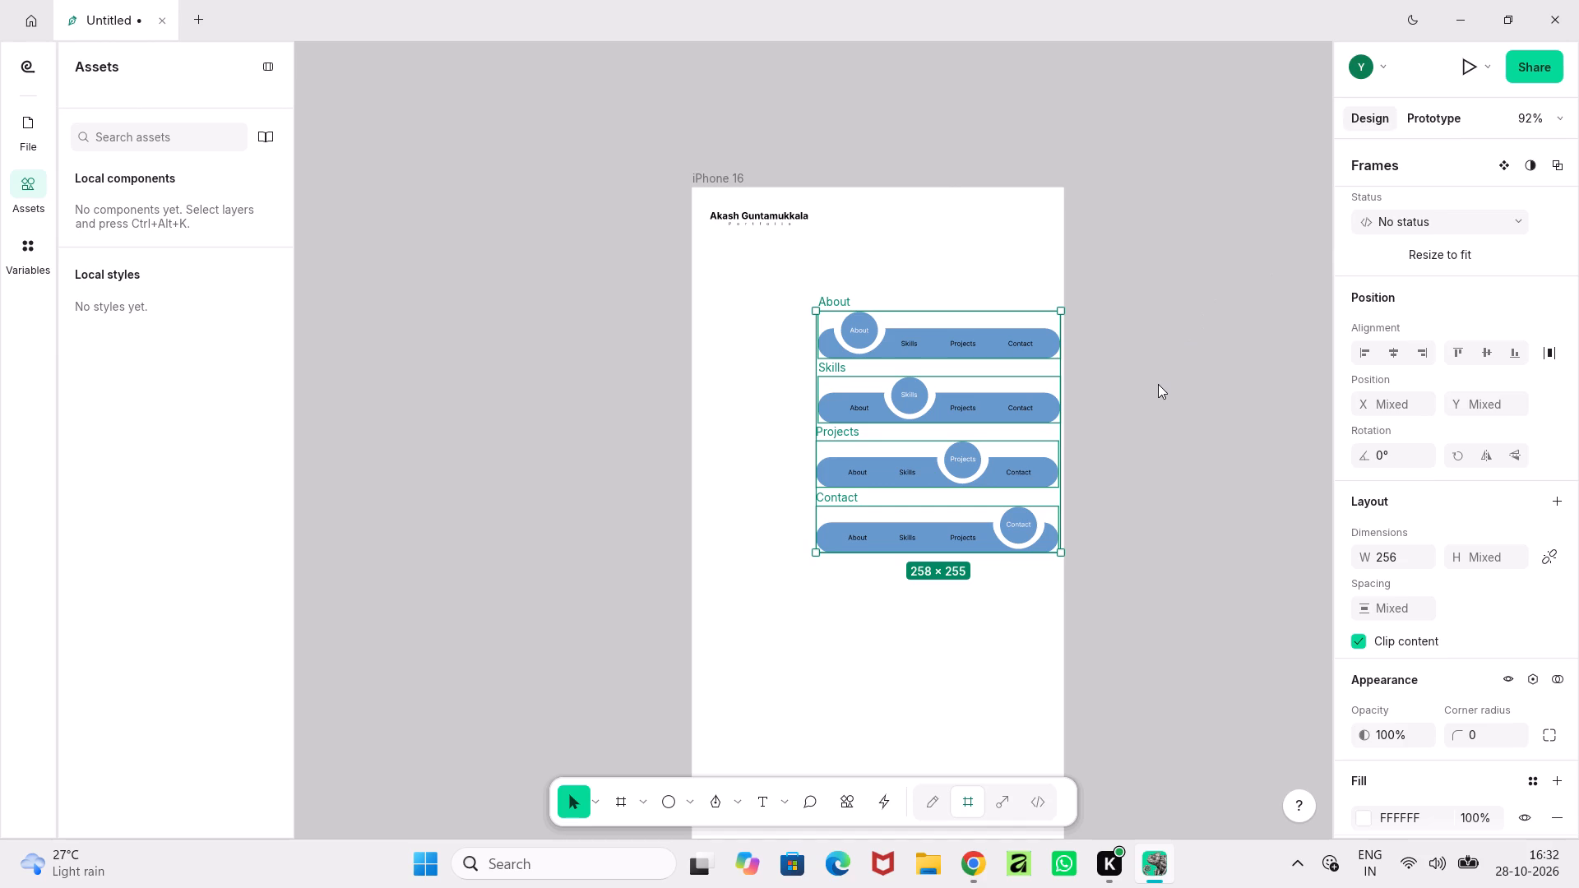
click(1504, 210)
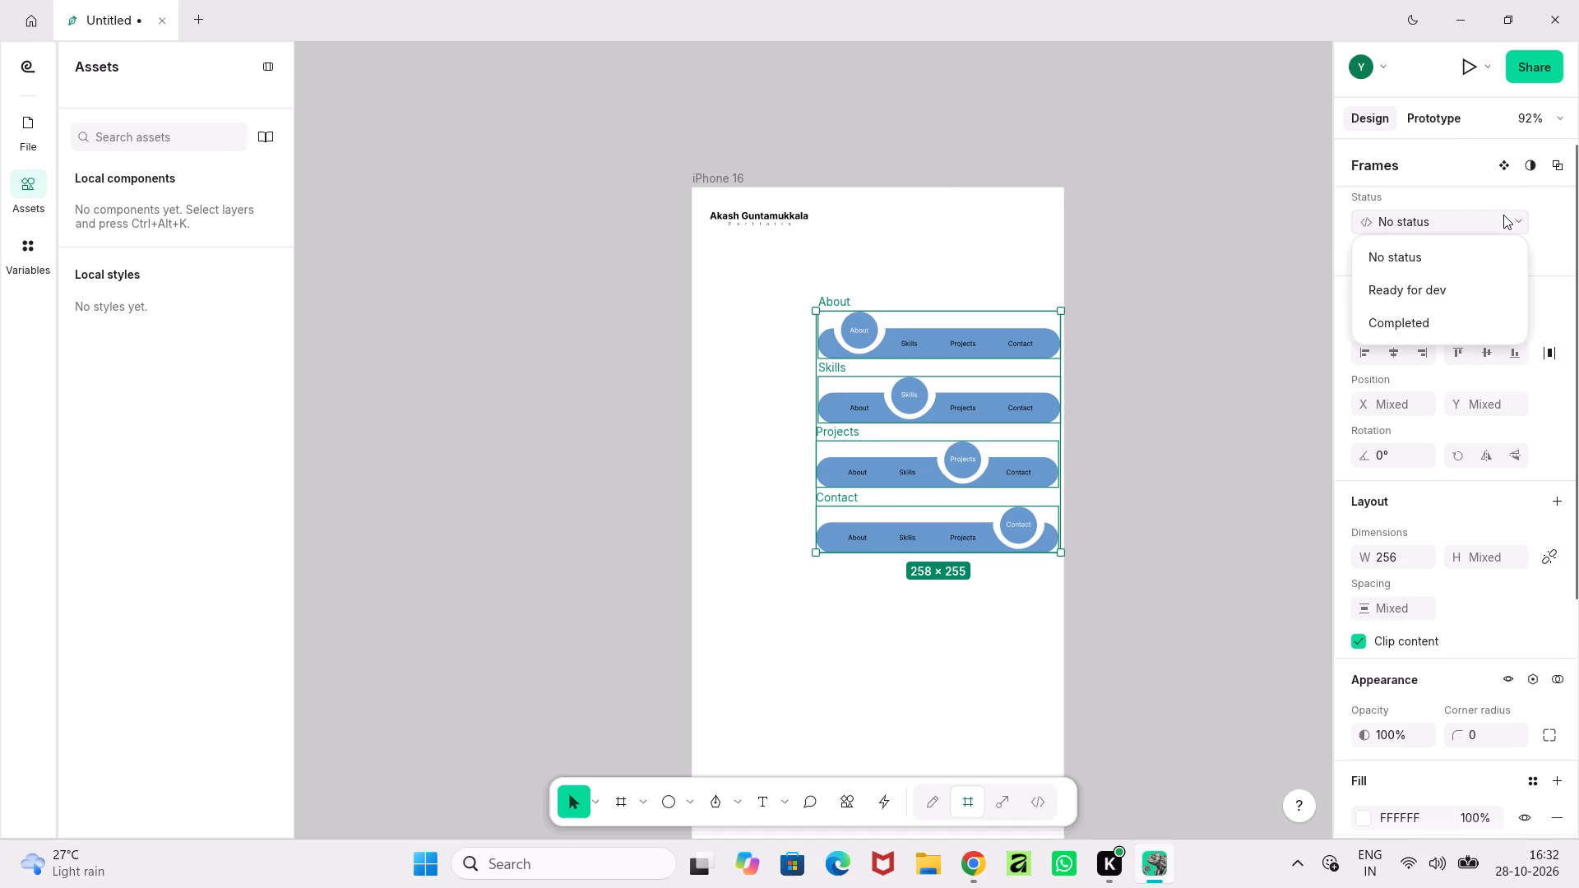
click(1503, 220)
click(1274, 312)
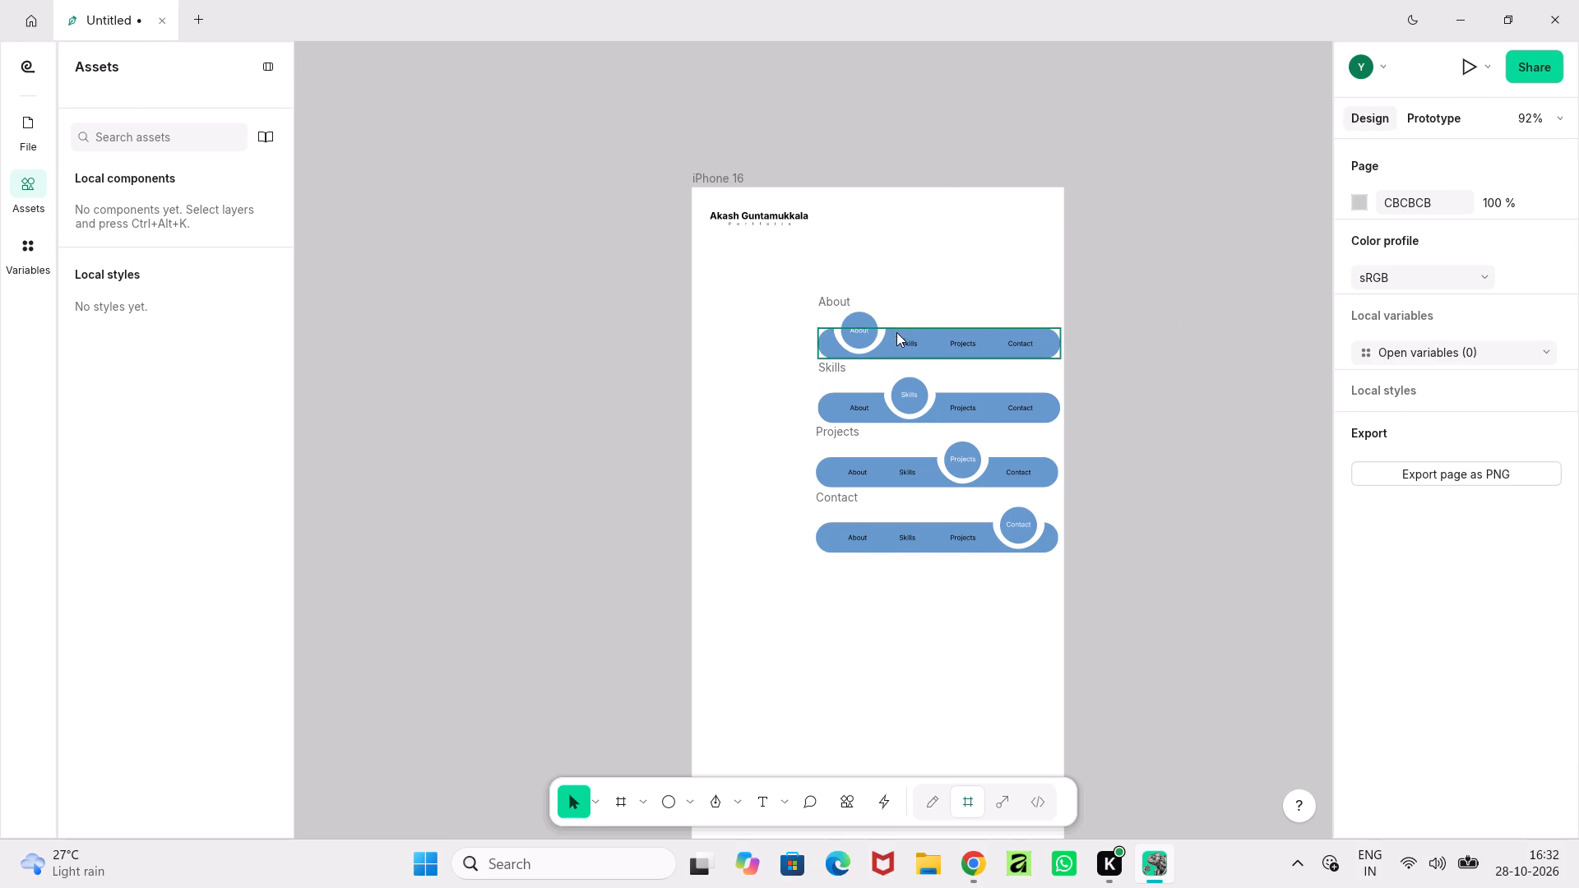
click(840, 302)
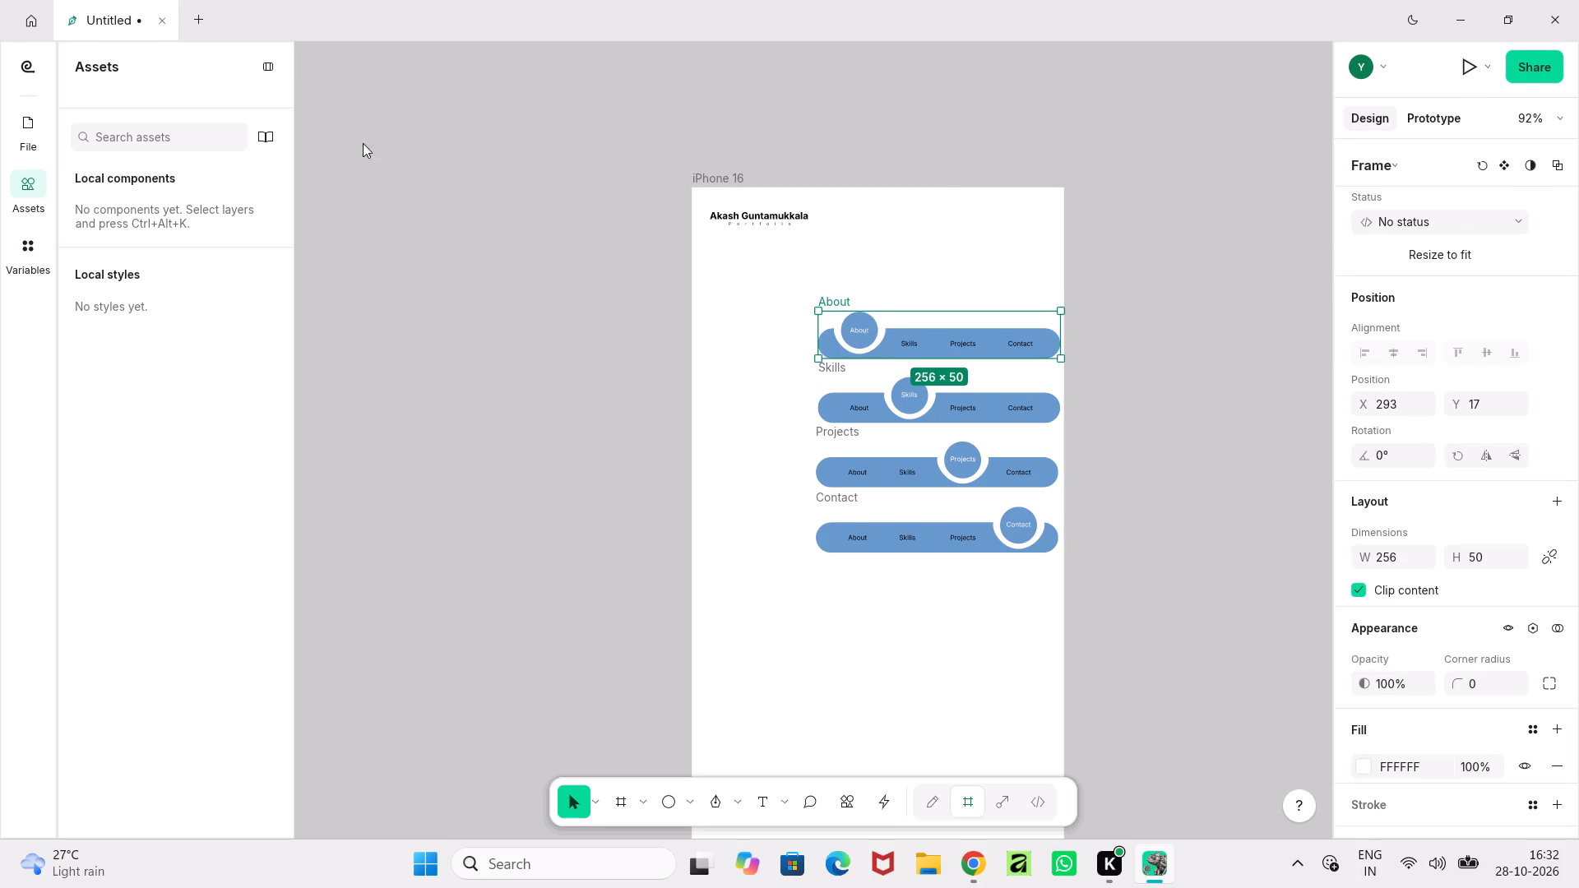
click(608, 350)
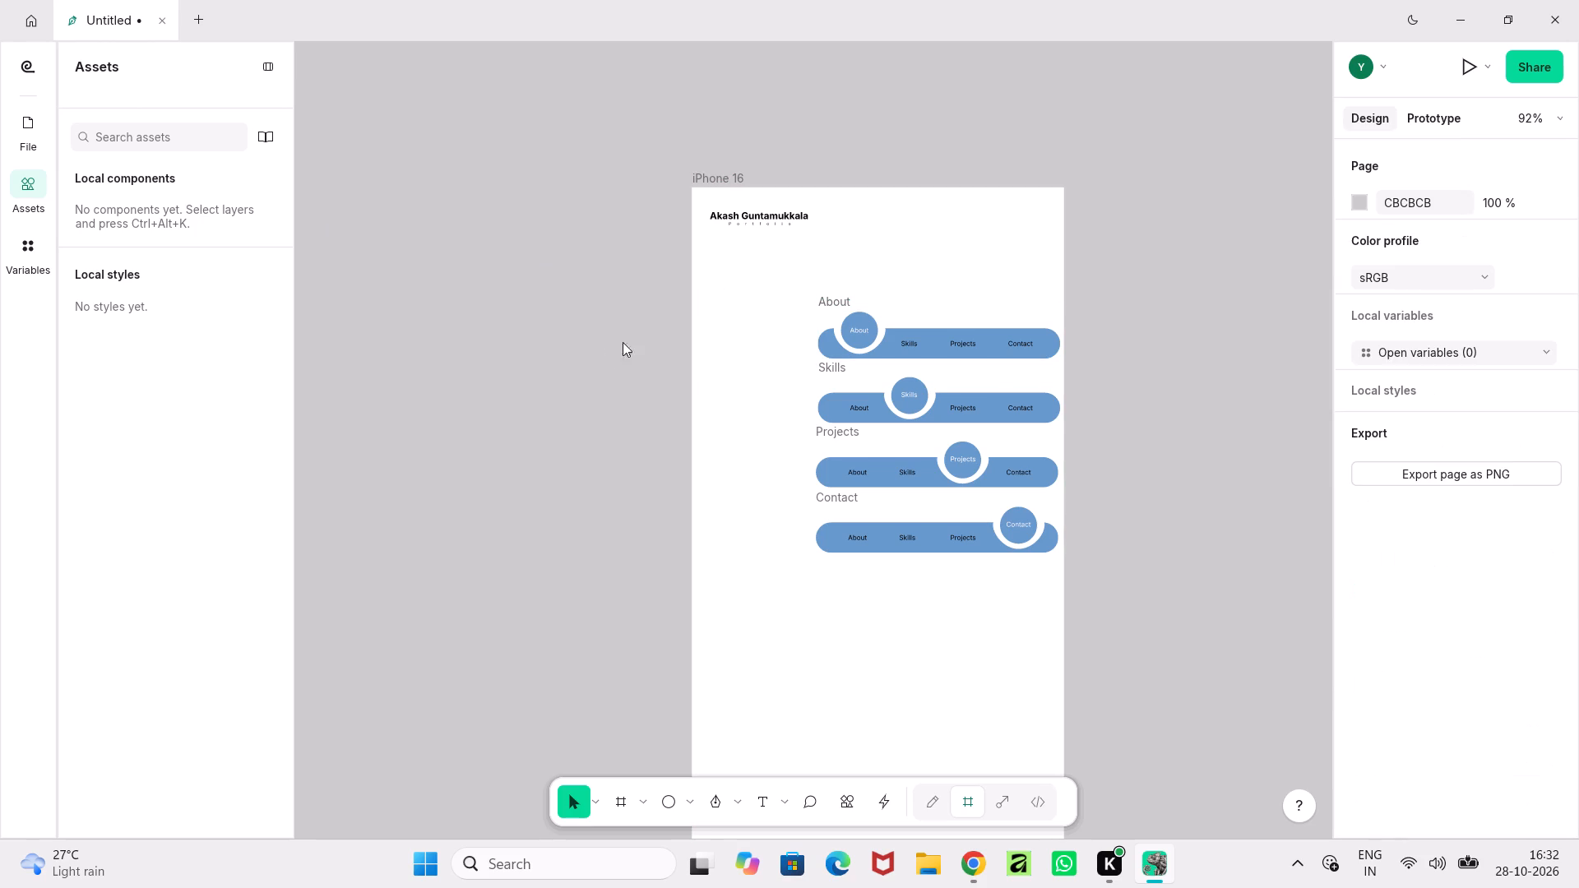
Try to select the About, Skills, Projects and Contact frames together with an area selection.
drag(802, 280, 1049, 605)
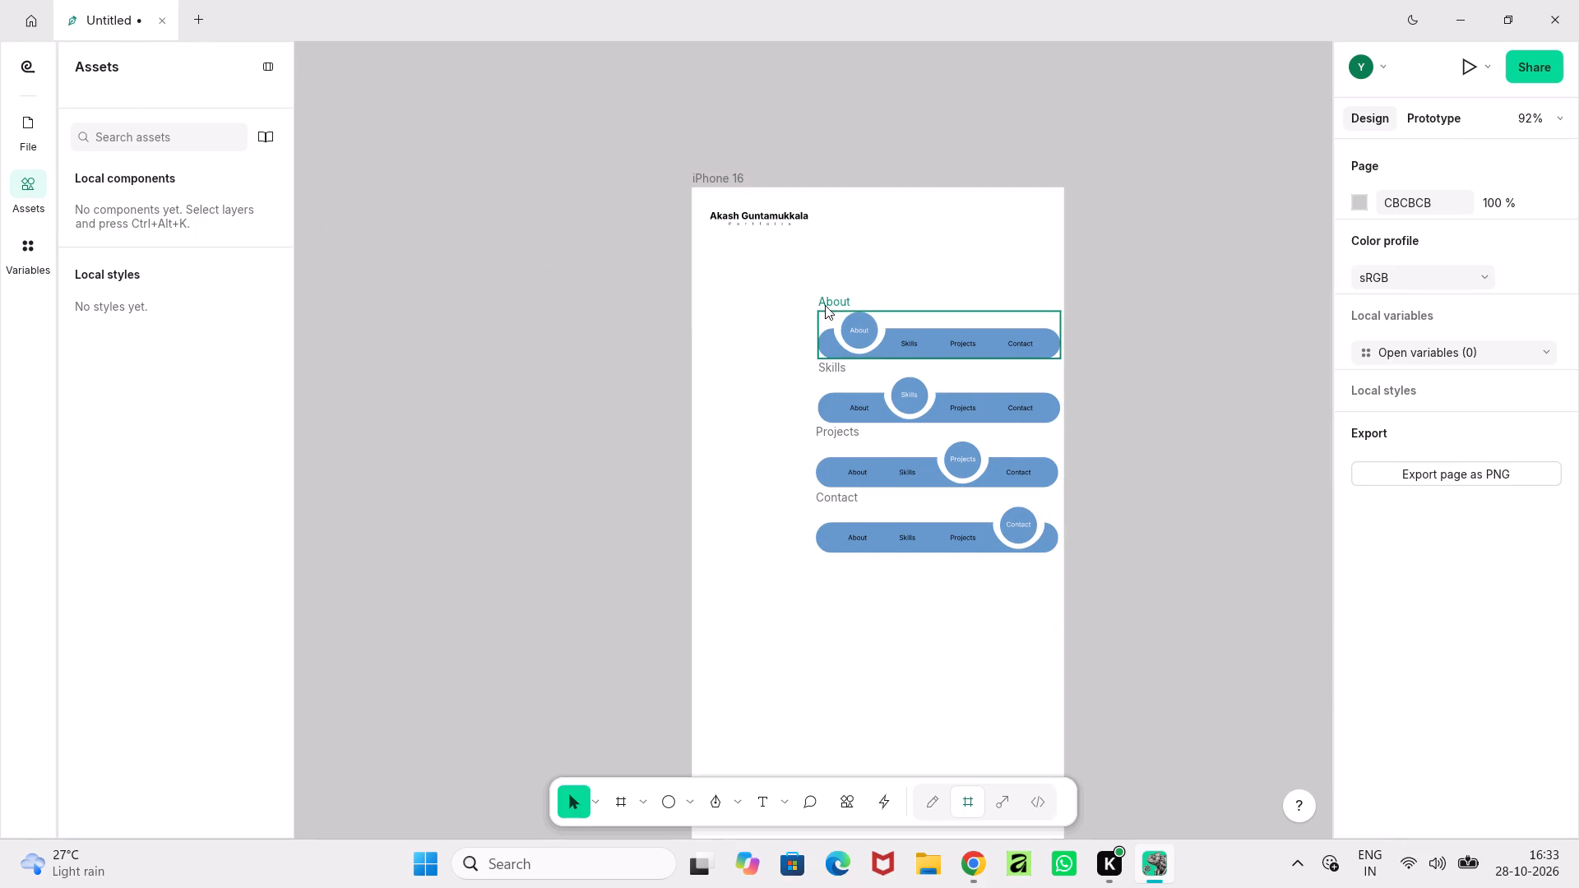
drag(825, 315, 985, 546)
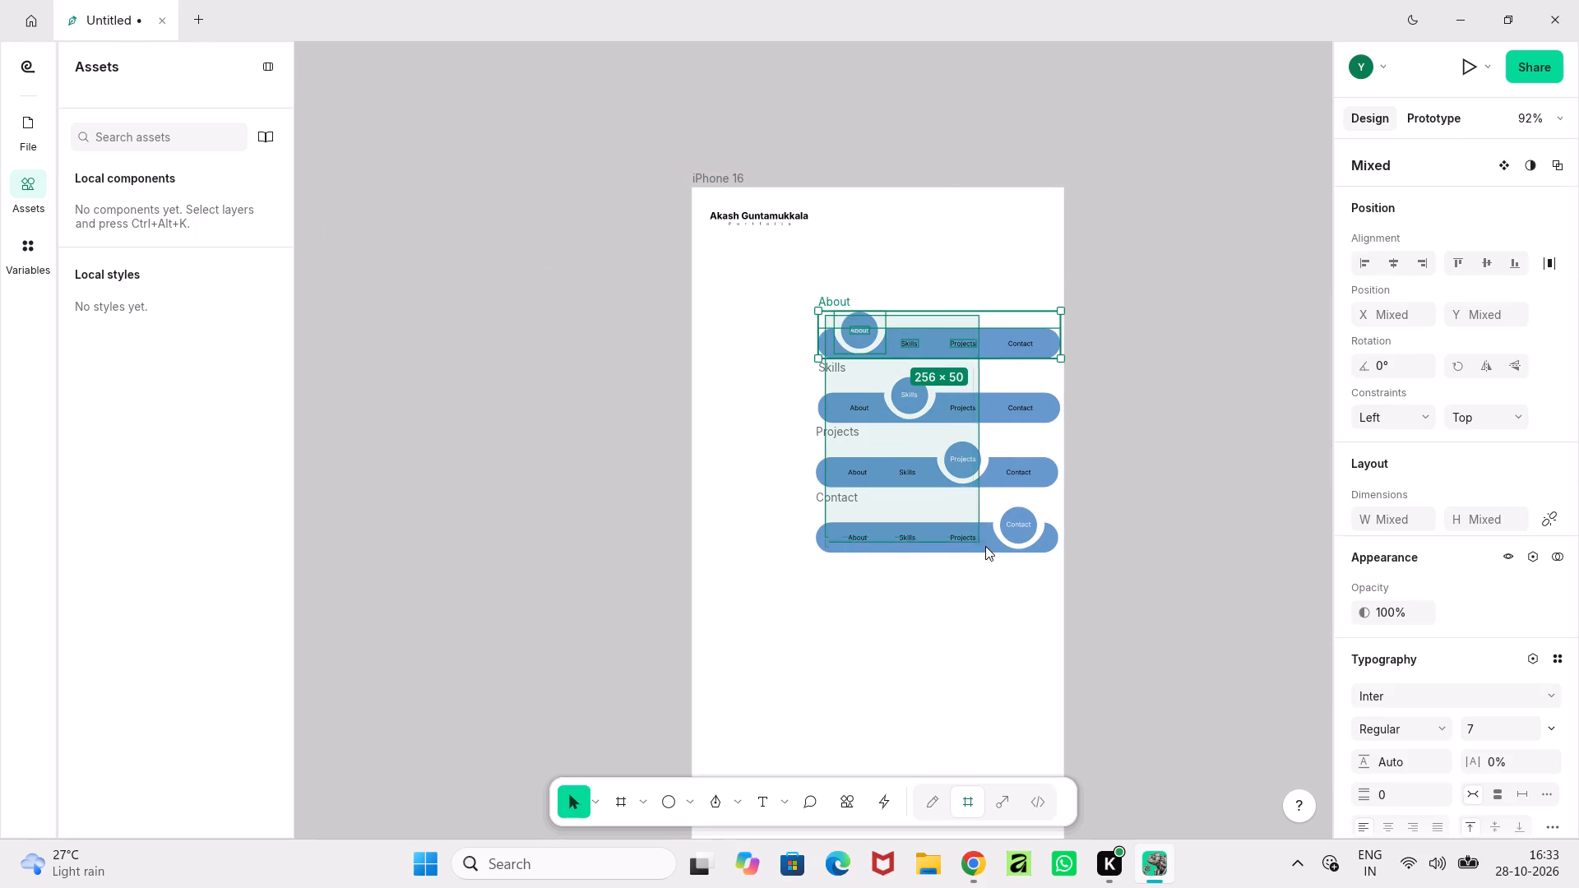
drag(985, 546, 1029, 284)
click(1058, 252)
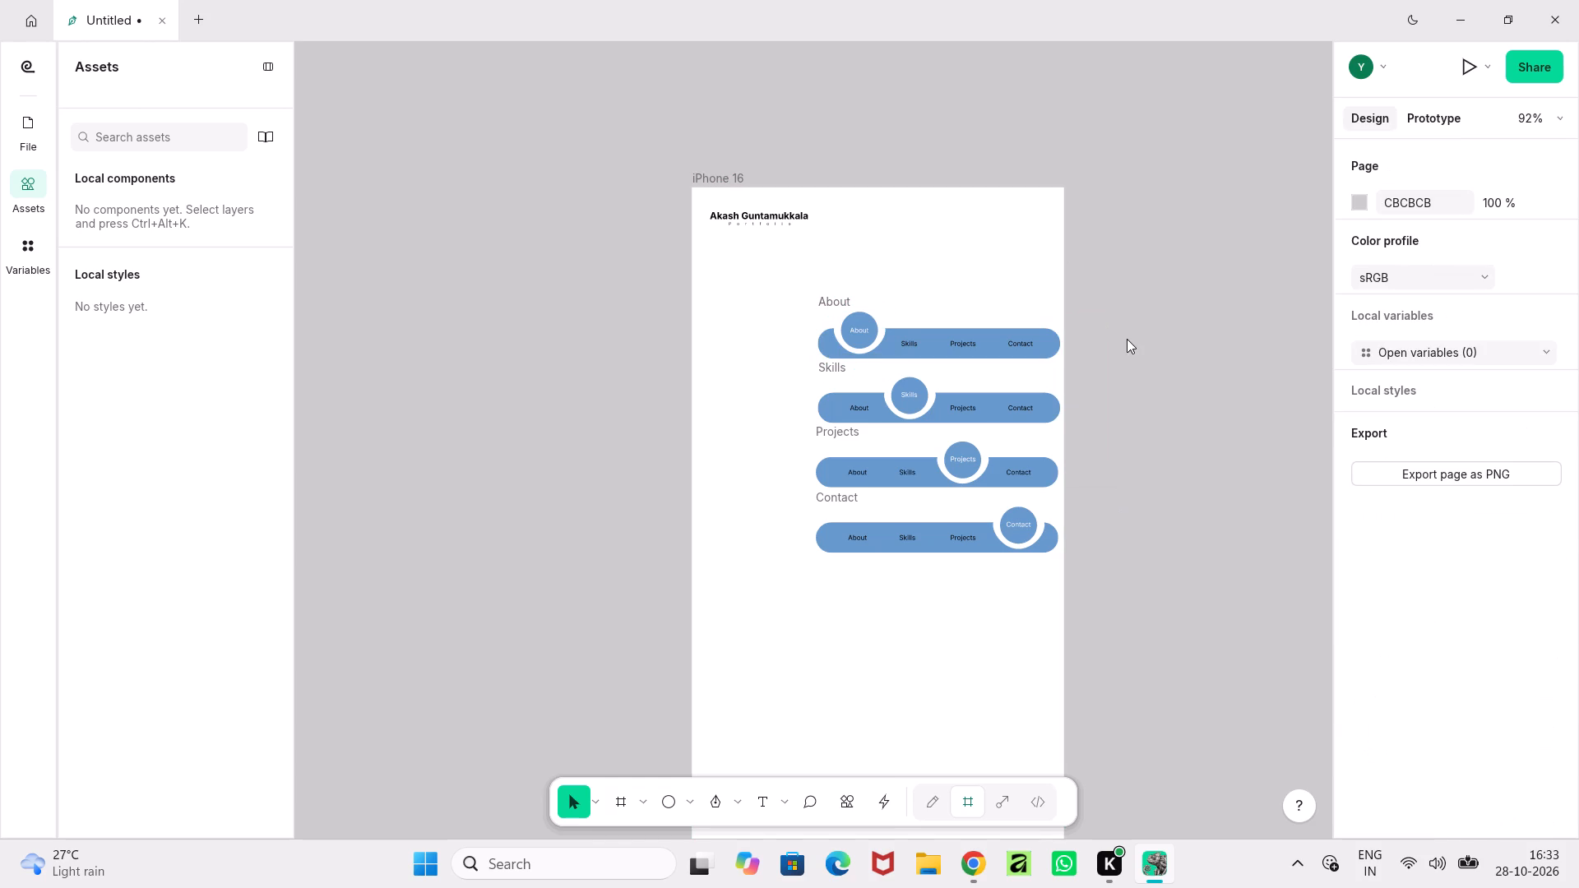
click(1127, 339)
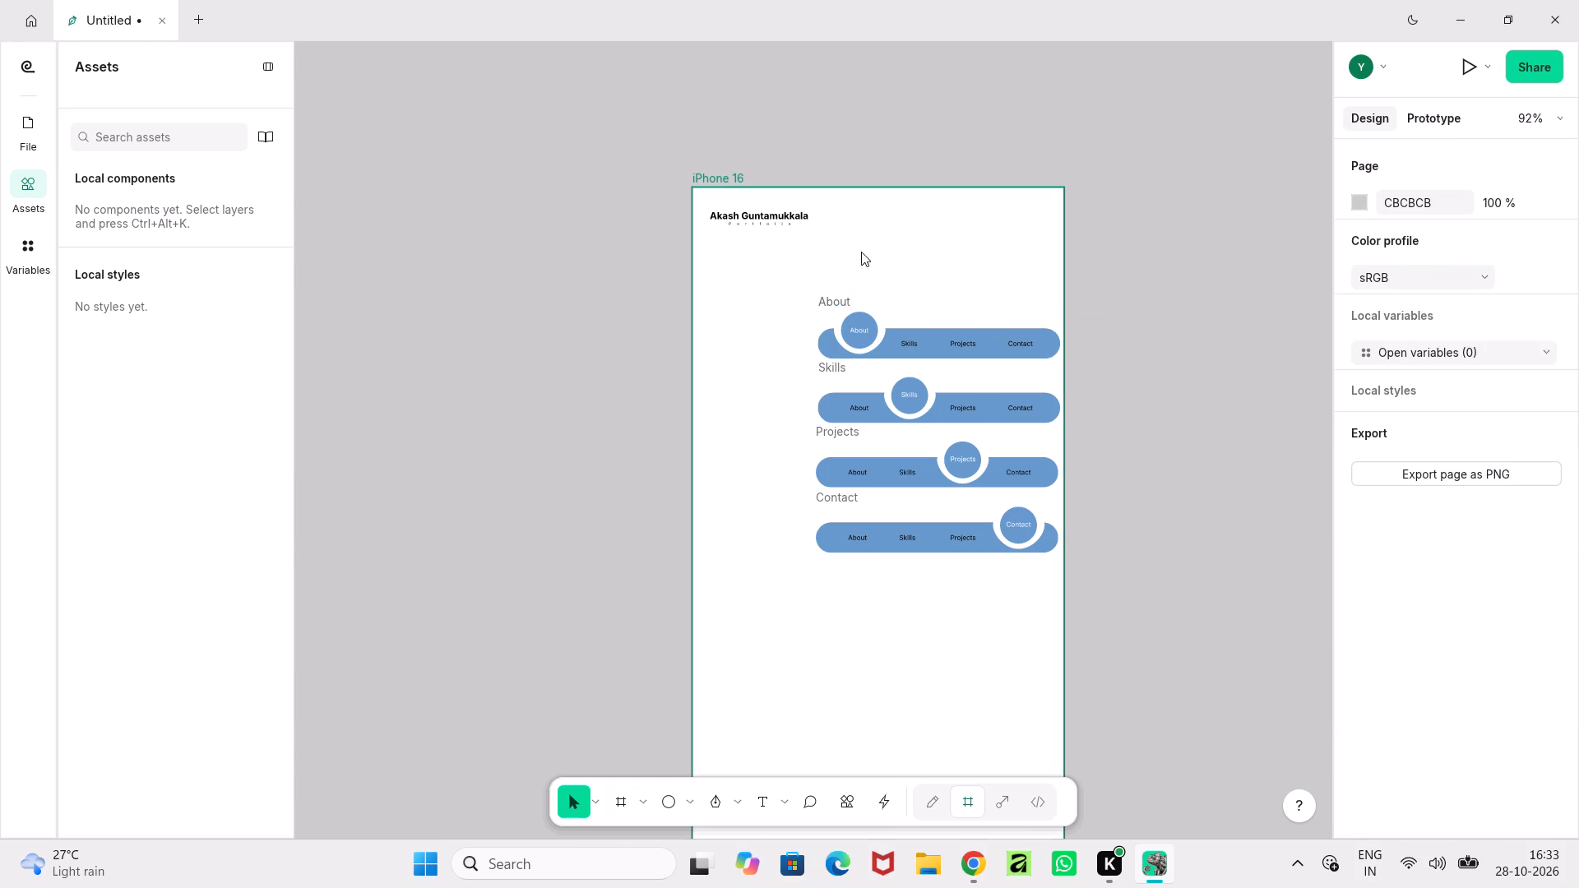